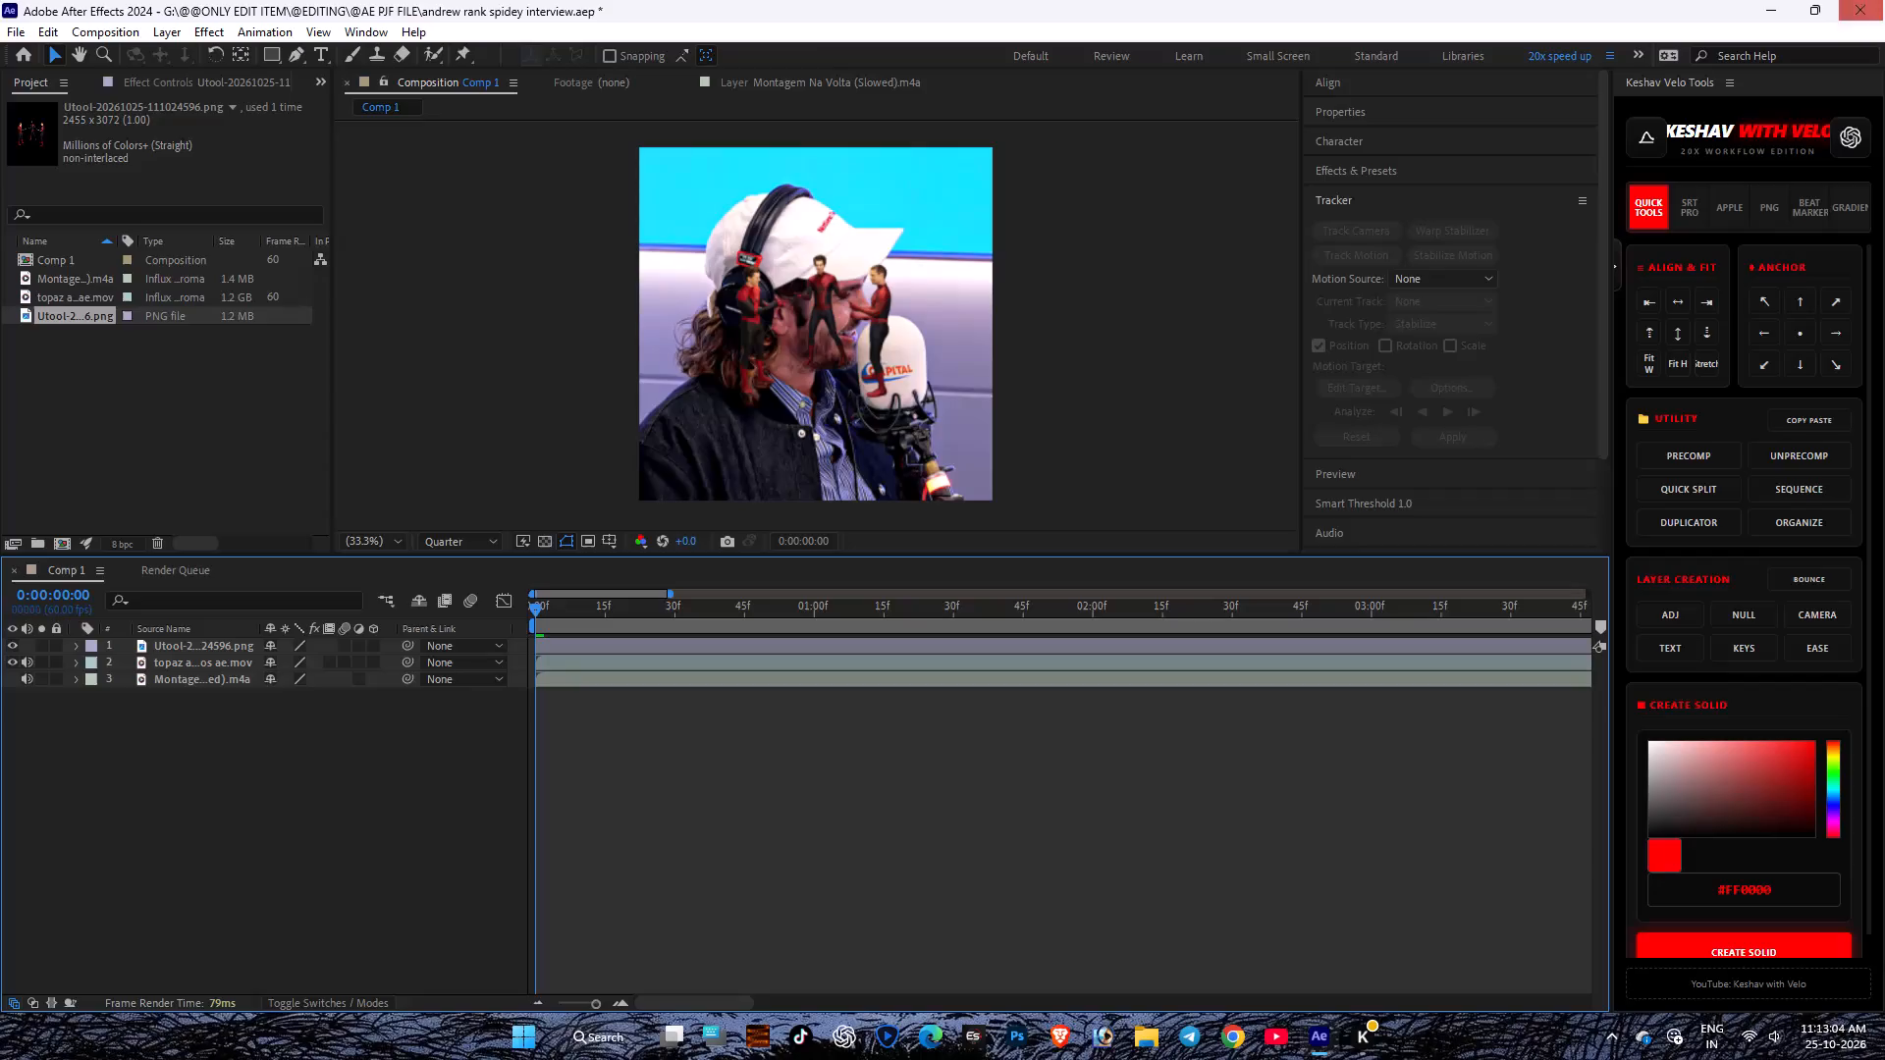
Save the project.
key("ctrl+s")
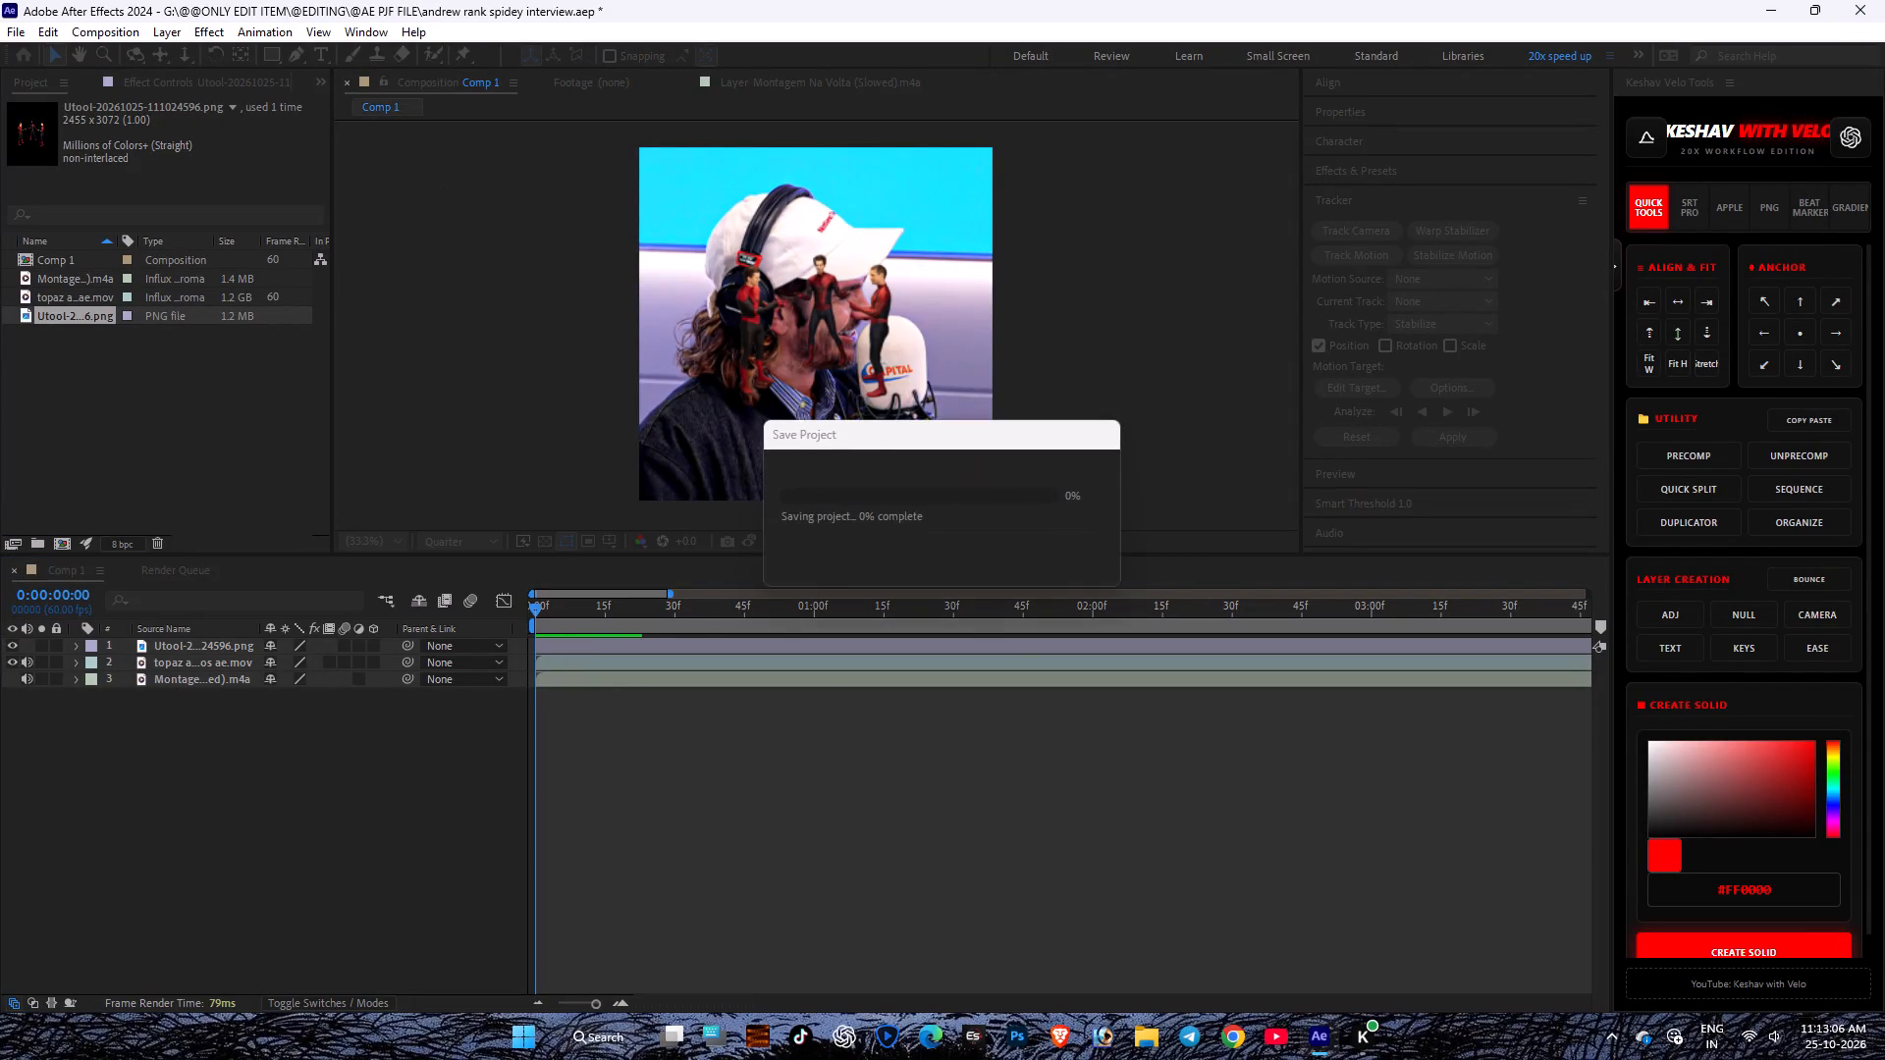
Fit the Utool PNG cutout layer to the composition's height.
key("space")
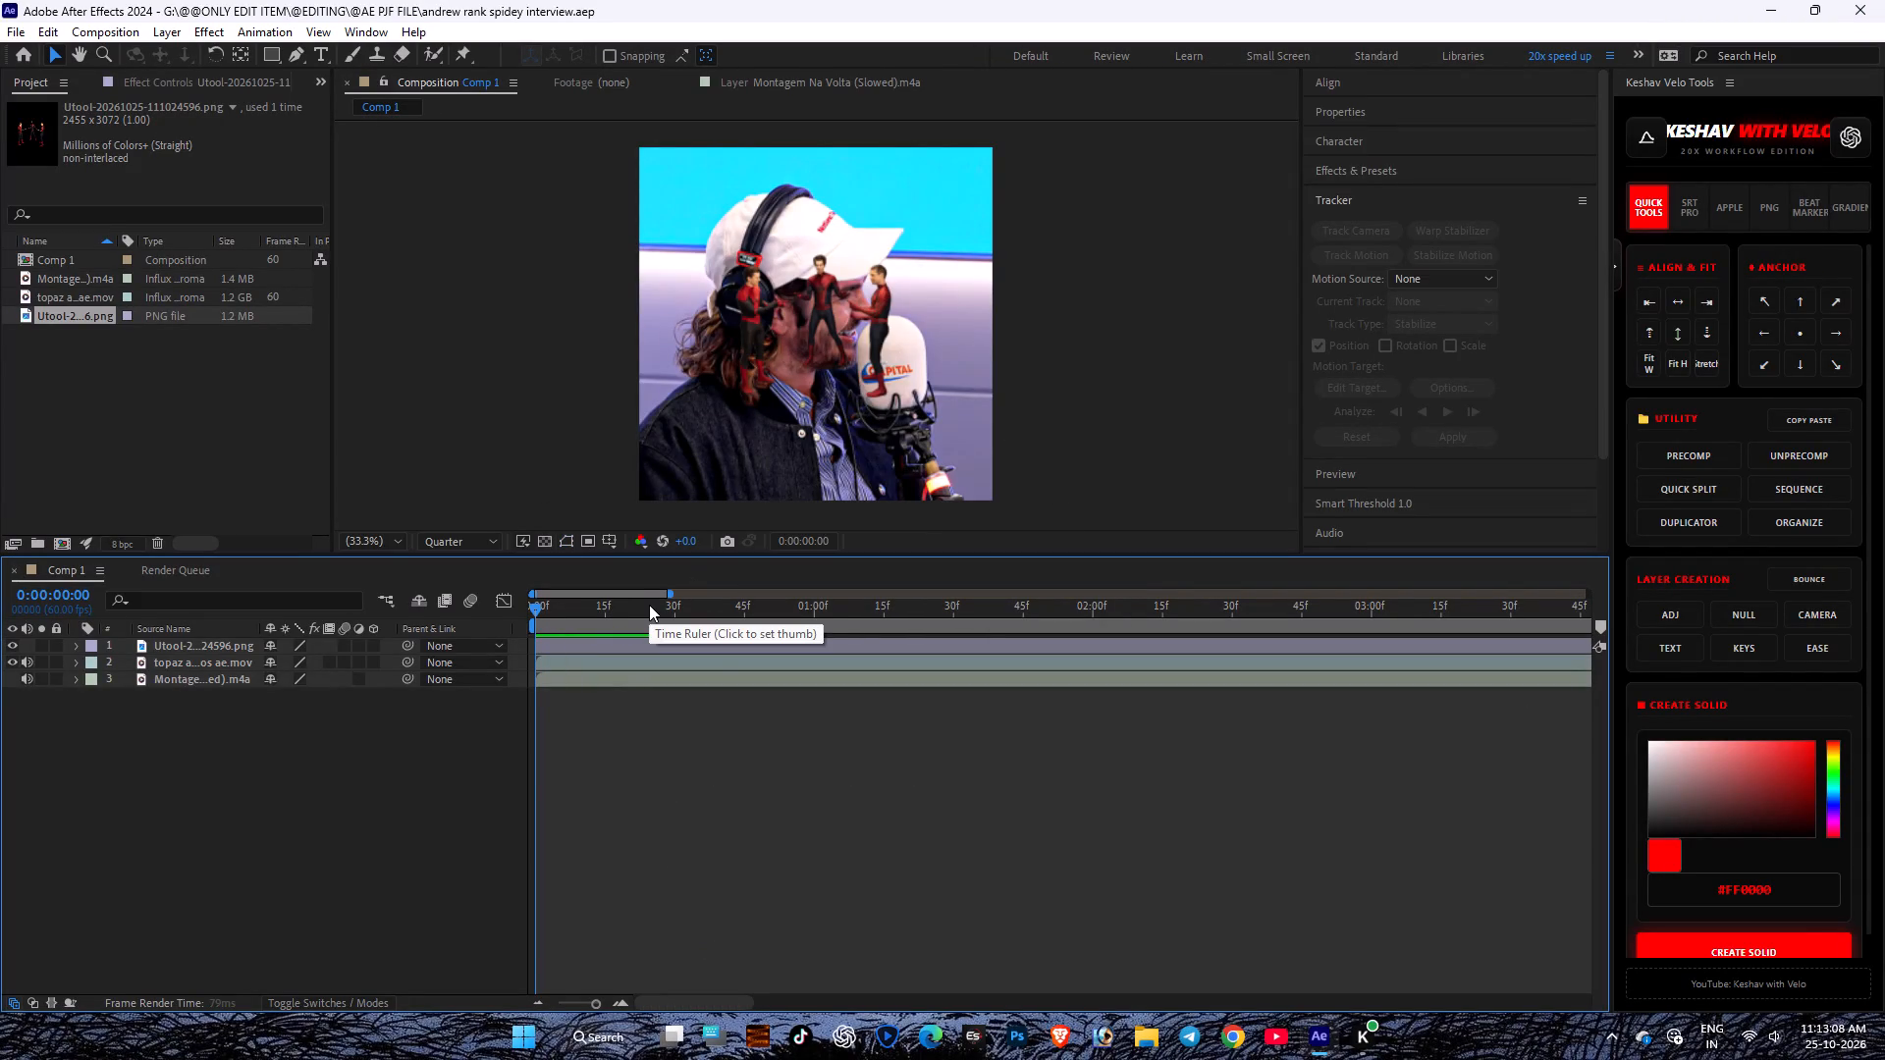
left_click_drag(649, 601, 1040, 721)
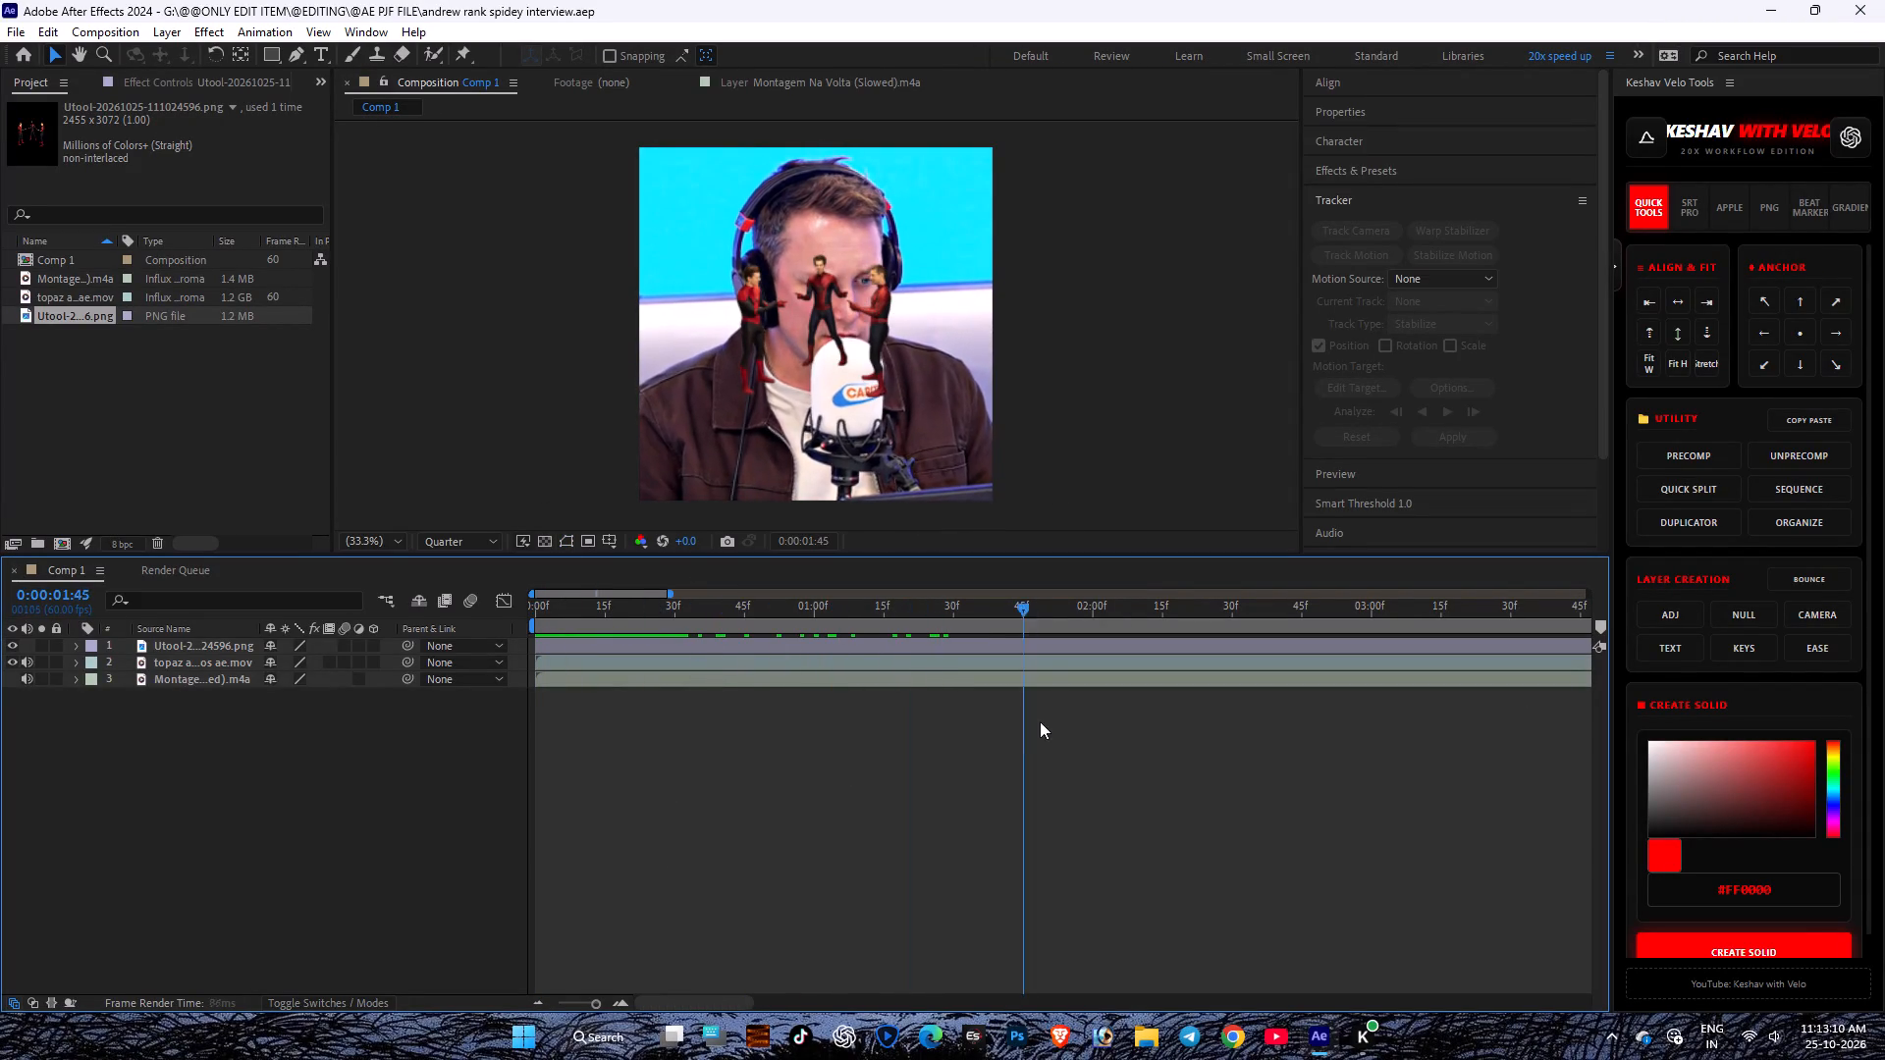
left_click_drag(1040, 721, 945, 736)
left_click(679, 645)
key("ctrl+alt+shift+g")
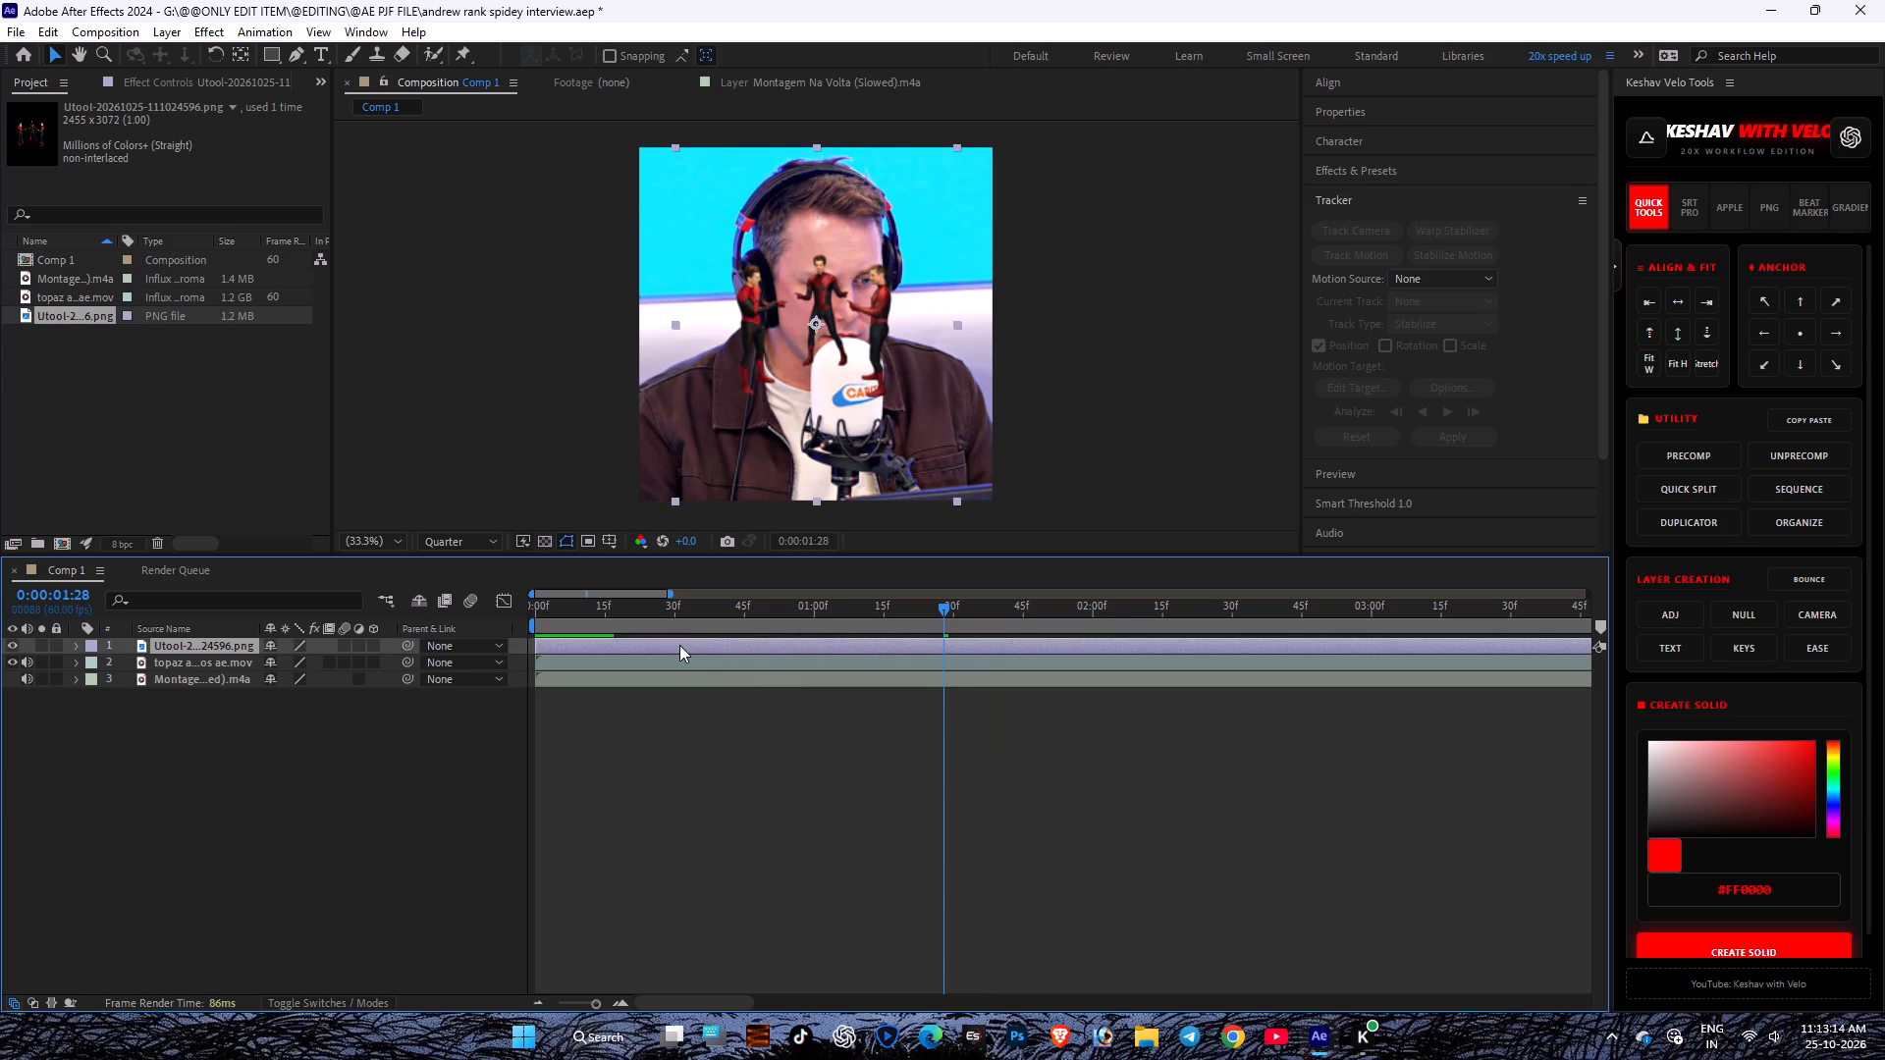
At 0:00:01:39, enlarge the Utool PNG layer to about 63.2% scale to match the Spider-Man figures in the video.
left_click_drag(949, 614, 980, 602)
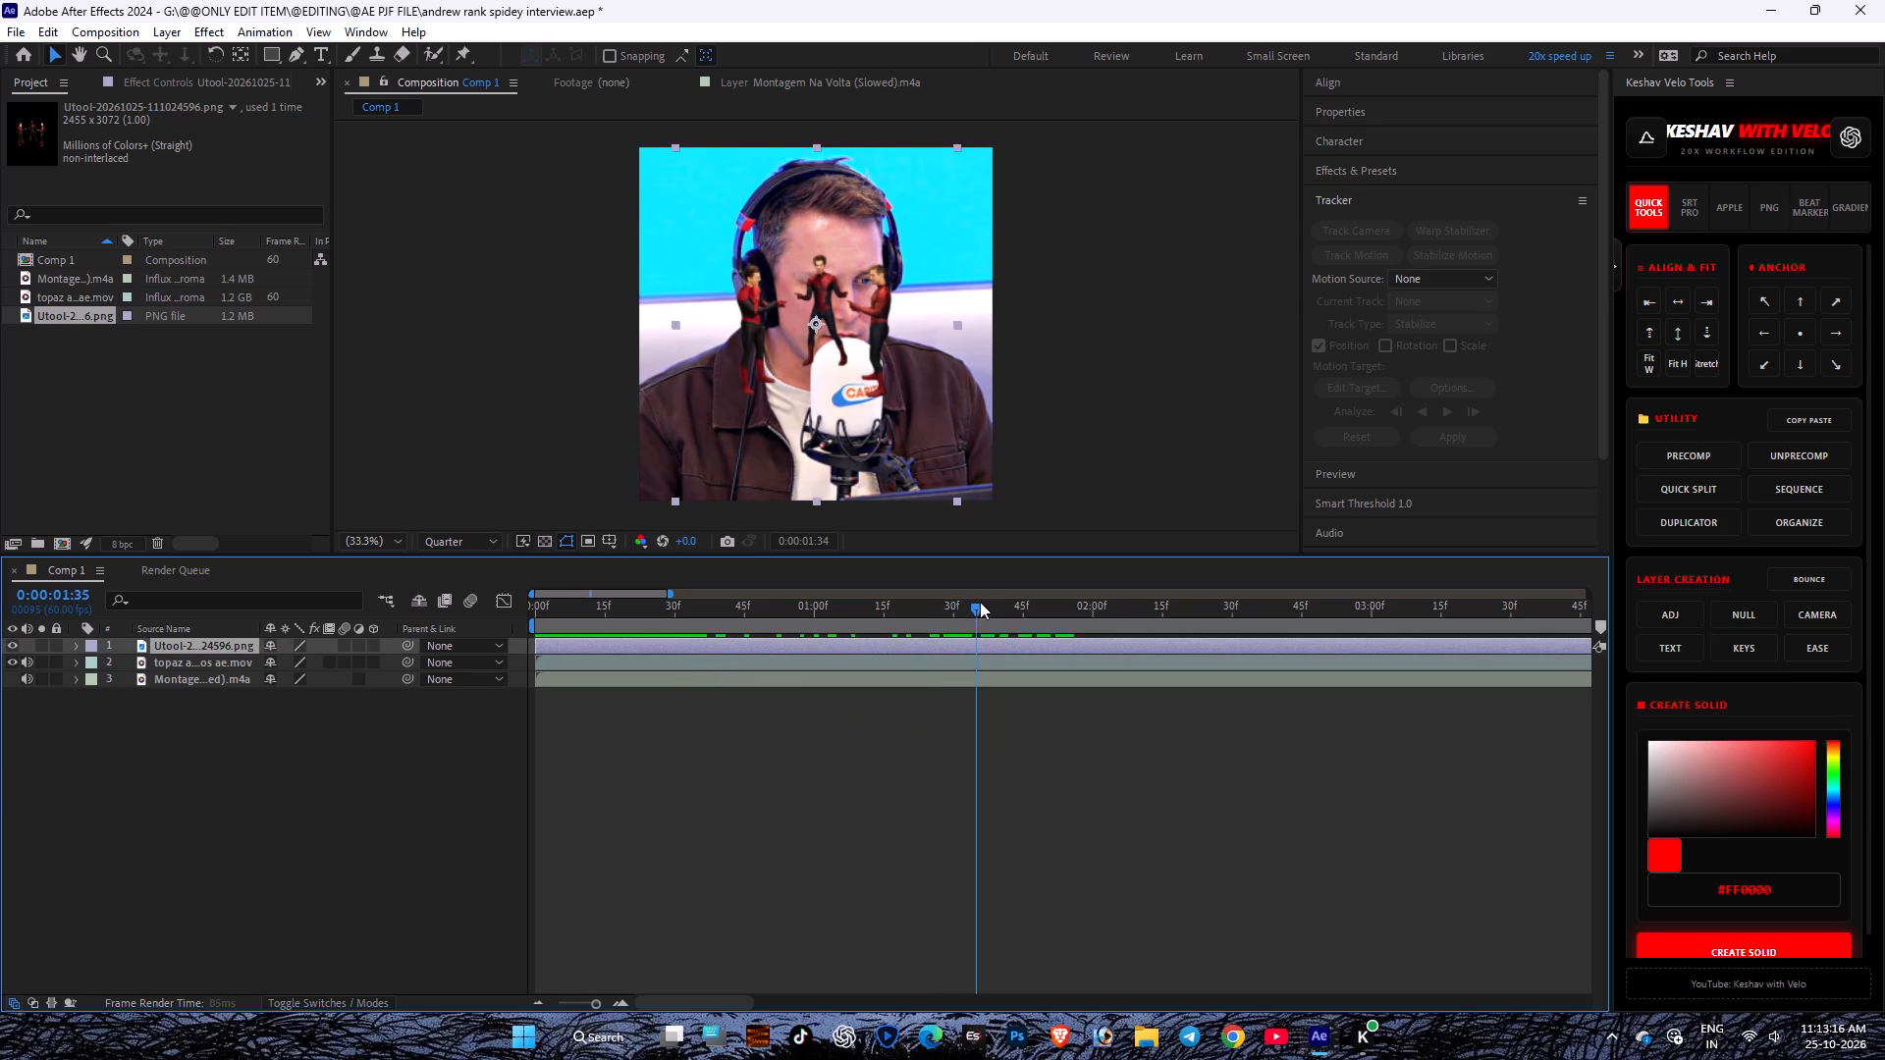
left_click_drag(980, 602, 1002, 610)
key("s")
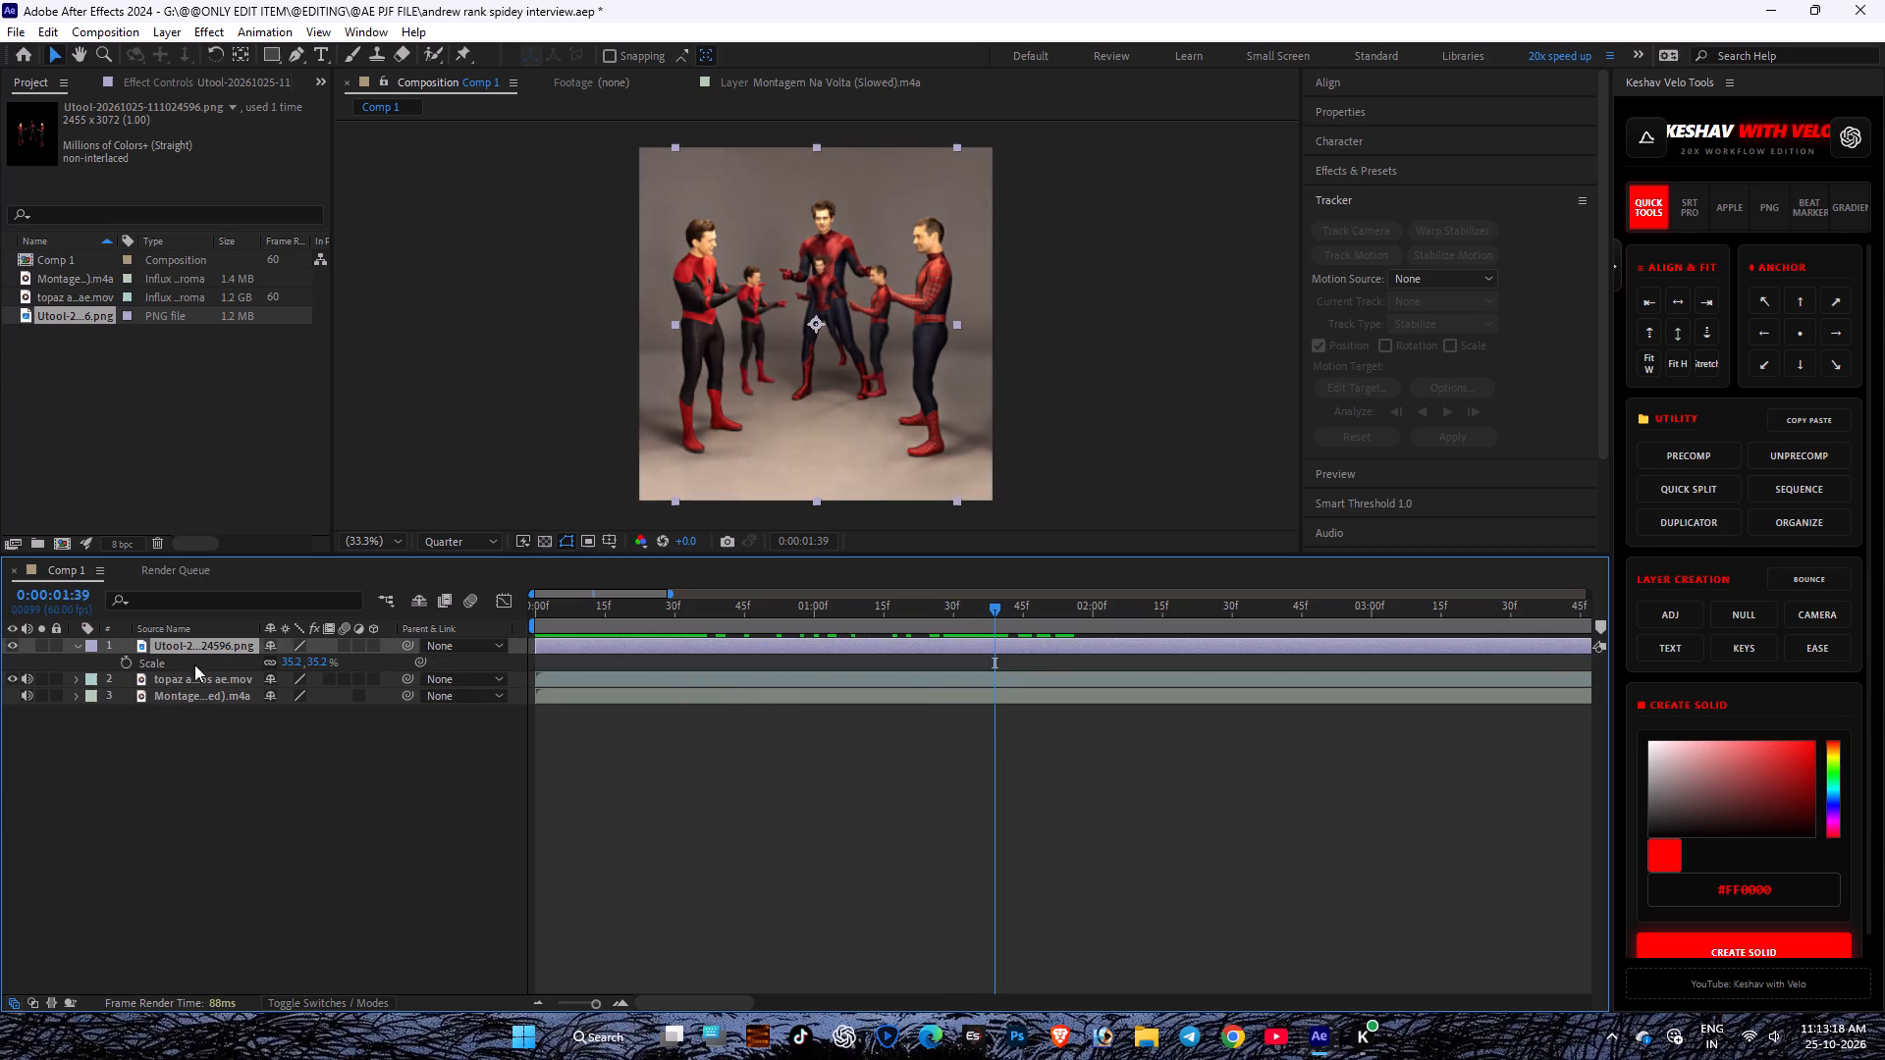
left_click_drag(289, 669, 323, 670)
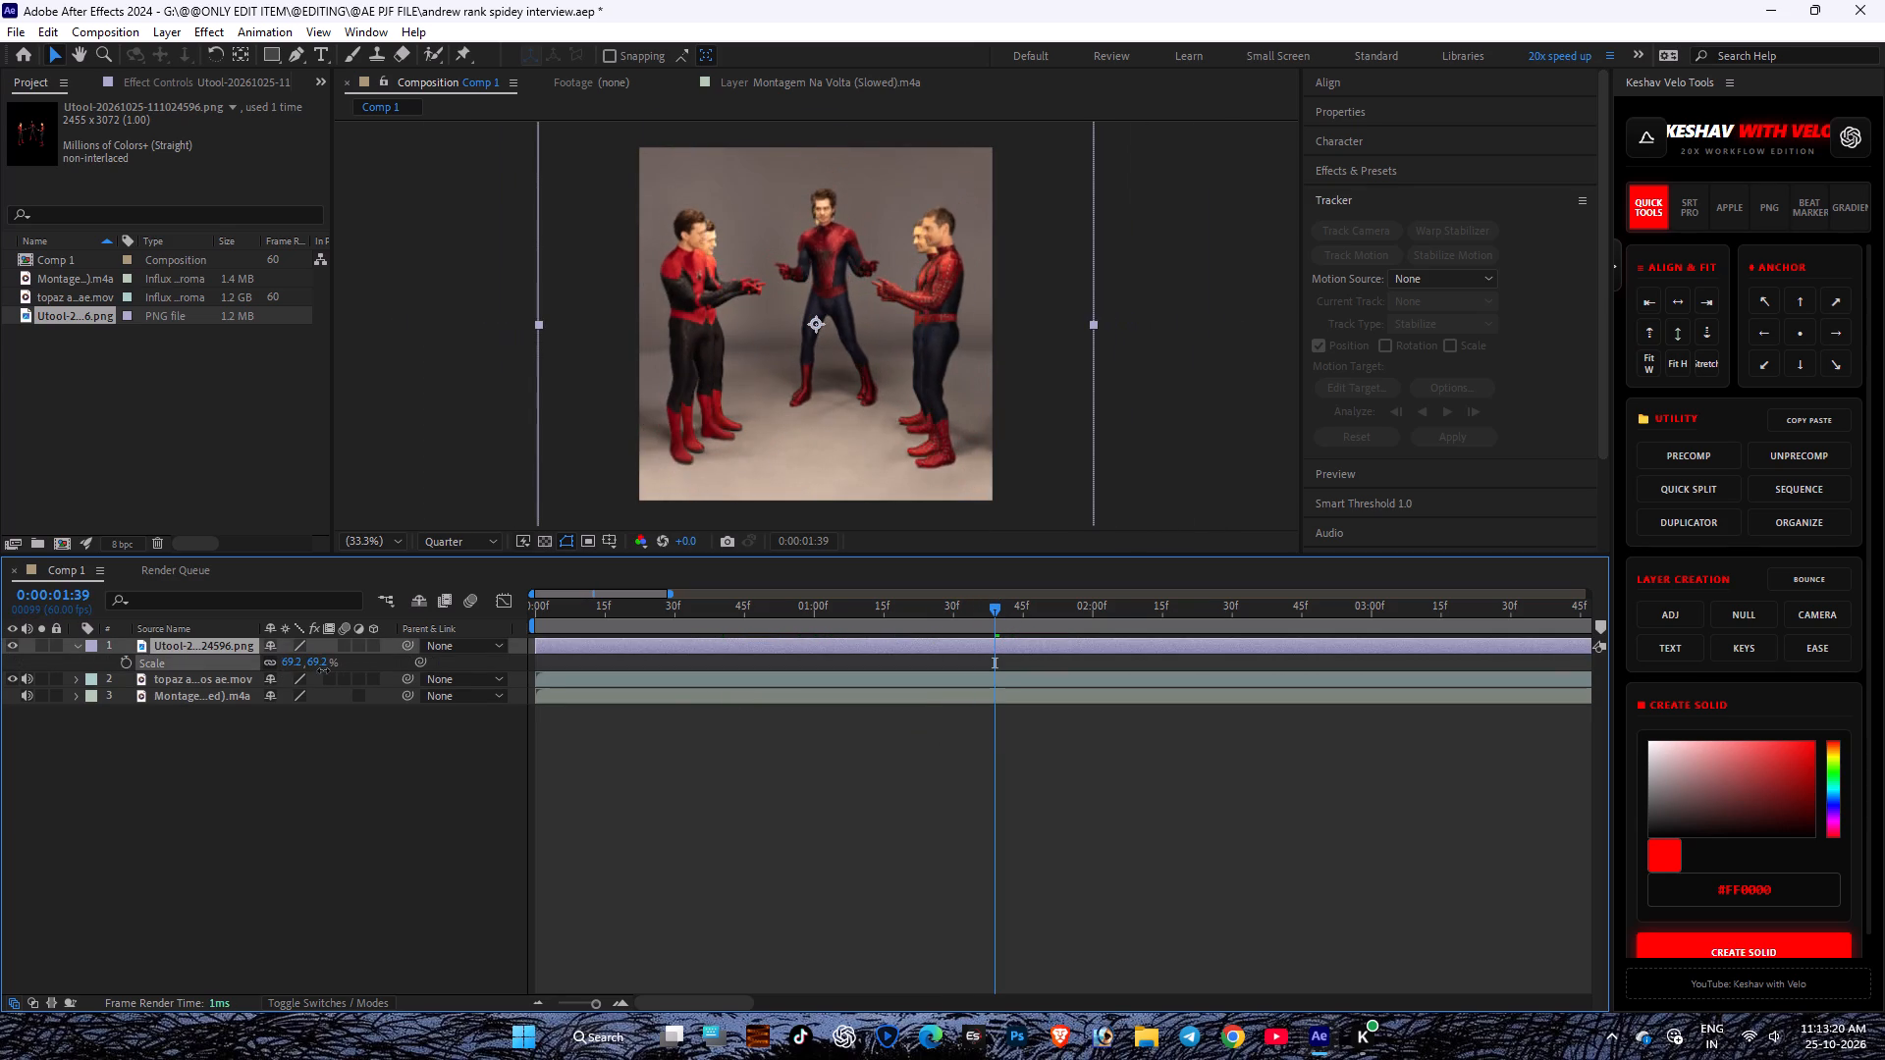
left_click_drag(323, 670, 297, 664)
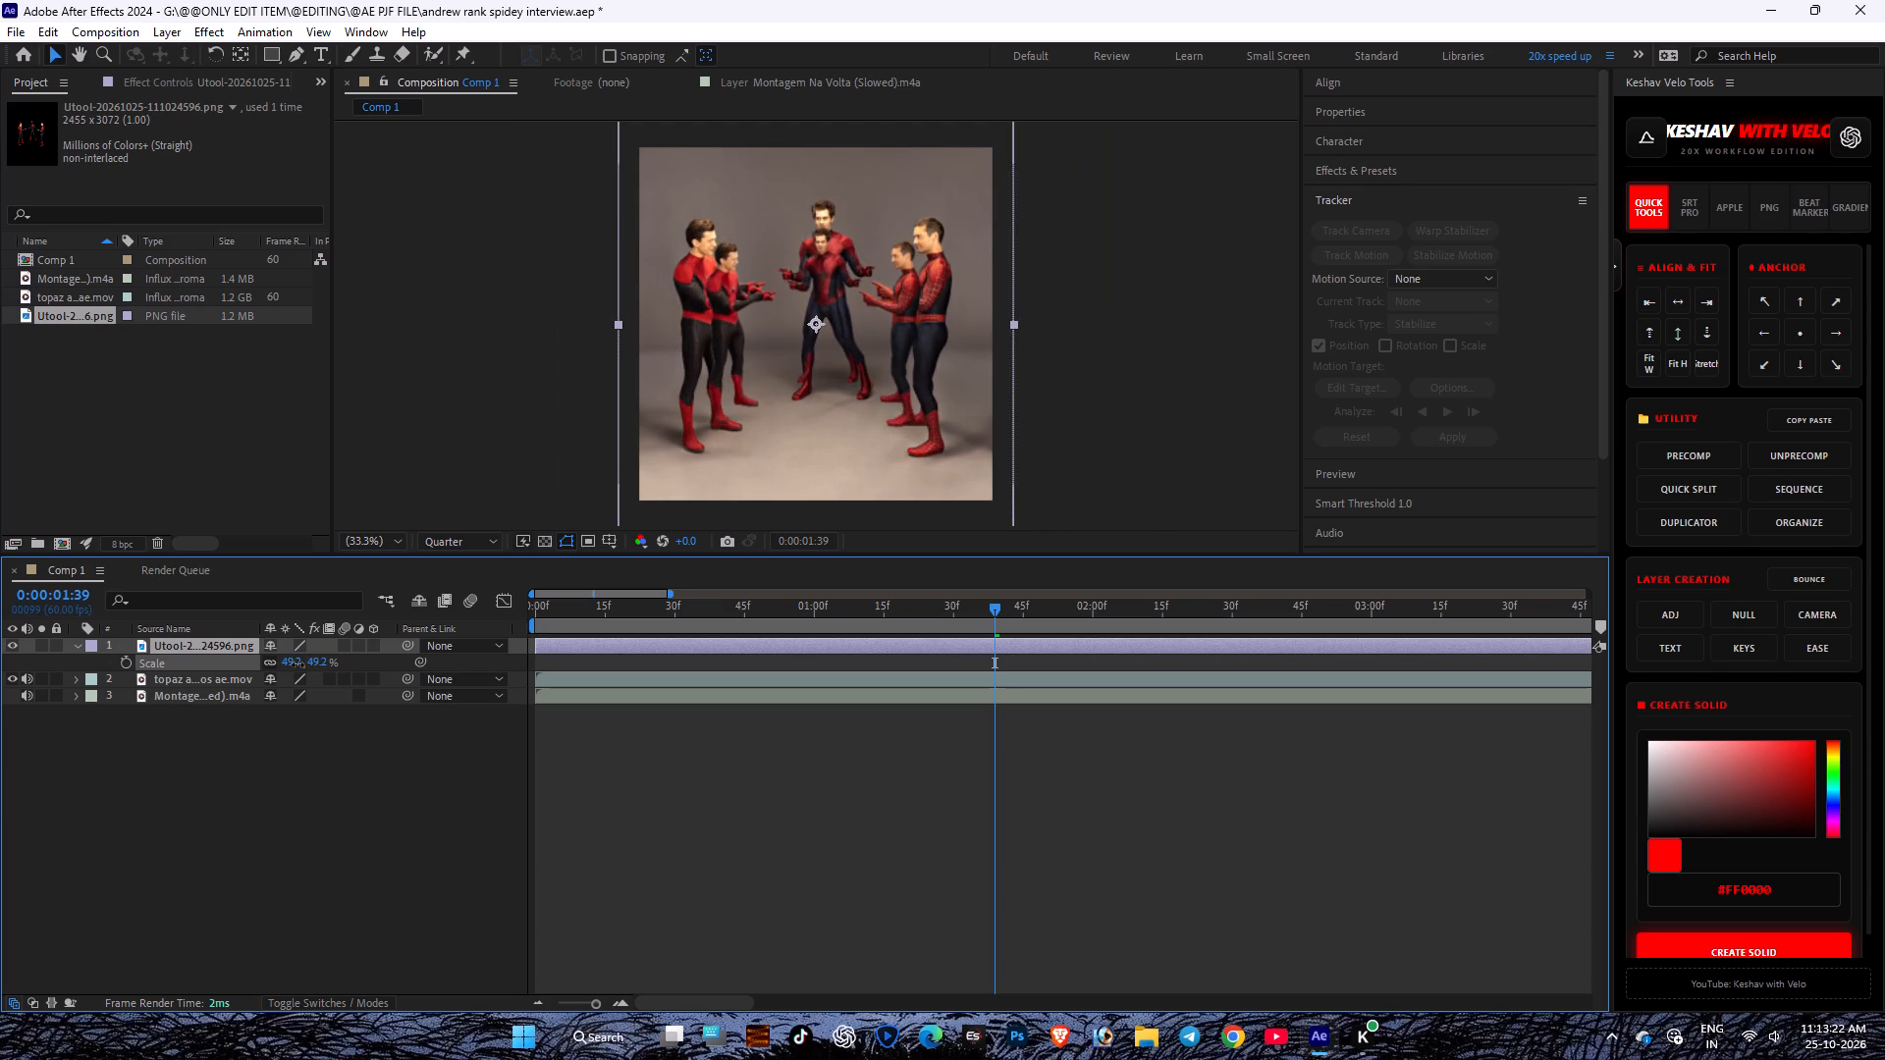
left_click_drag(297, 664, 312, 665)
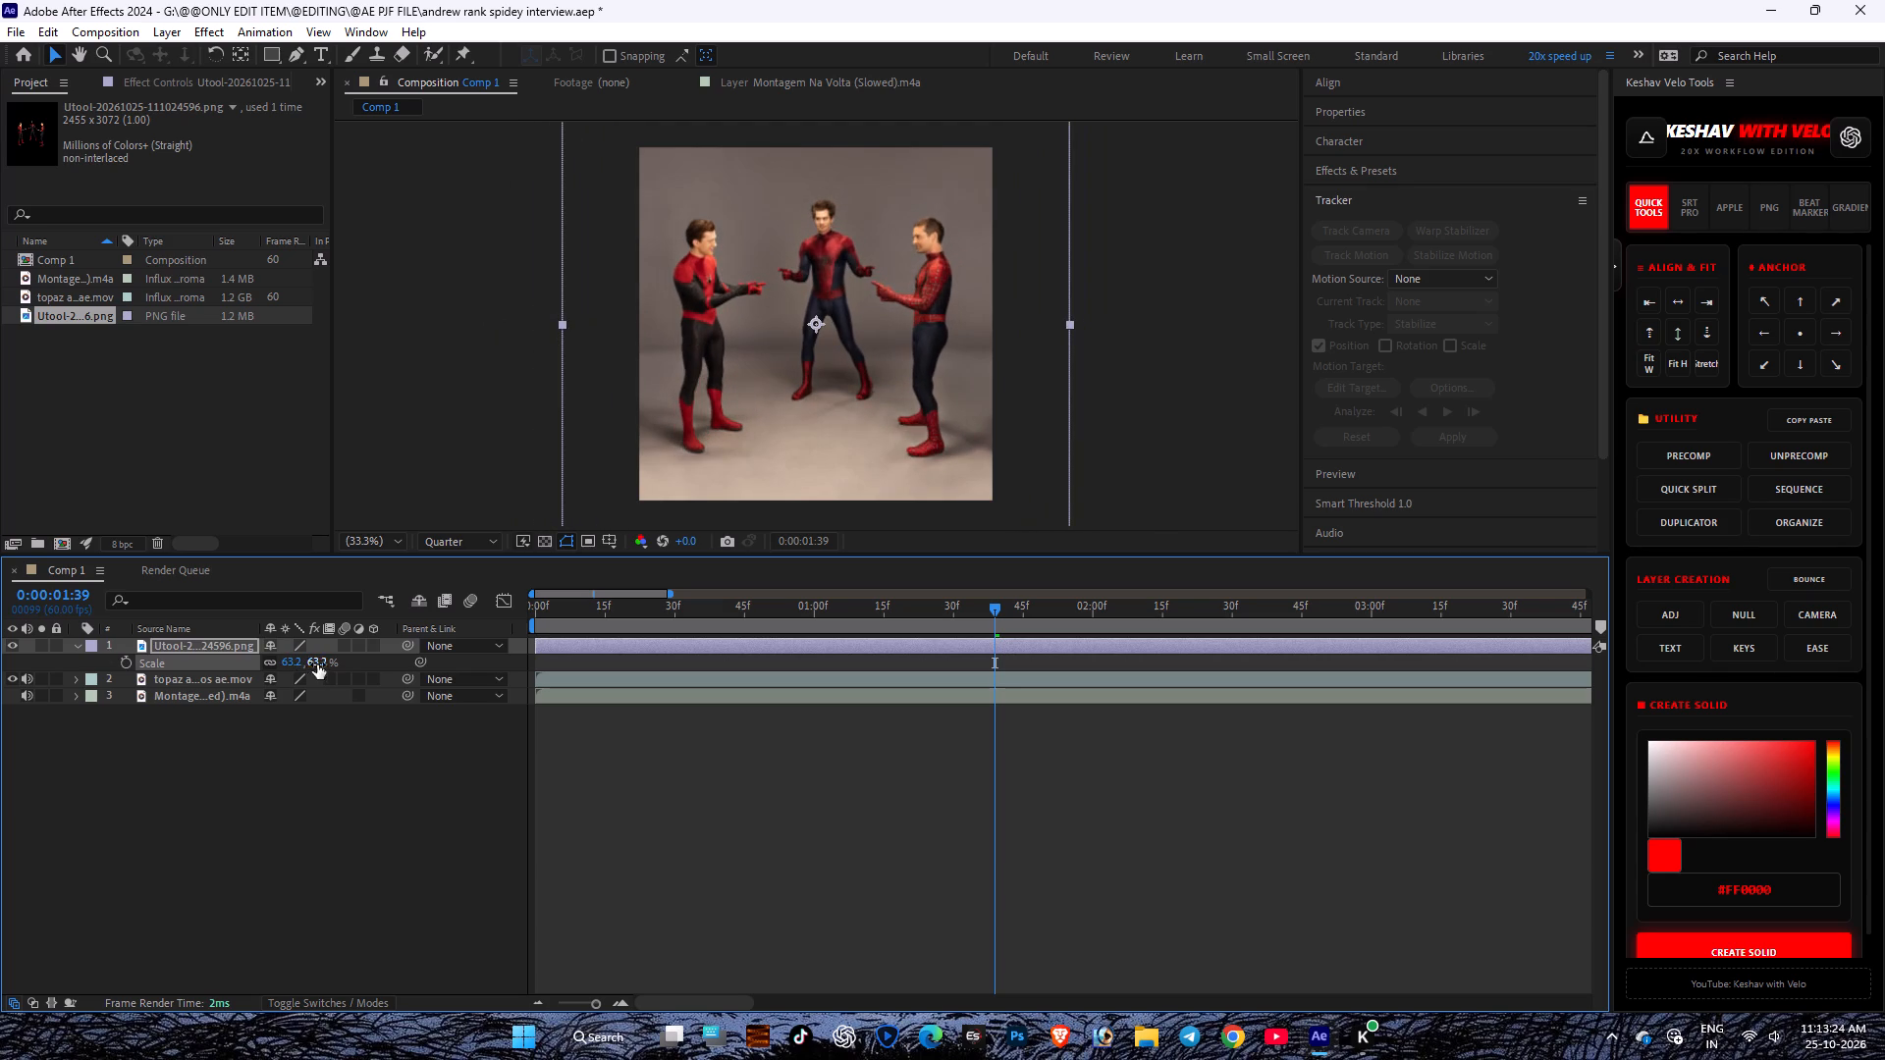
Set the composition preview resolution to Full.
left_click(454, 537)
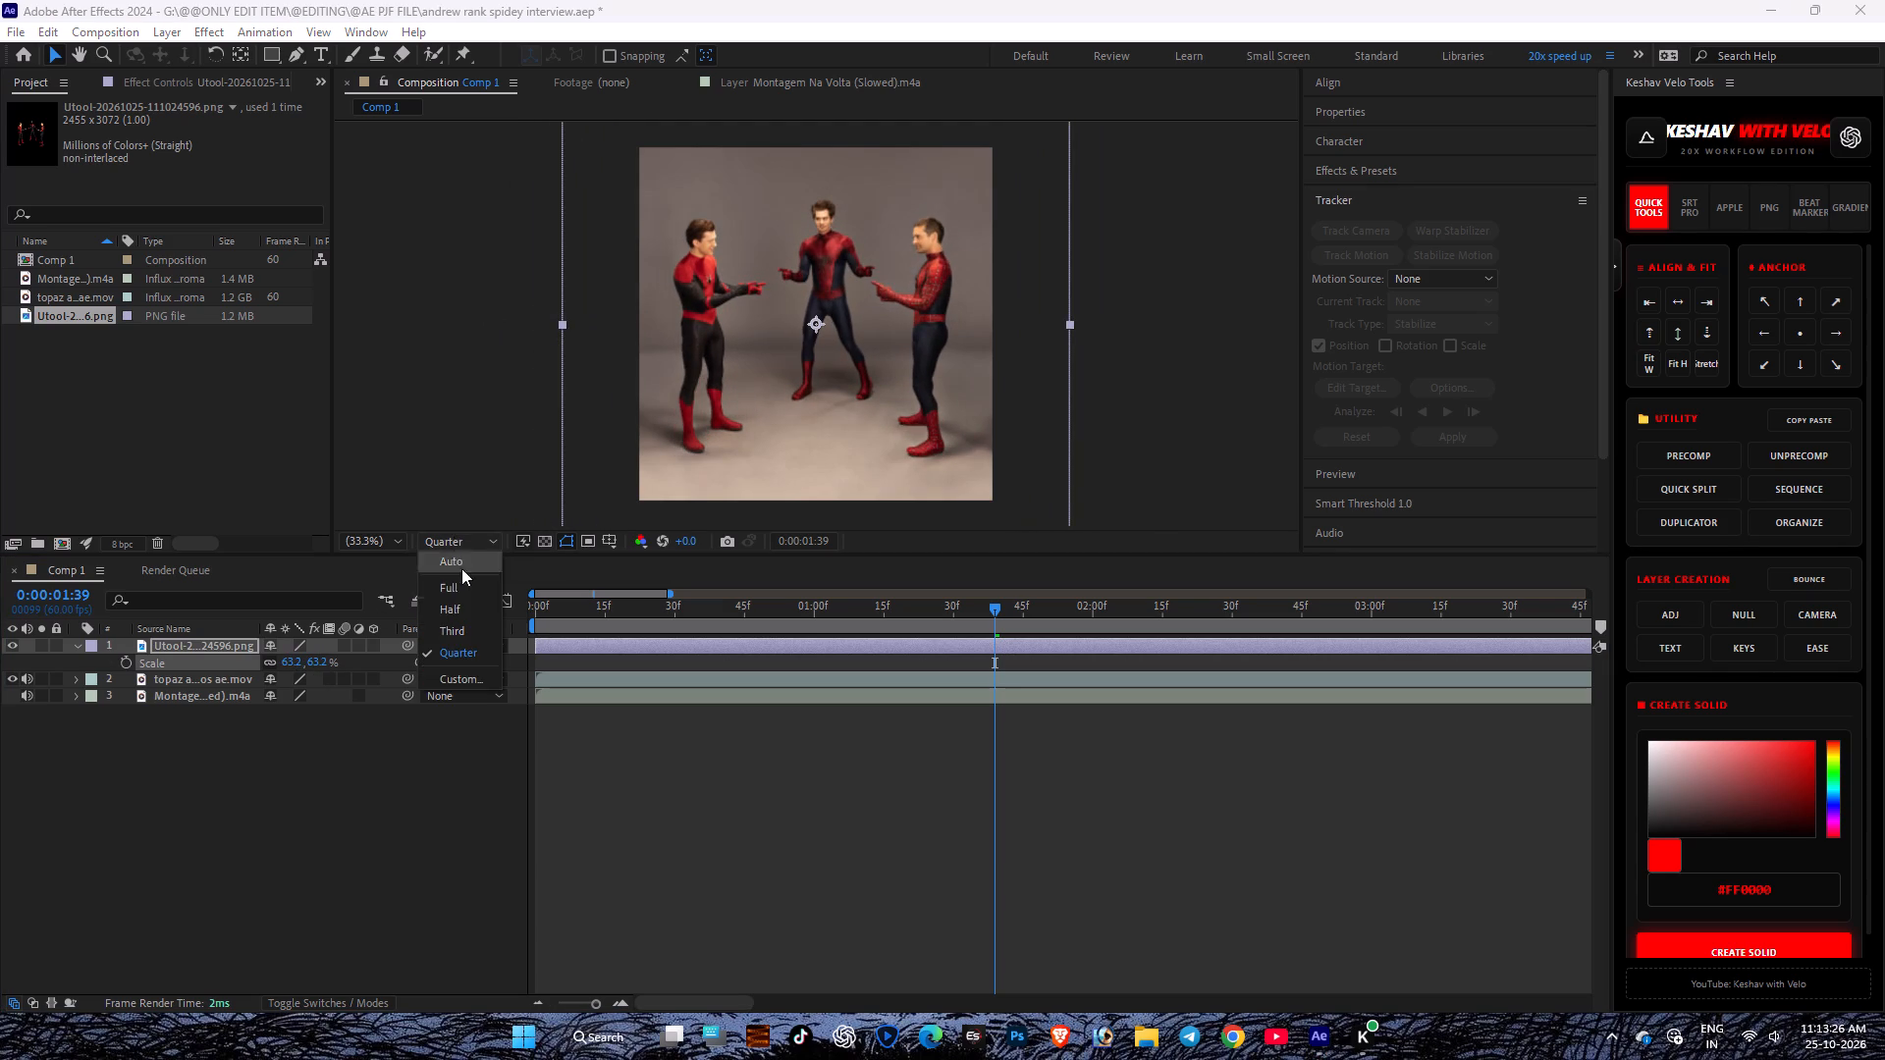
left_click(470, 586)
Nudge the PNG cutout layer horizontally at 100% magnification to line it up with the three figures underneath.
scroll(839, 343, "up", 1)
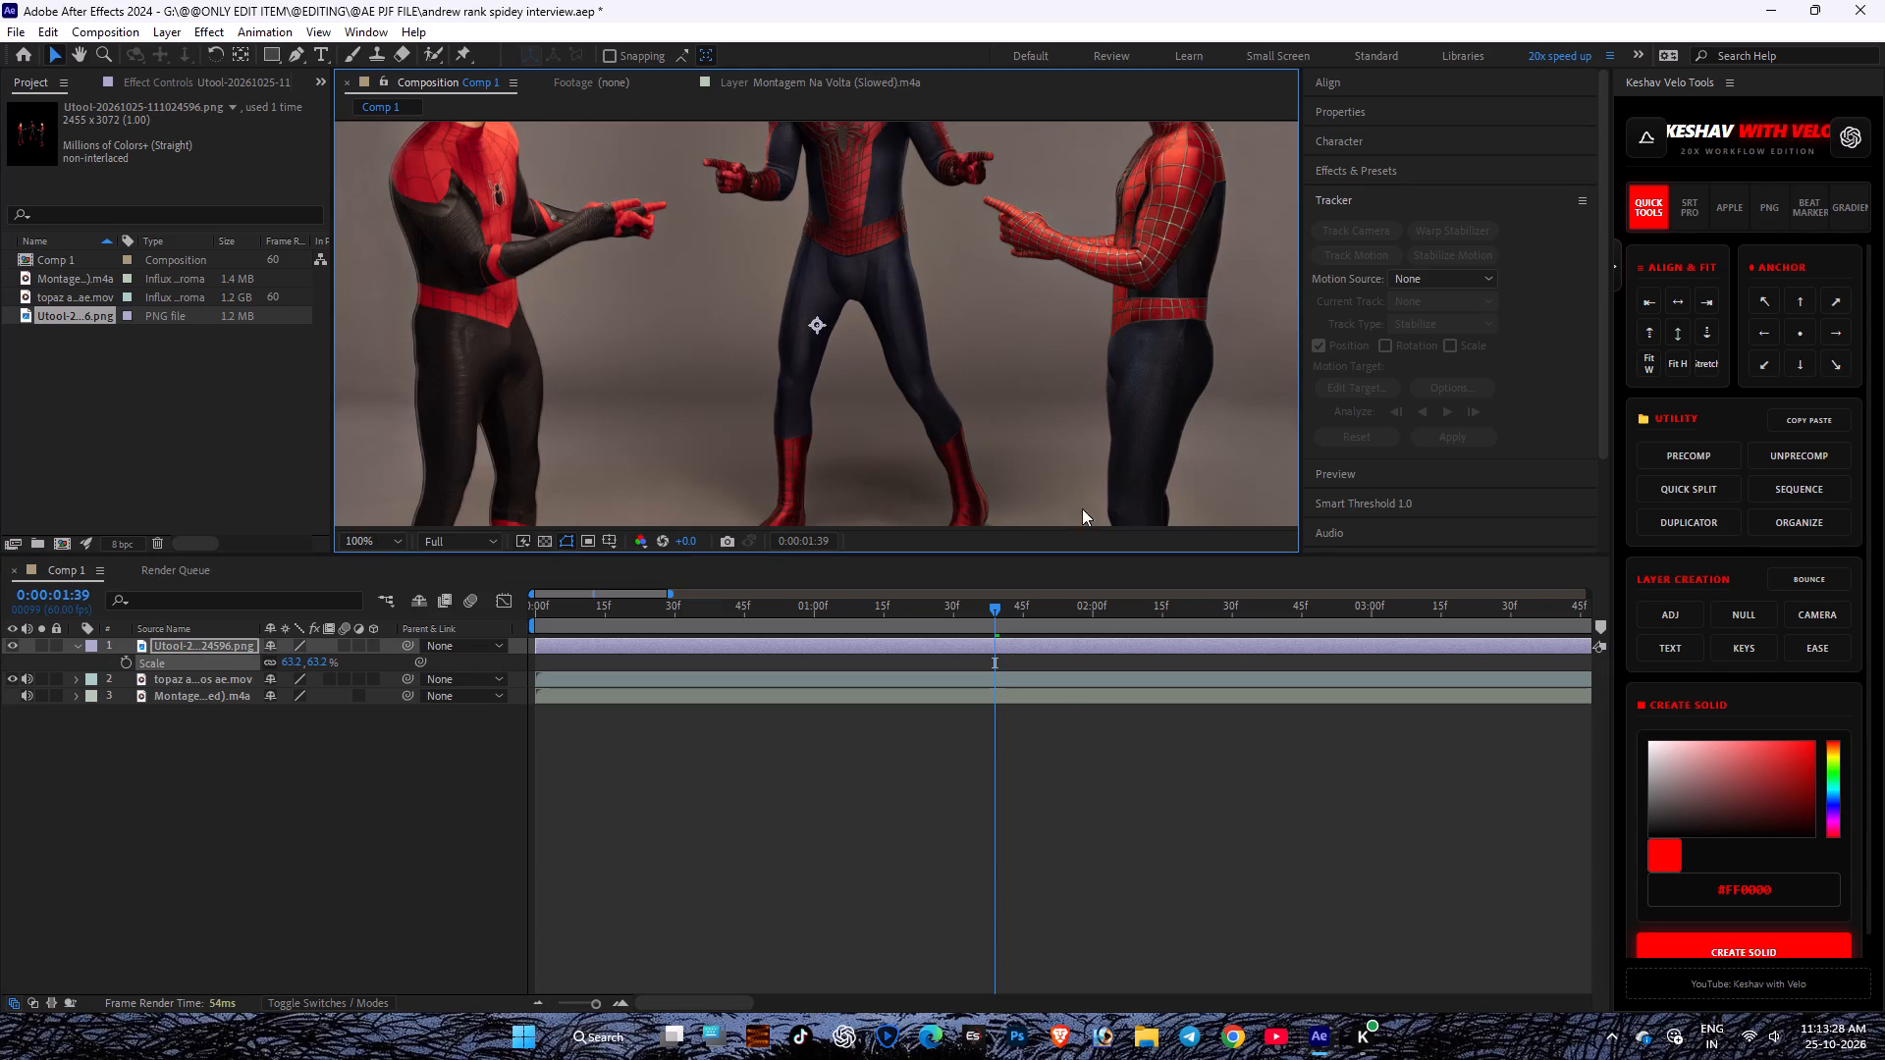
left_click(1033, 652)
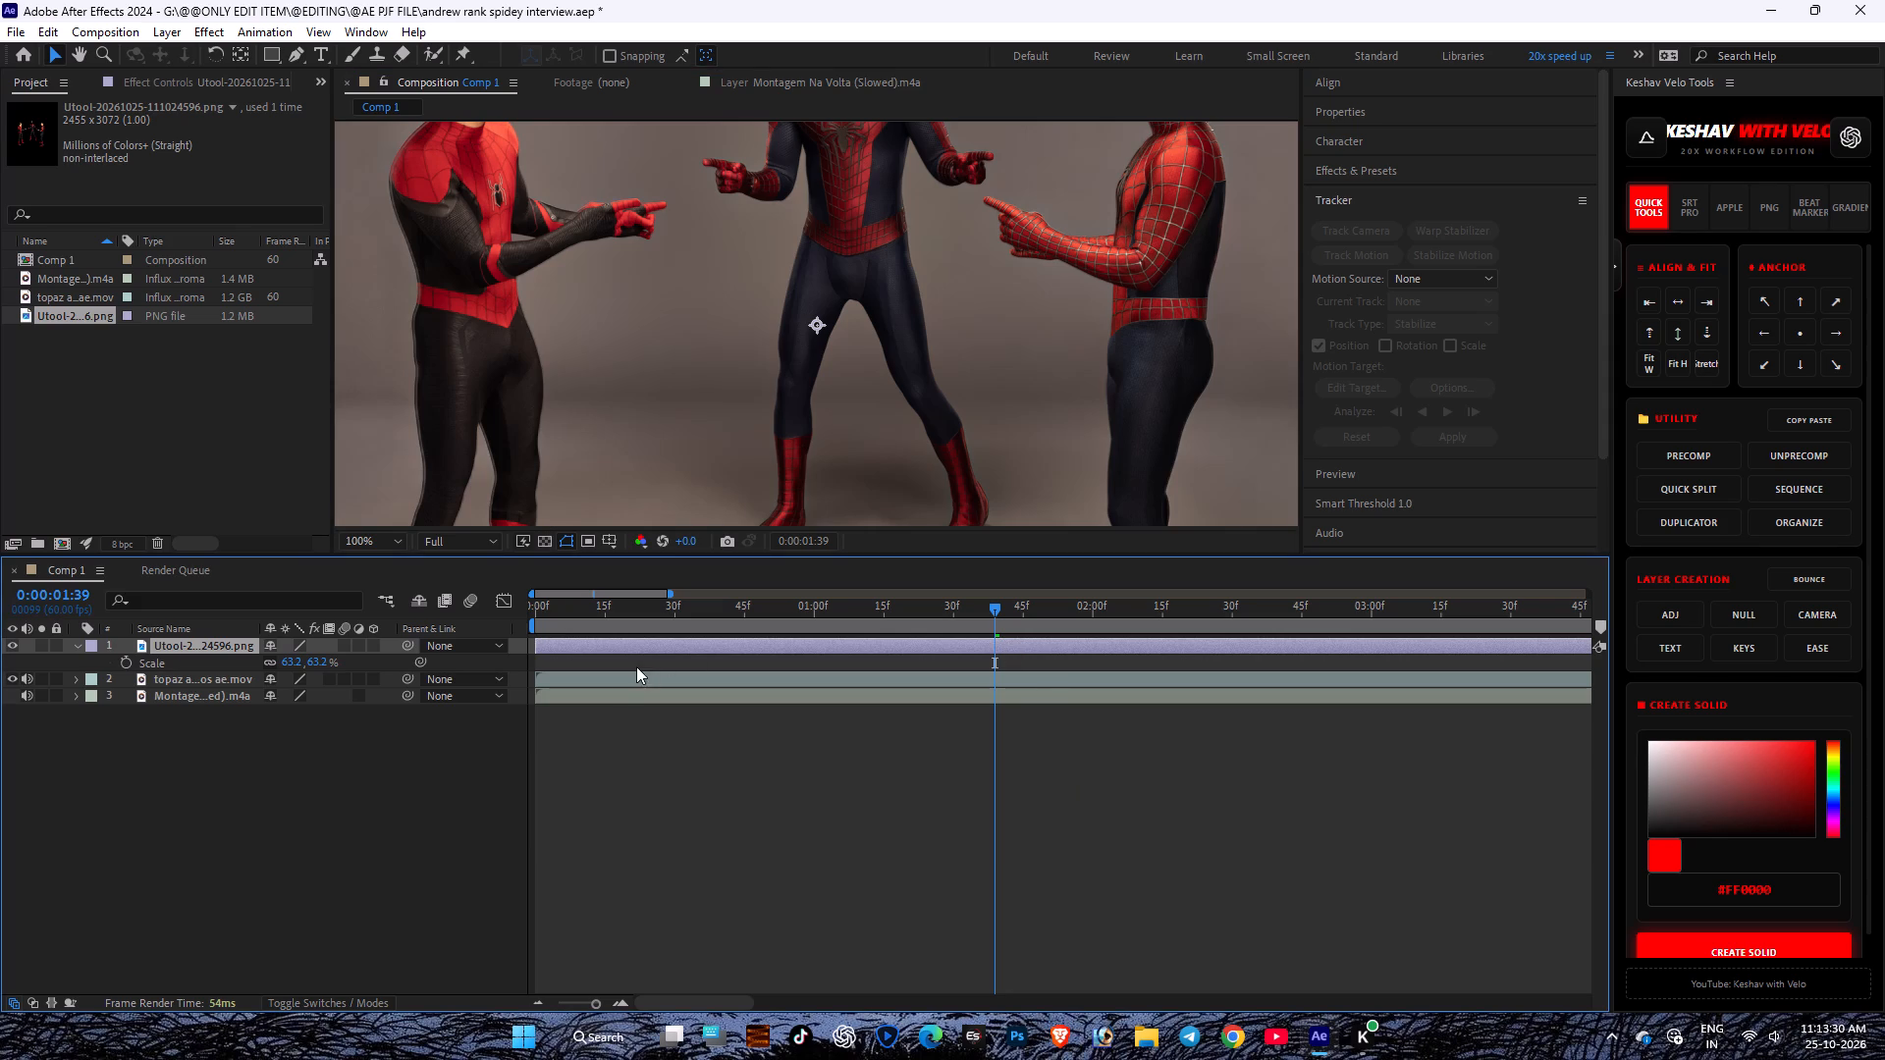
key("Left")
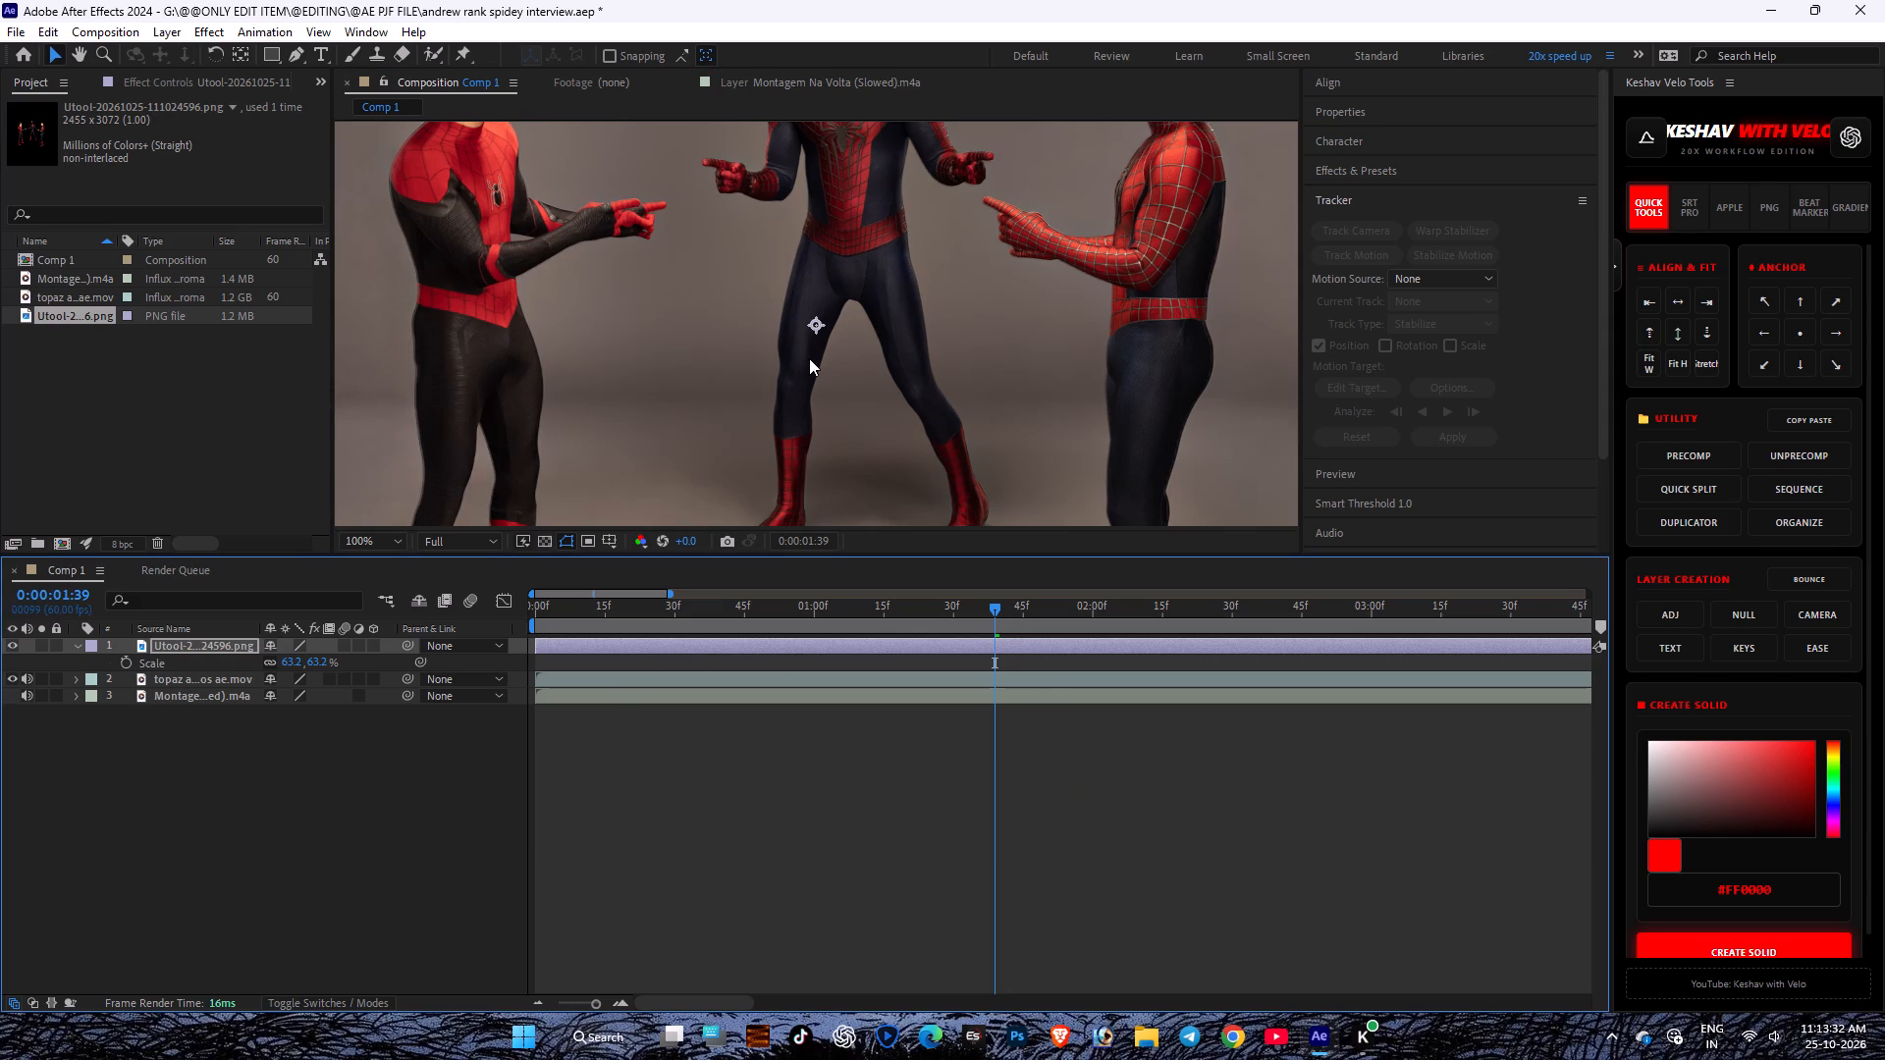
key("Left")
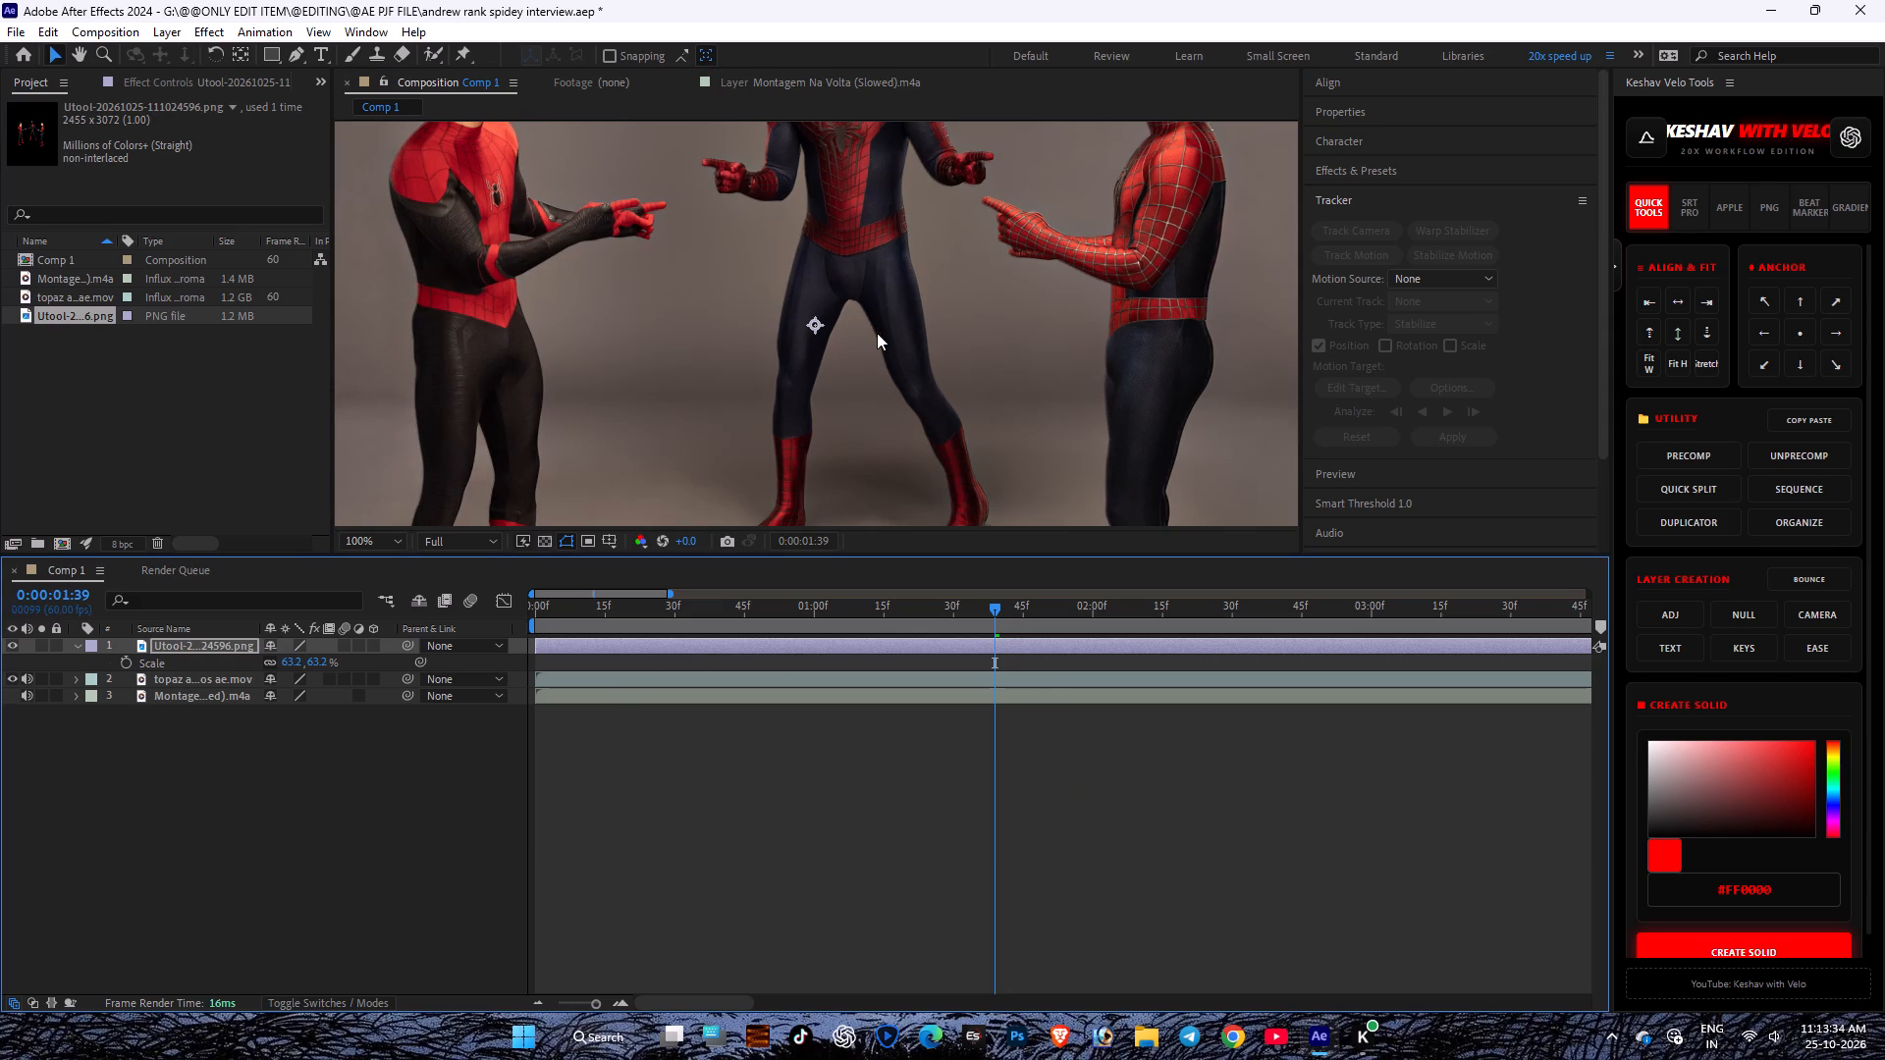
key("Left")
key("Left")
key("Left")
key("Left")
key("Right")
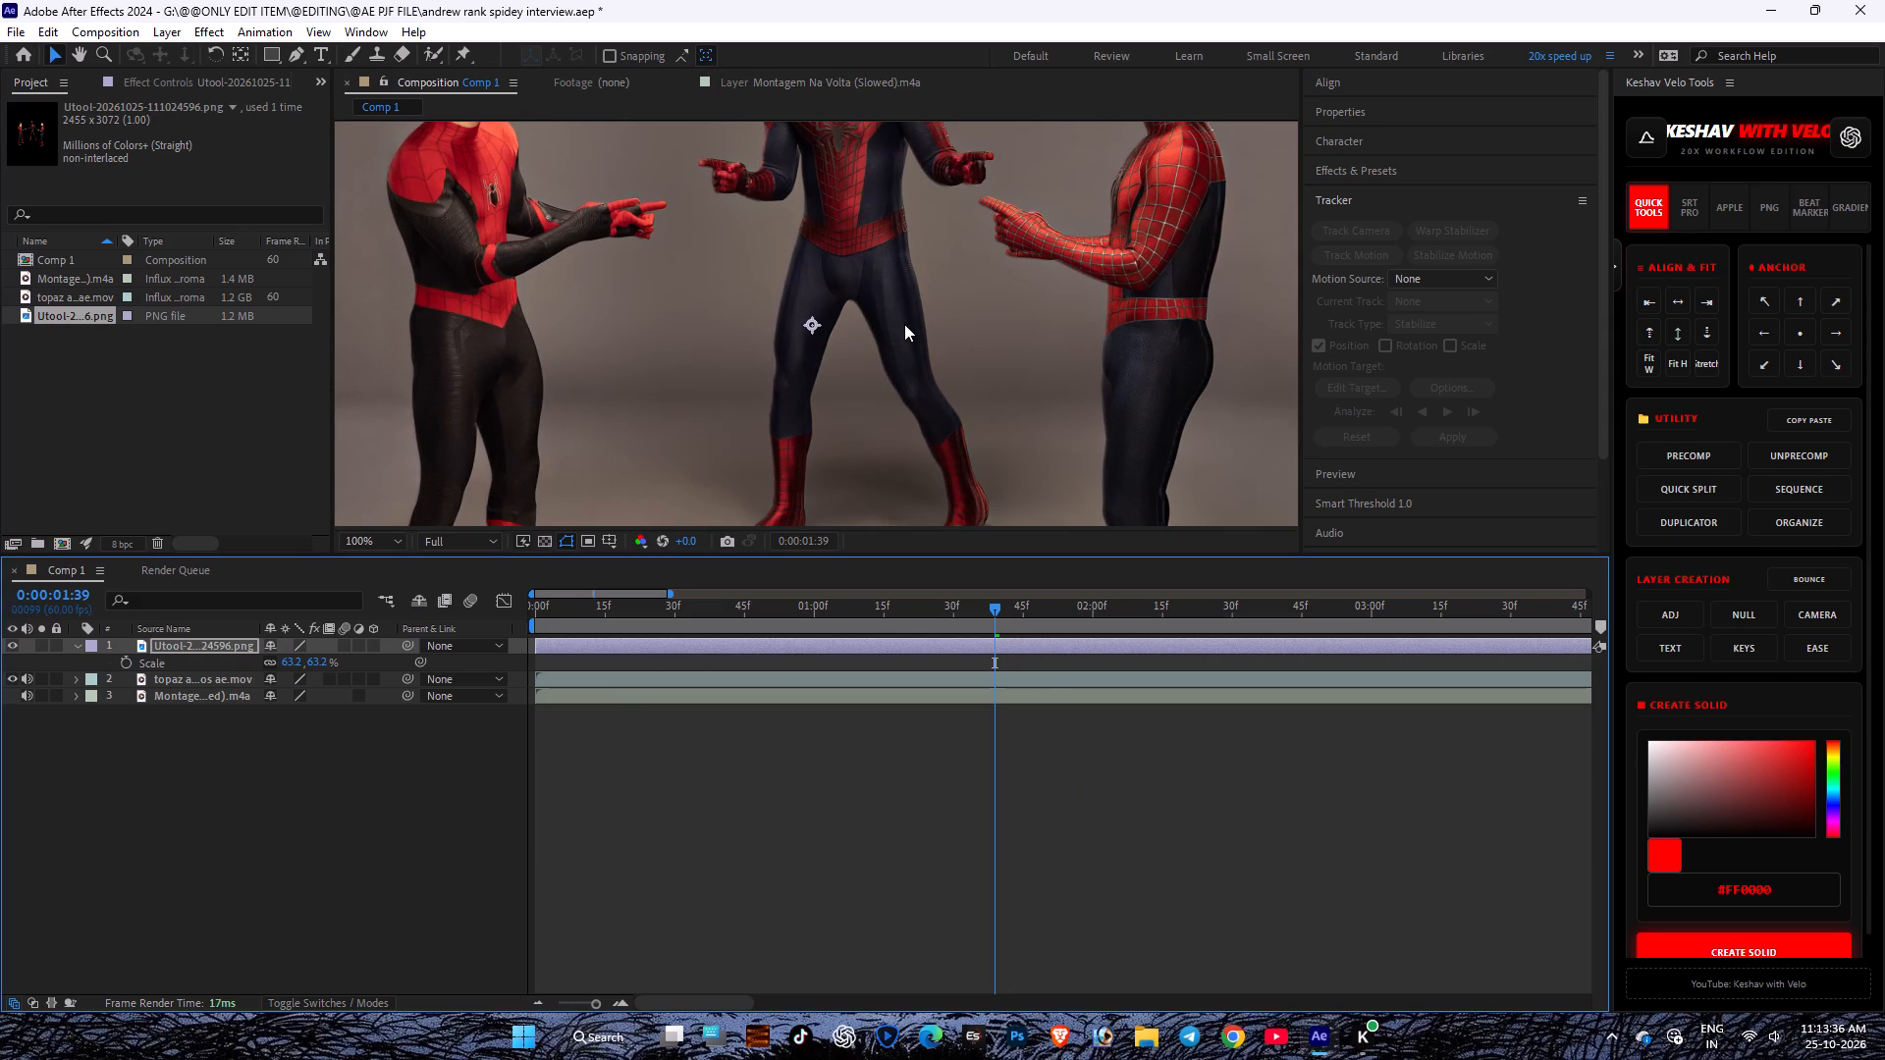
key("Right")
key("Right")
key("Right")
key("Right")
key("Right")
key("Right")
key("Right")
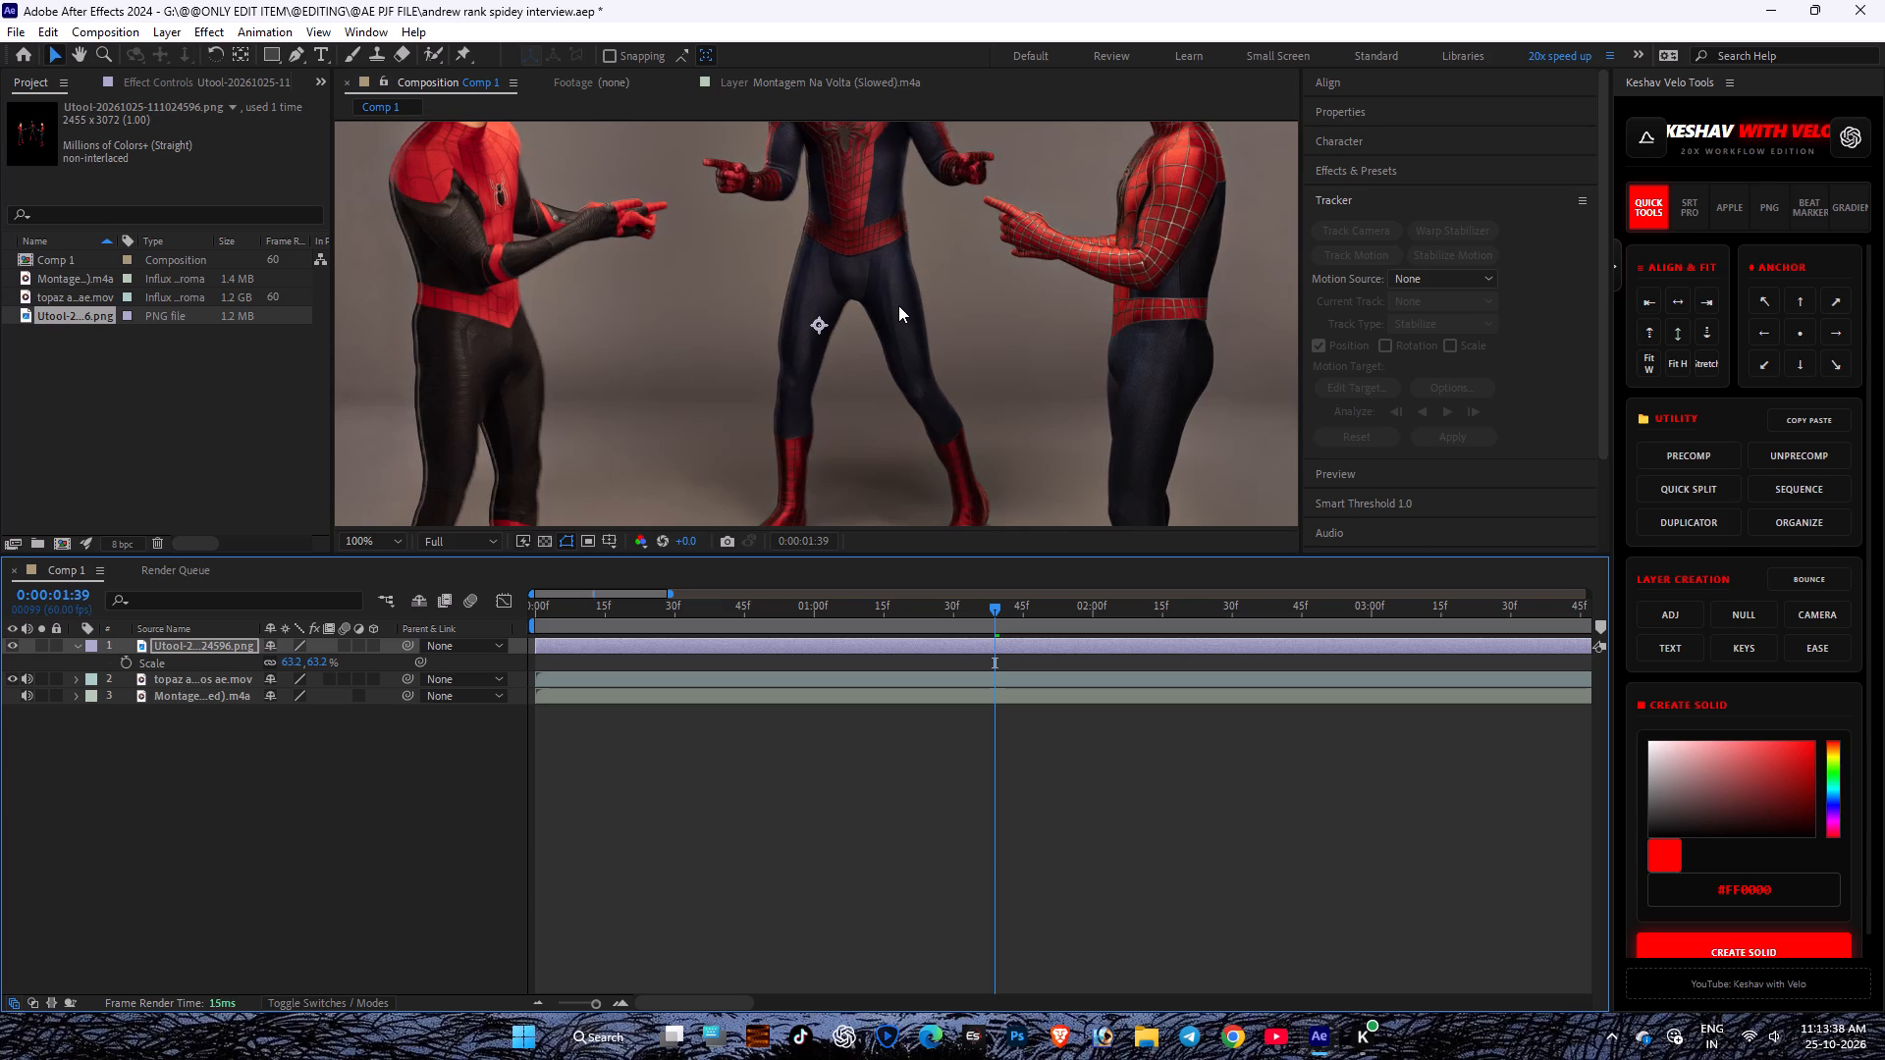
key("Right")
key("Right")
key("Left")
key("Left")
Fine-tune the PNG layer's horizontal position at 800% magnification, aligning the middle figure's waist edge with the video.
scroll(1266, 161, "up", 3)
middle_click_drag(1228, 161, 244, 918)
key("Left")
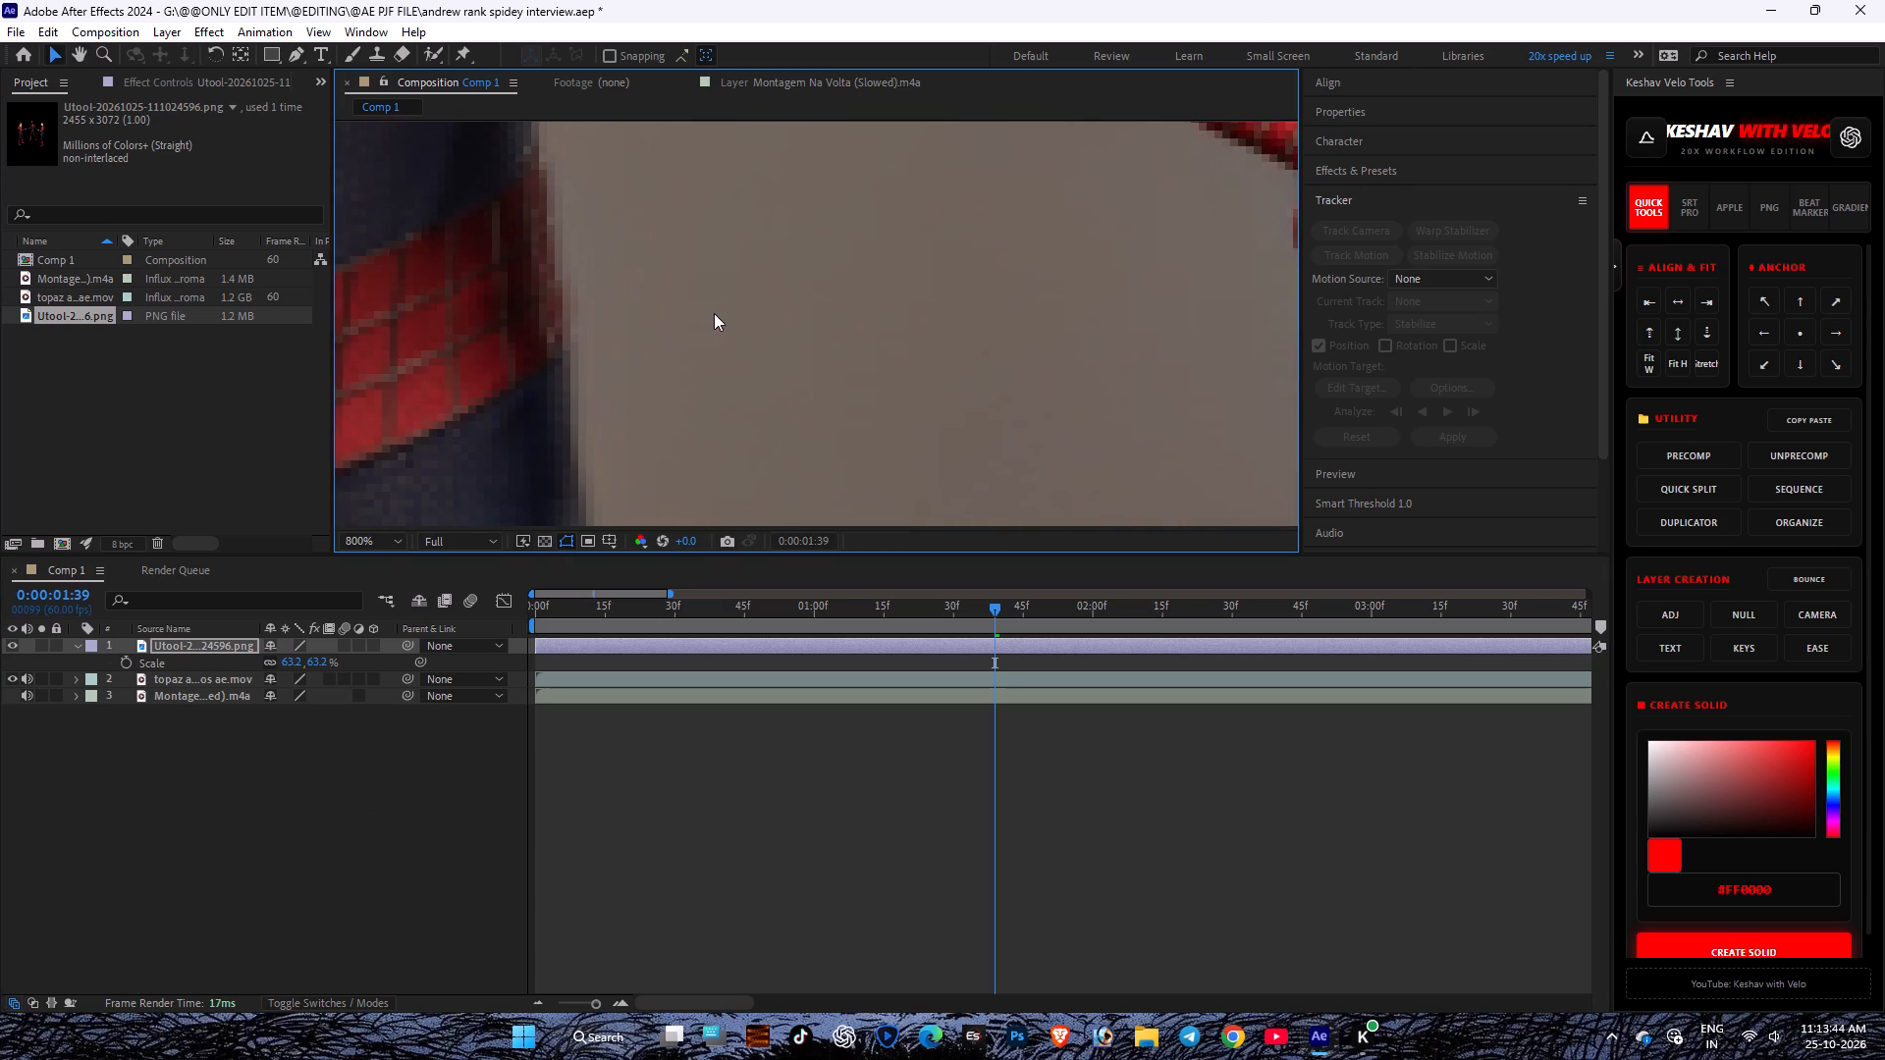
key("Left")
key("Left")
key("Left")
key("Left")
key("Left")
key("Left")
key("Left")
key("Right")
key("Right")
key("Right")
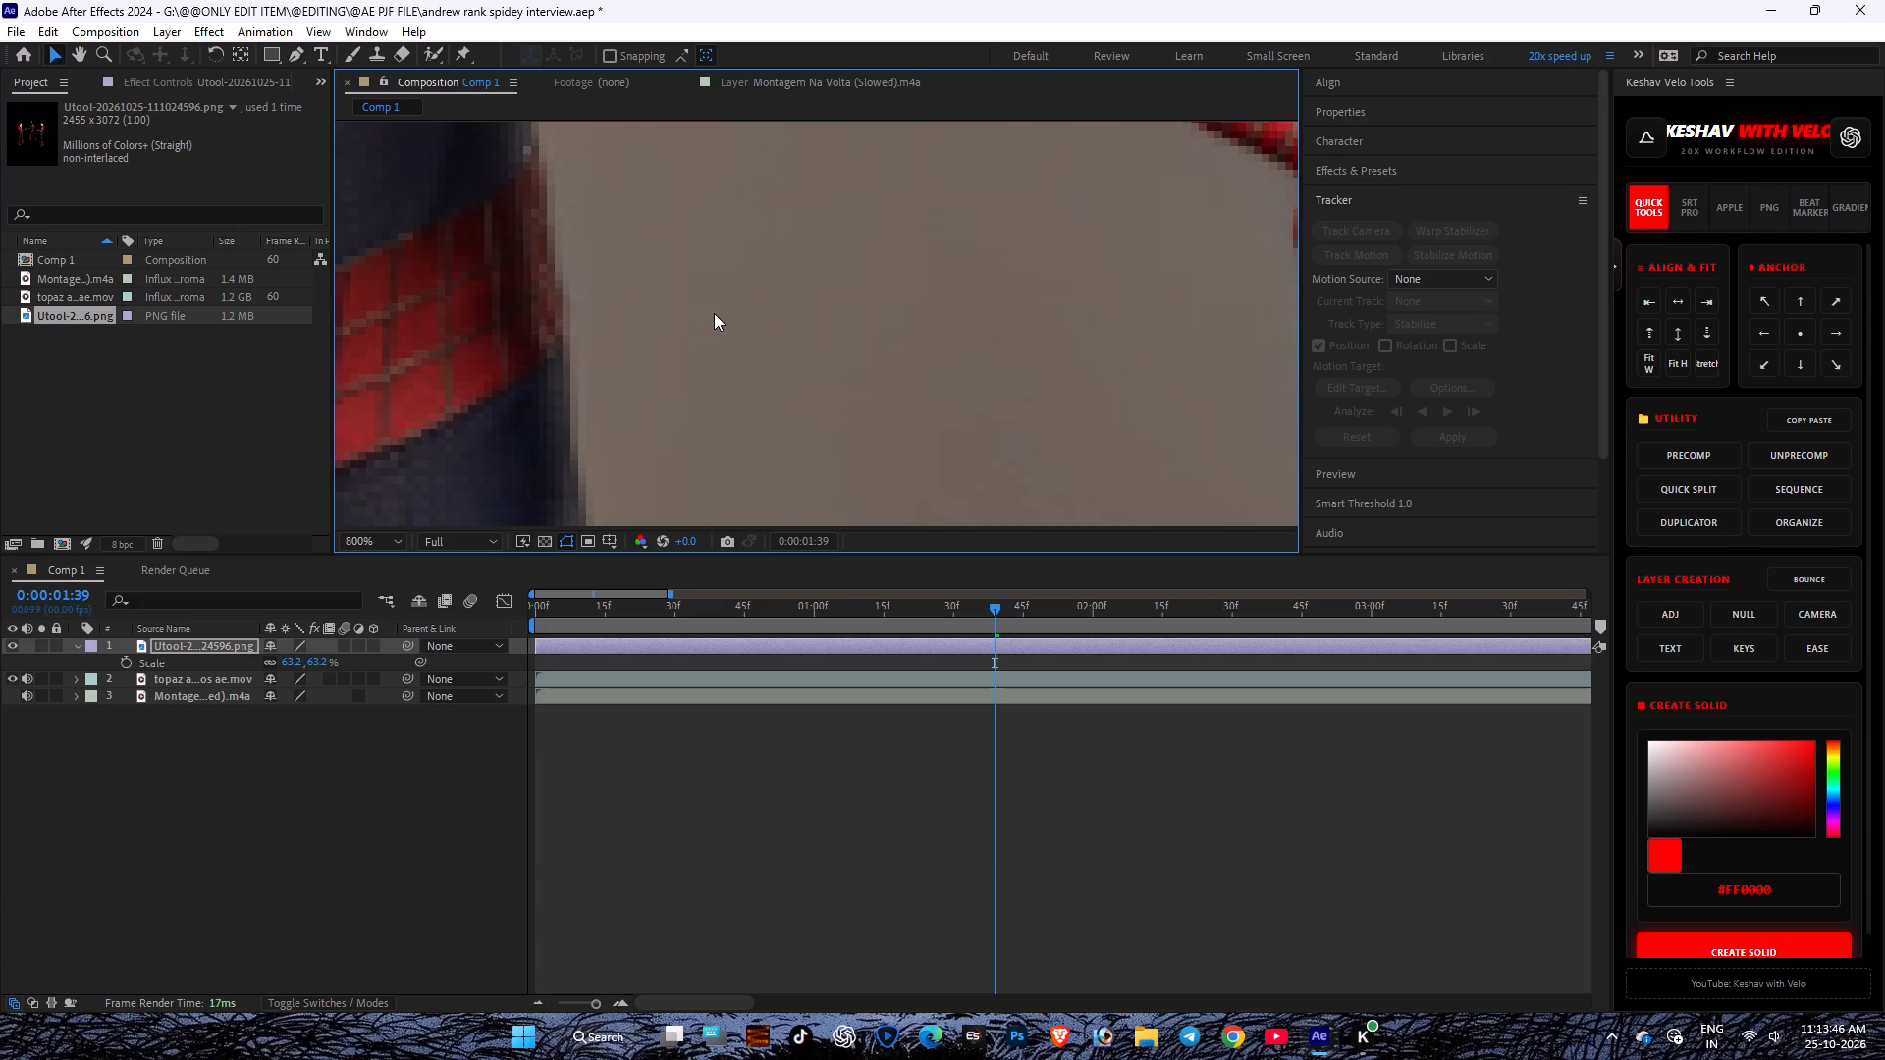
key("Right")
key("Right")
key("Right")
key("Right")
key("Right")
key("Right")
scroll(714, 313, "down", 2)
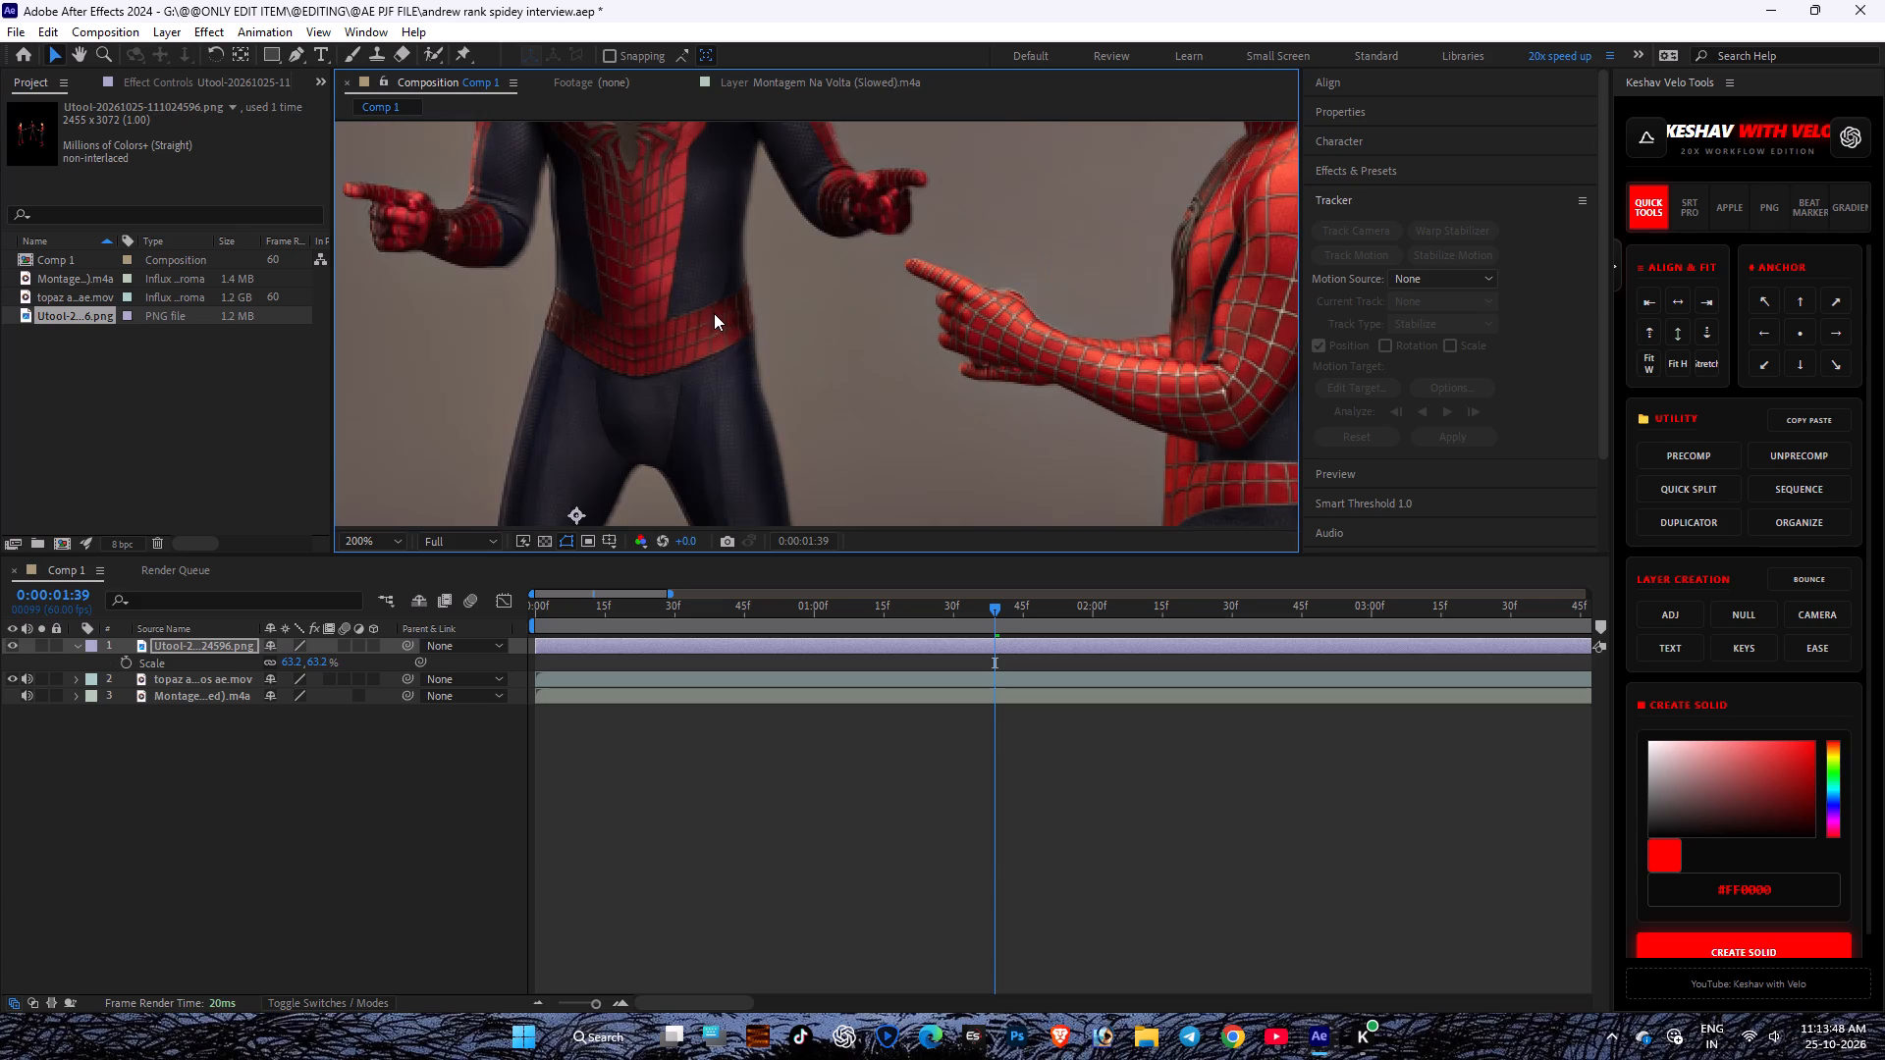
scroll(543, 332, "up", 1)
scroll(580, 337, "down", 1)
Nudge the PNG layer horizontally at 200% magnification, checking the match on the middle figure and the pointing hand.
key("Left")
key("Left")
key("Left")
key("Left")
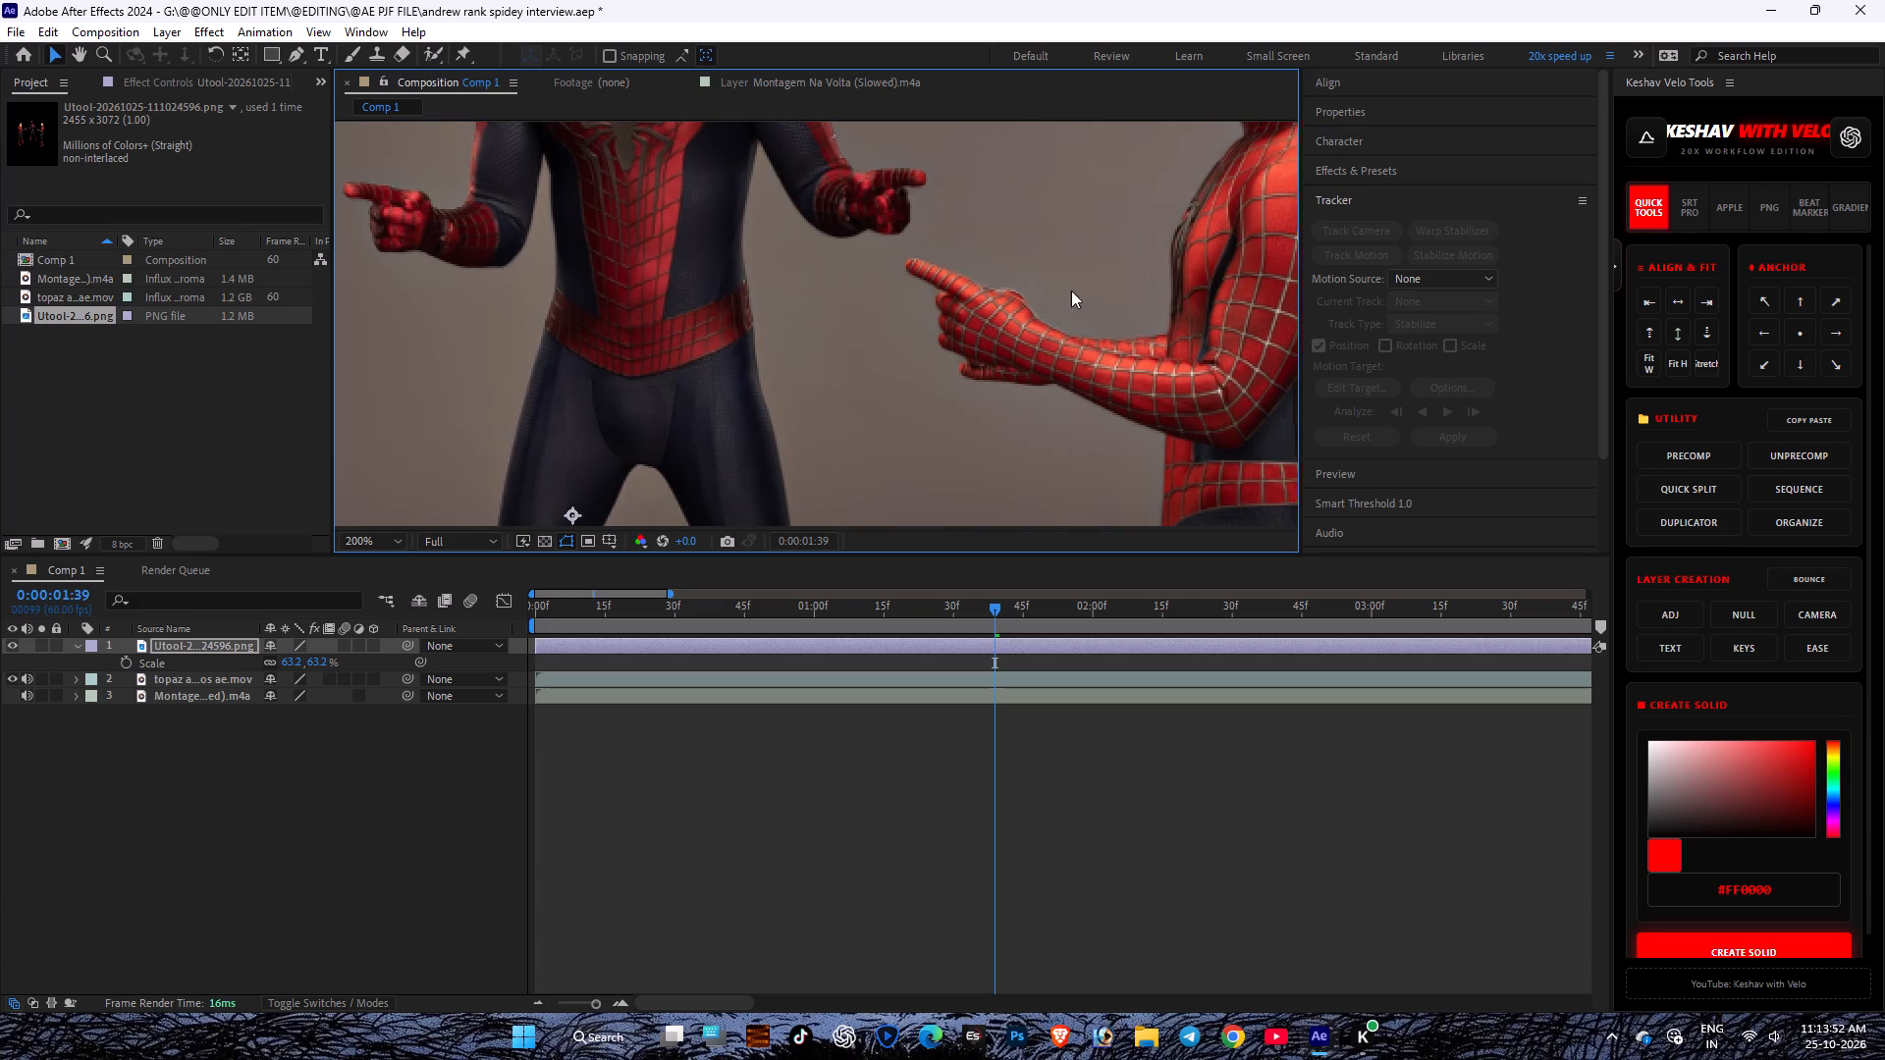
key("Right")
key("Right")
key("Right")
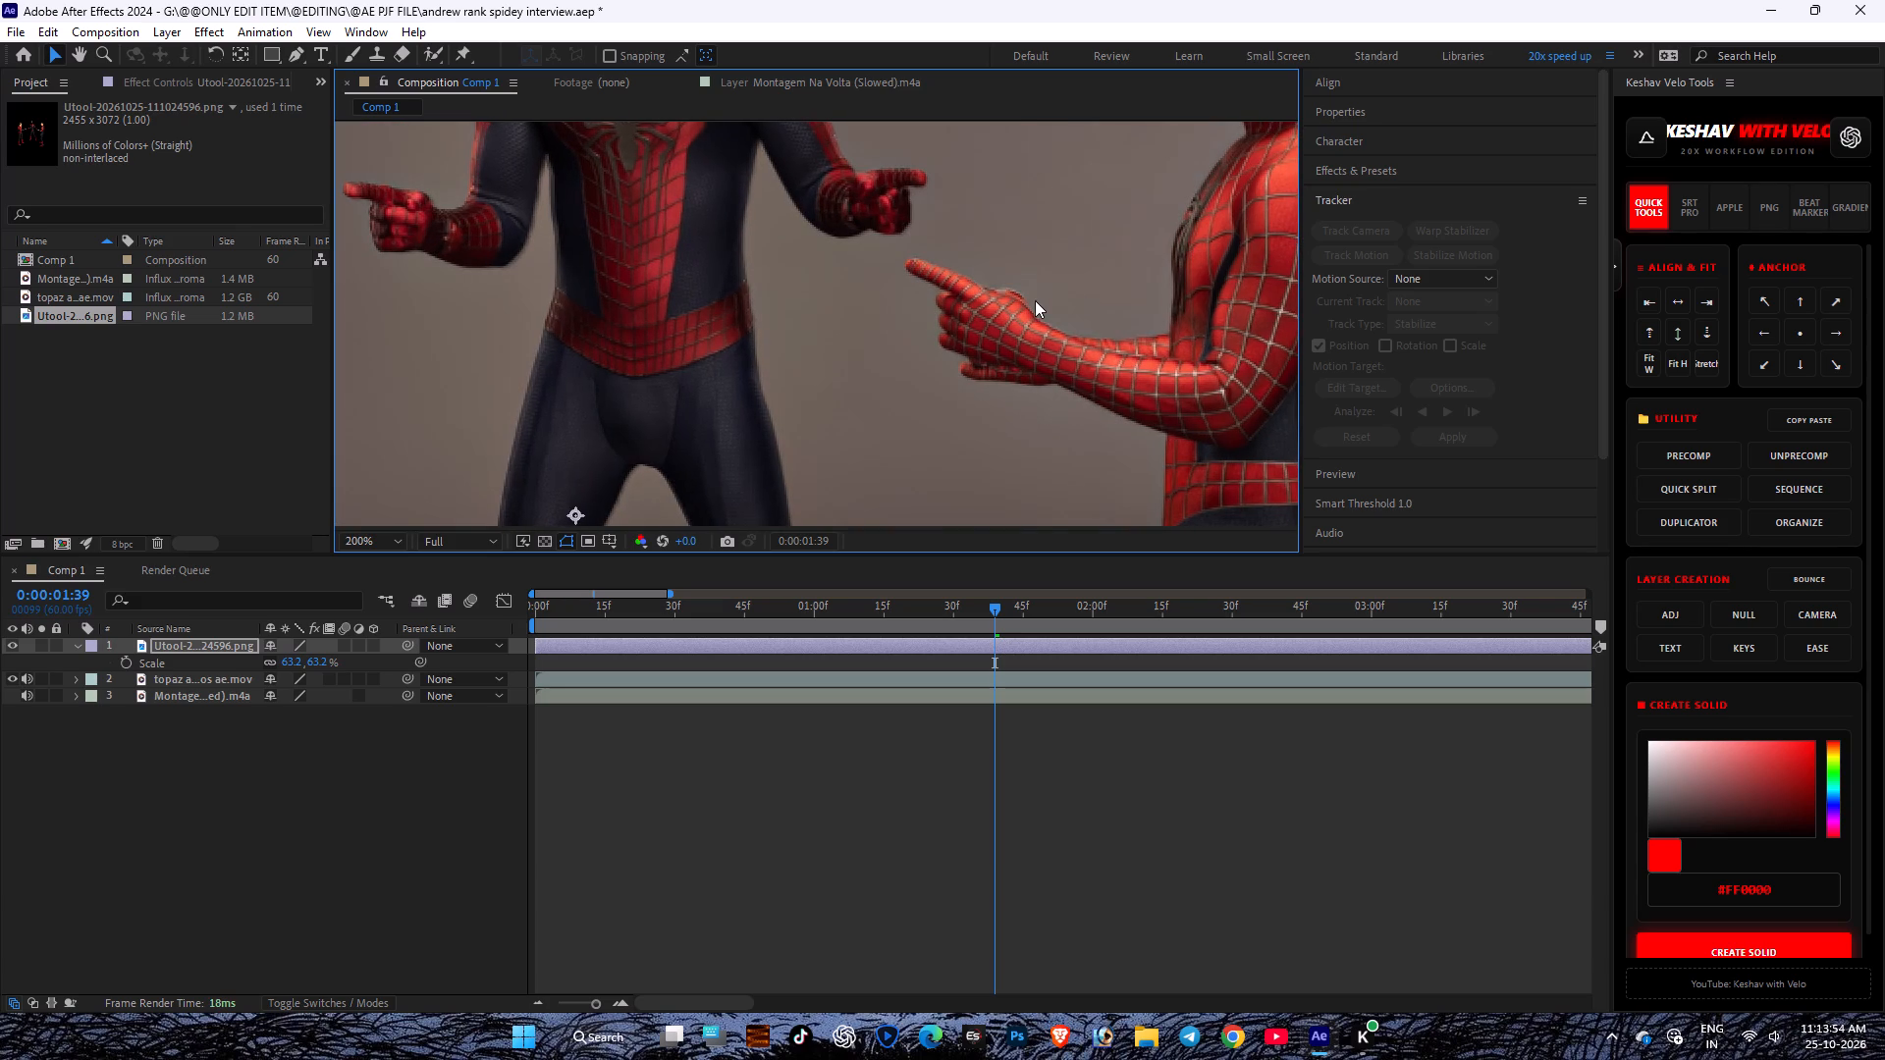
key("Left")
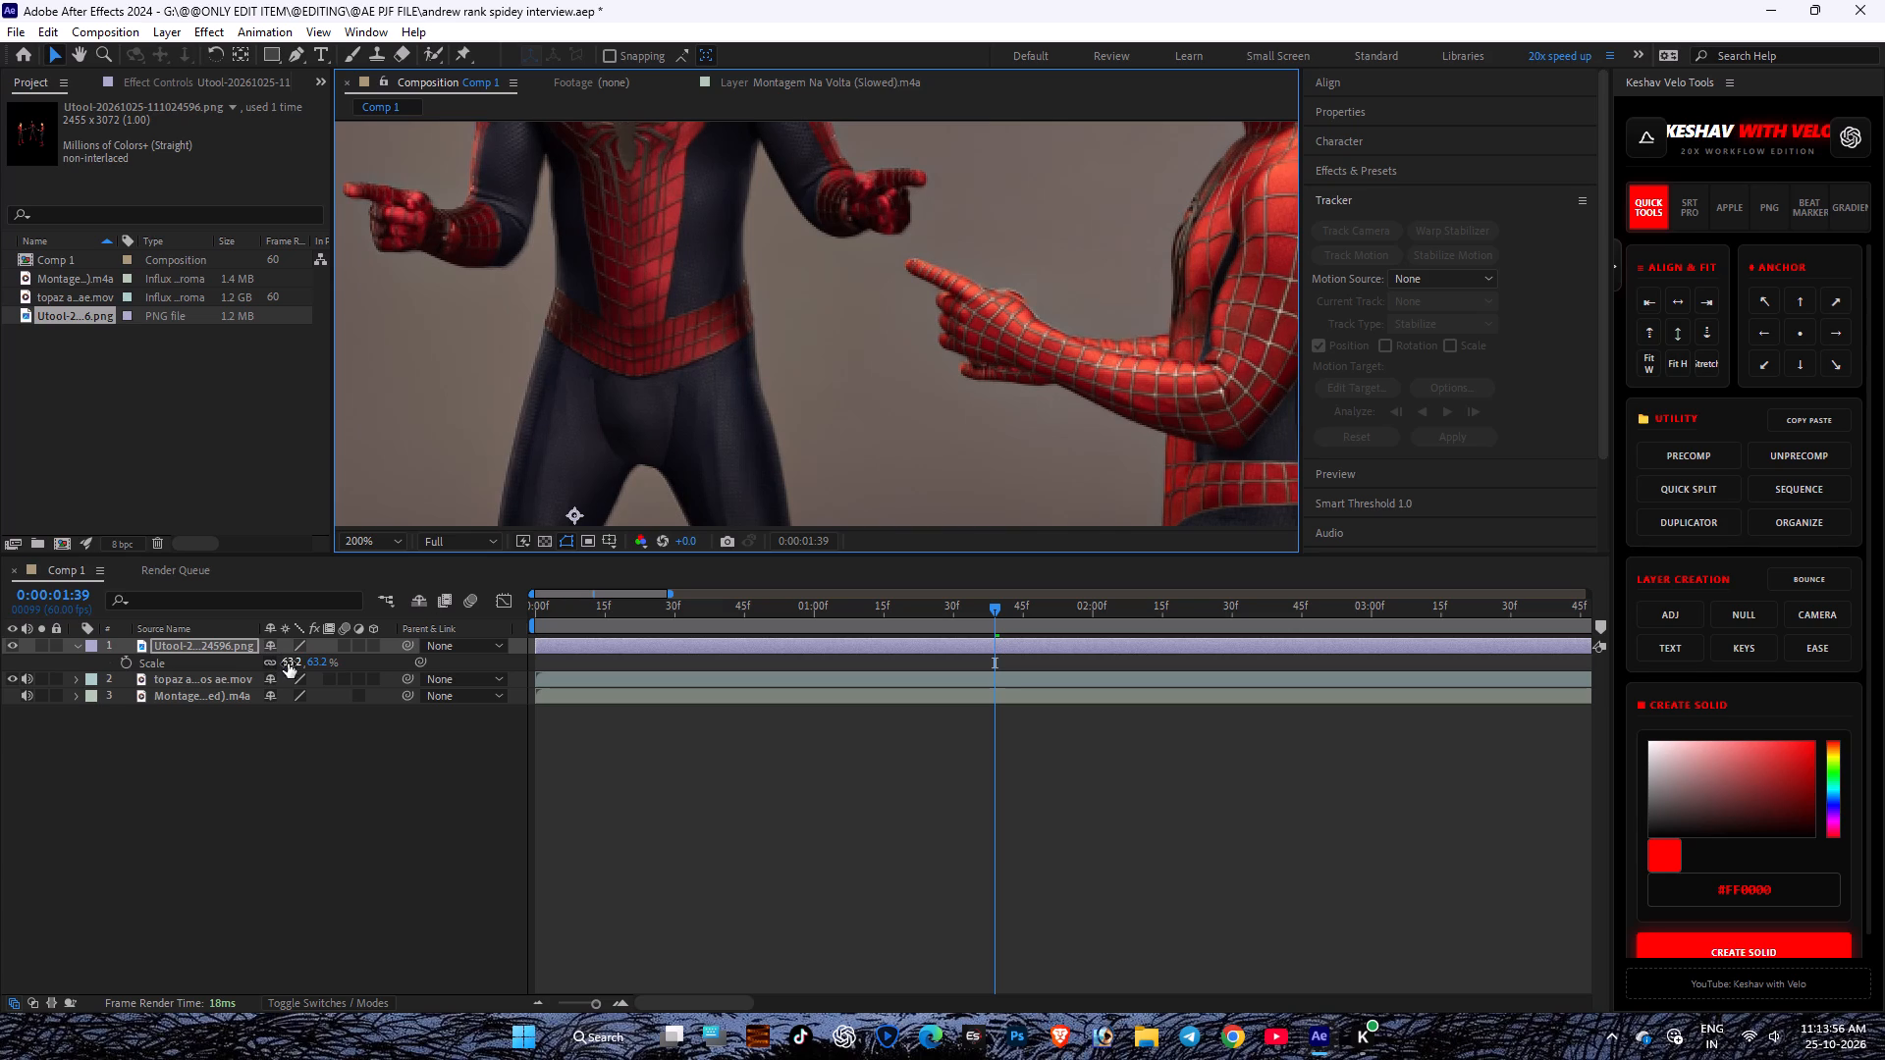
Set the Utool PNG layer's scale to 65%.
left_click(288, 663)
type("65")
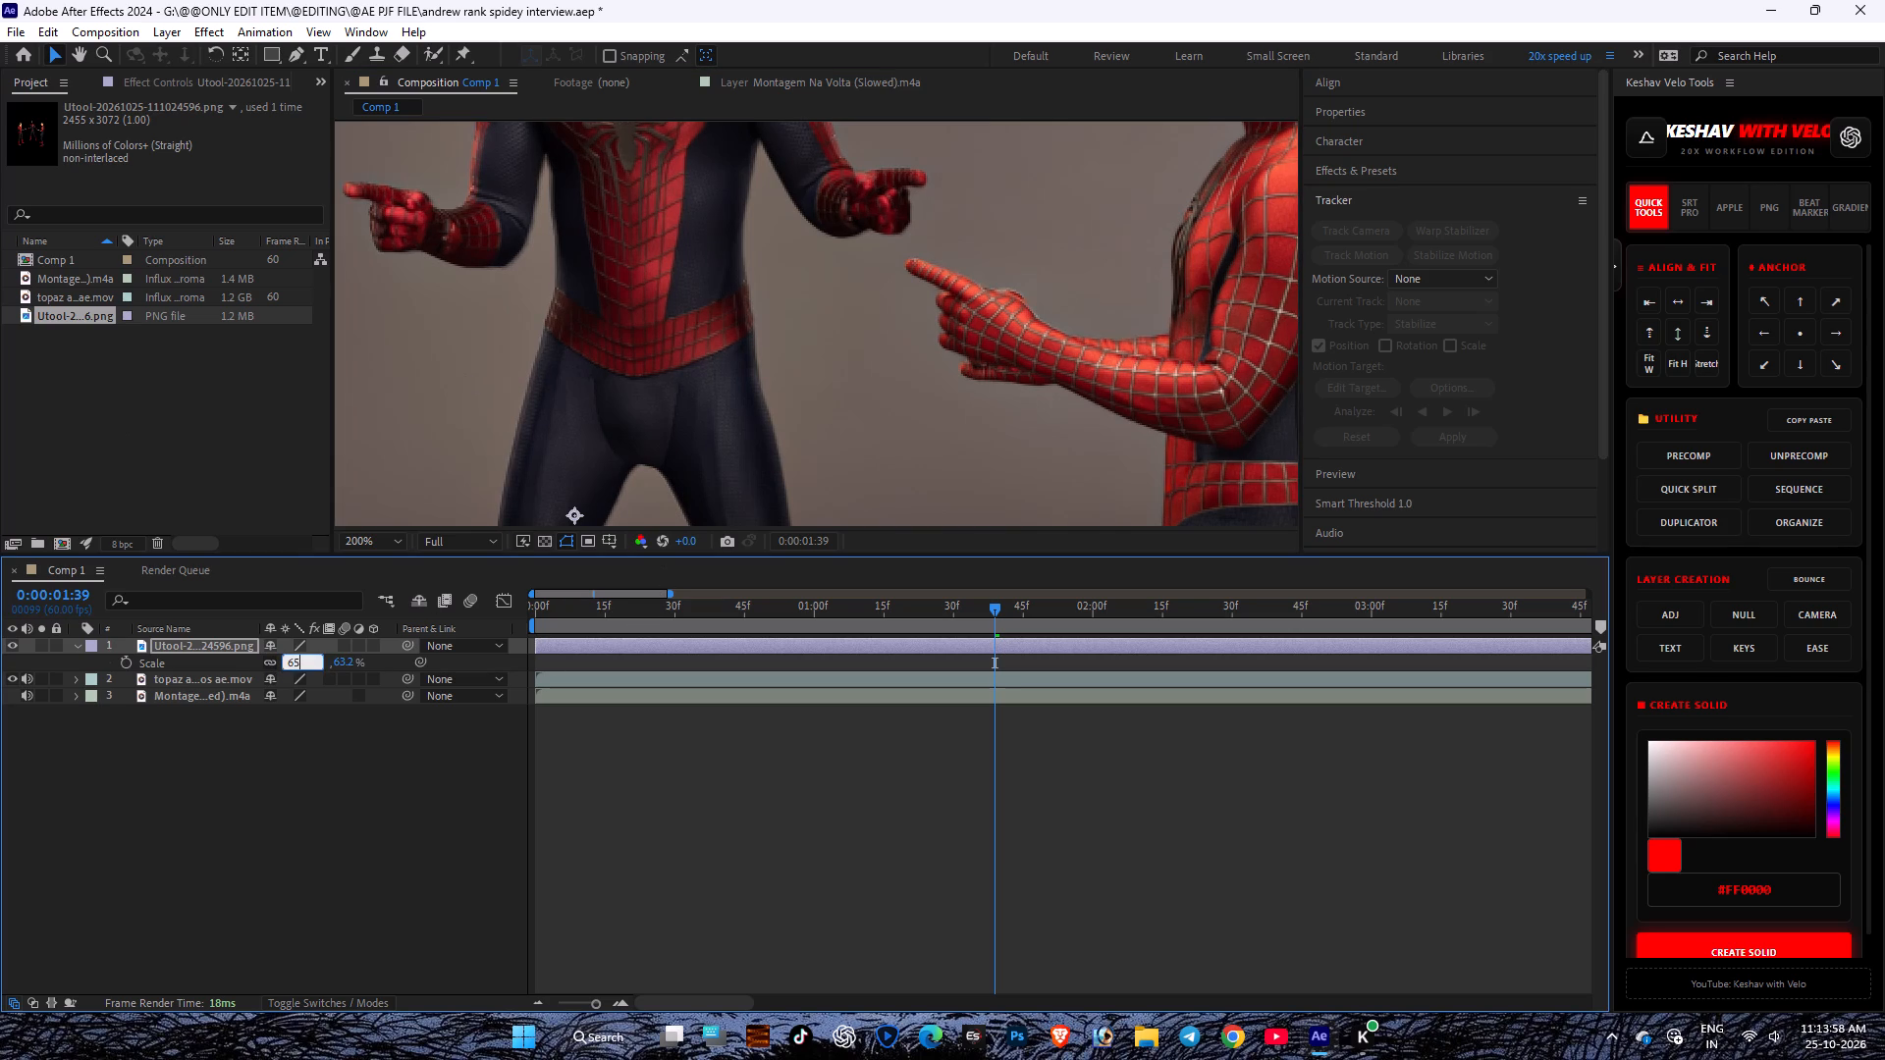
key("Return")
Nudge the rescaled PNG layer left against the figures in the video.
scroll(1063, 425, "down", 2)
scroll(938, 241, "up", 1)
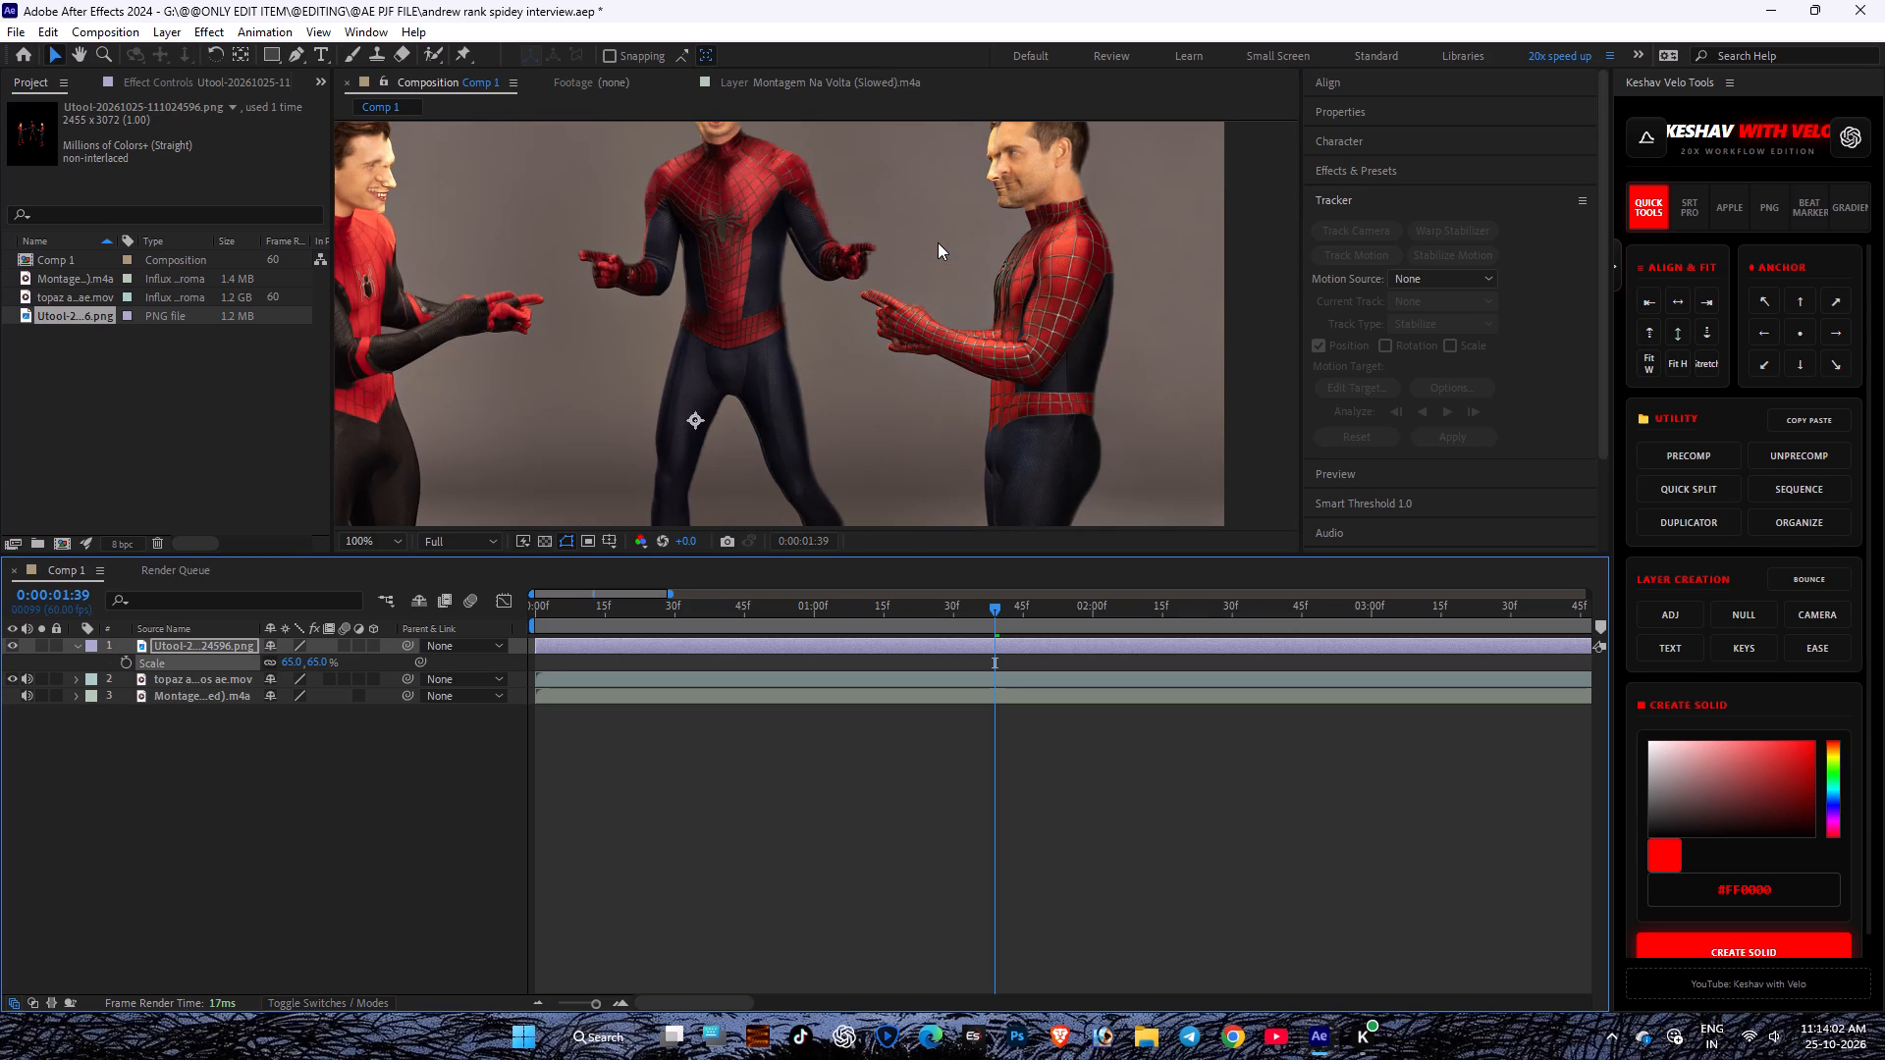
scroll(1122, 238, "up", 1)
key("Left")
scroll(1114, 275, "down", 2)
key("Left")
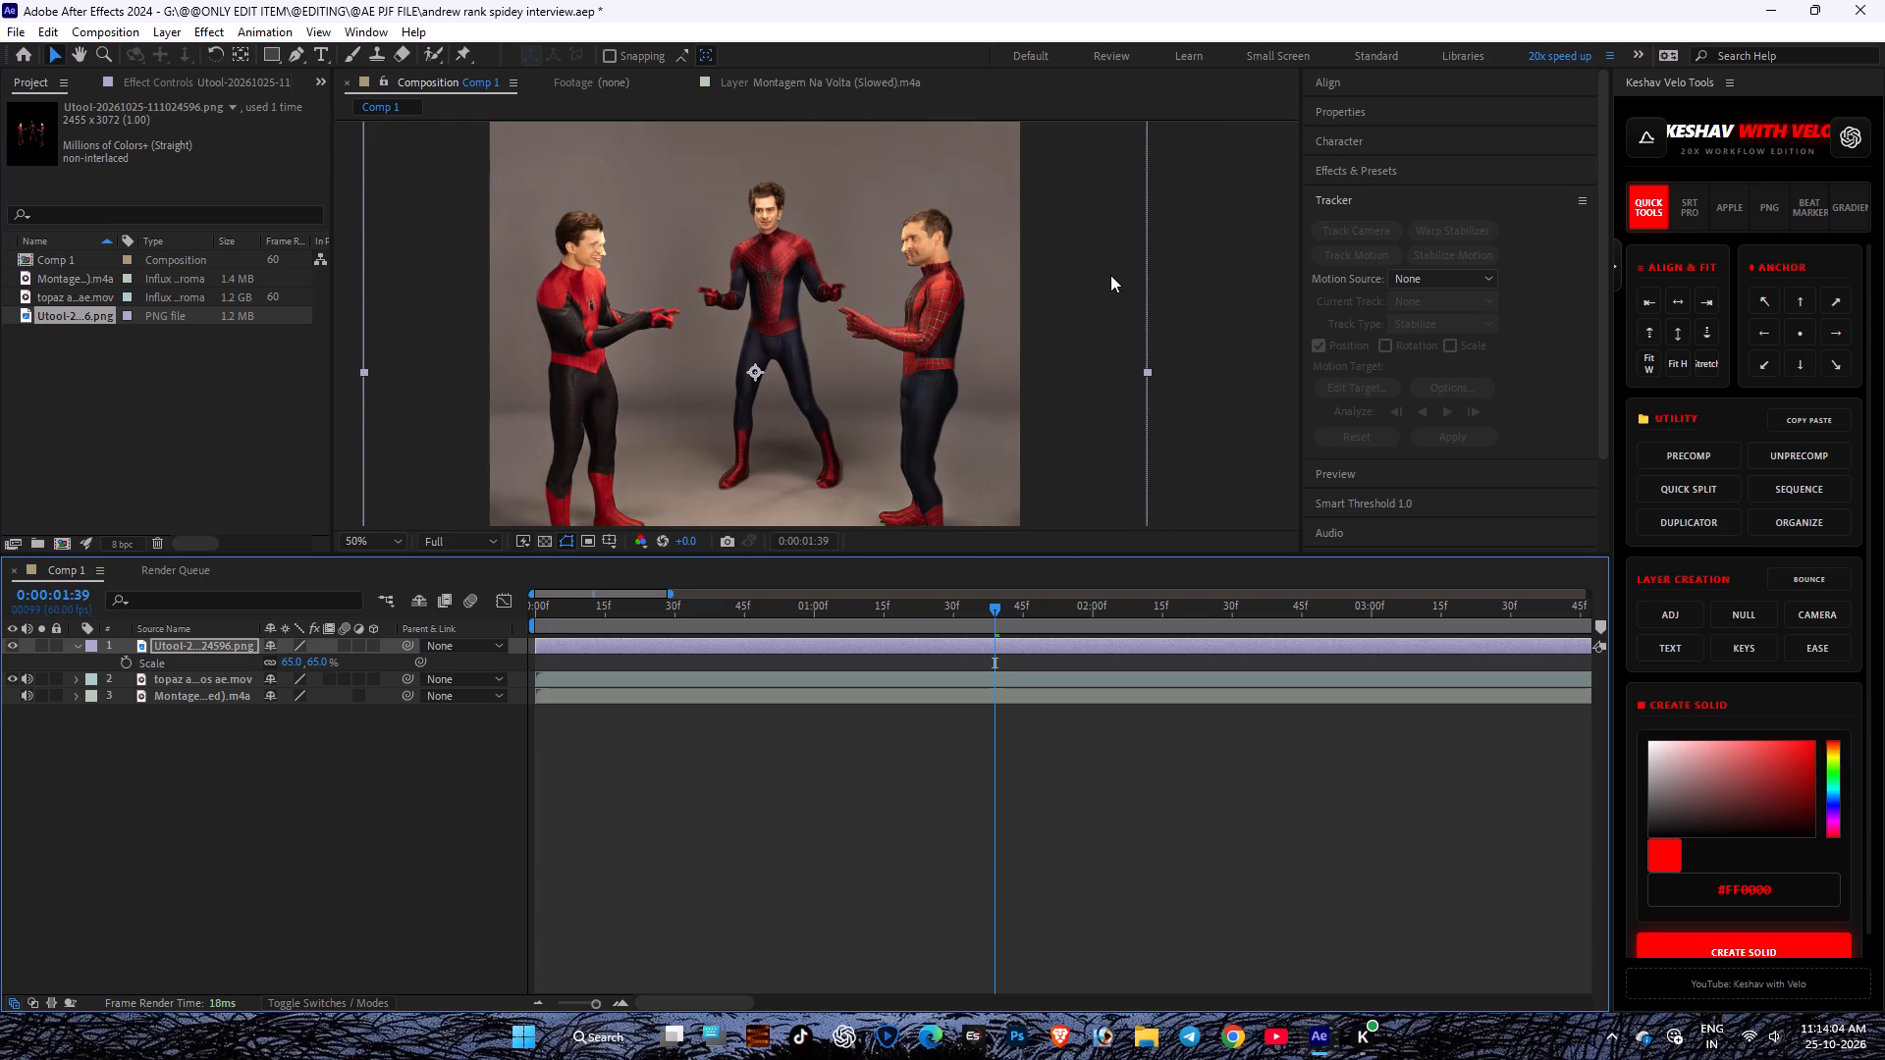
key("Left")
key("Left")
key("Left")
key("Left")
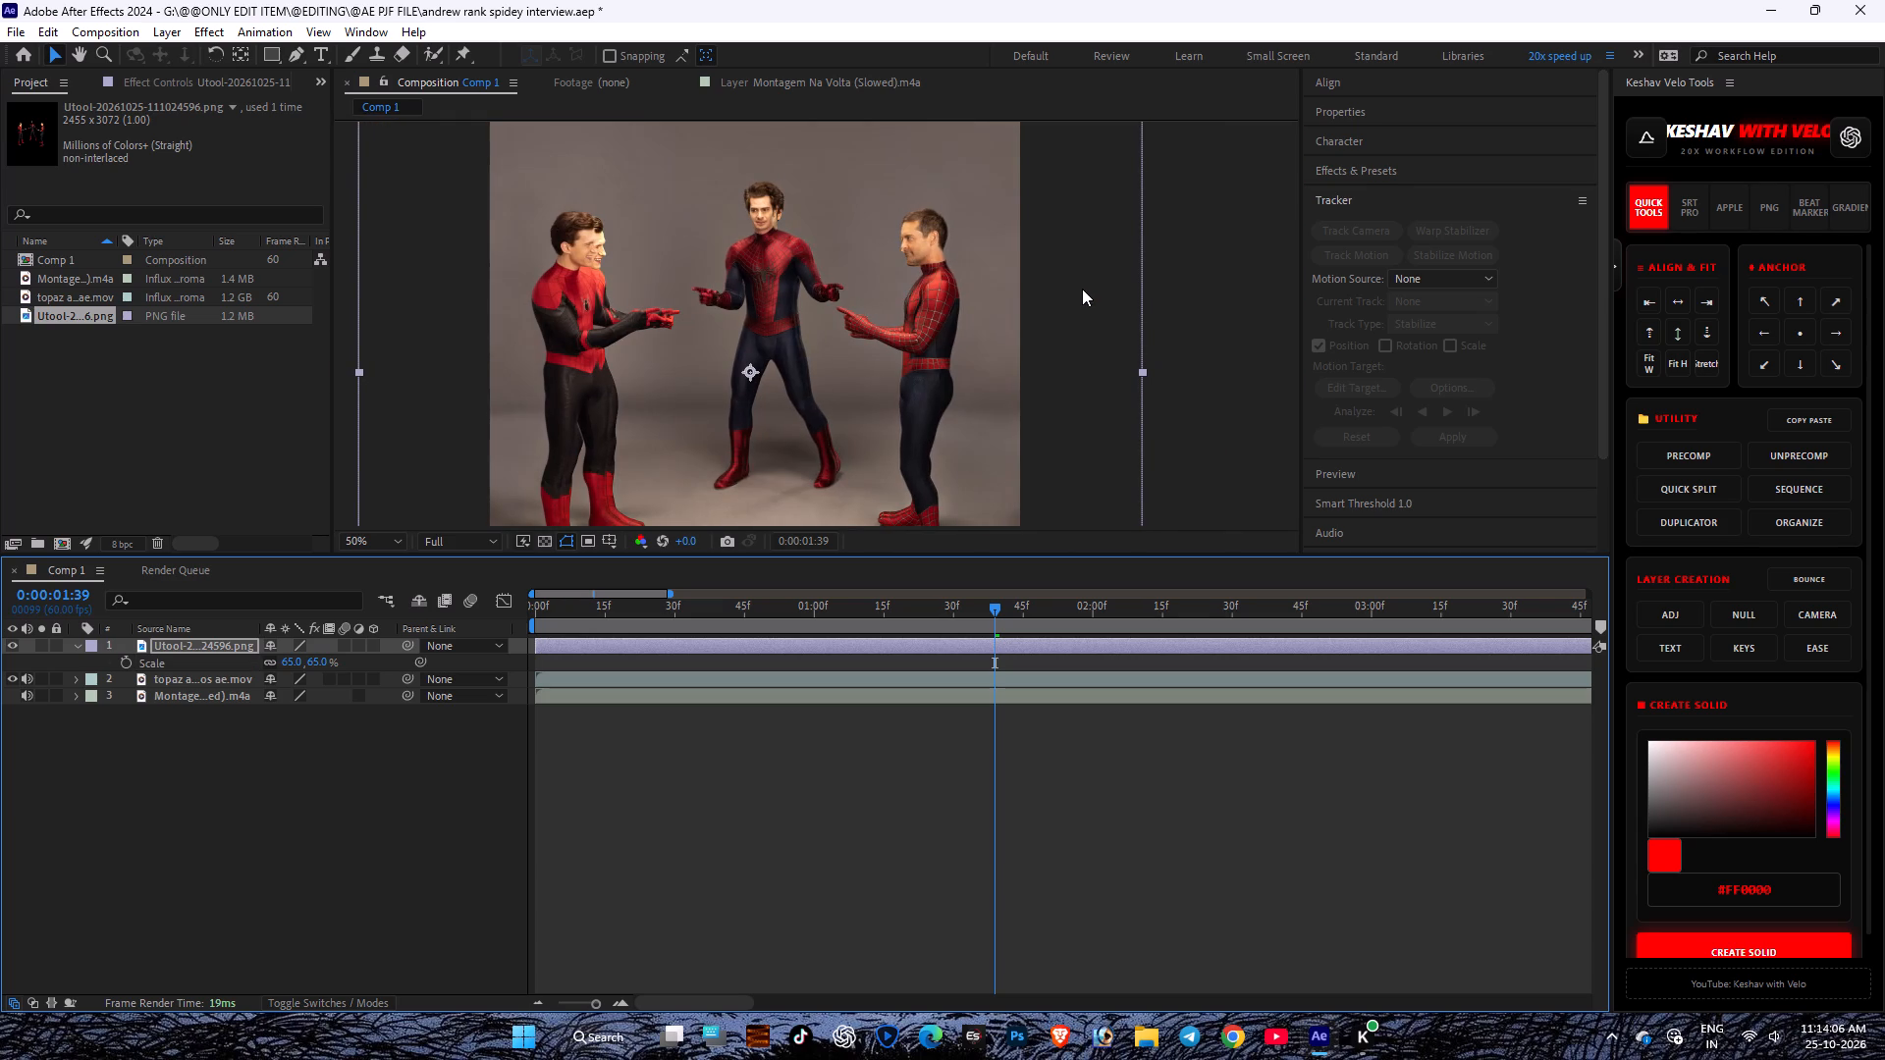
key("Left")
Nudge the PNG layer down and back right to a position of about 540.6, 546.
key("Down")
key("Down")
key("Down")
key("Right")
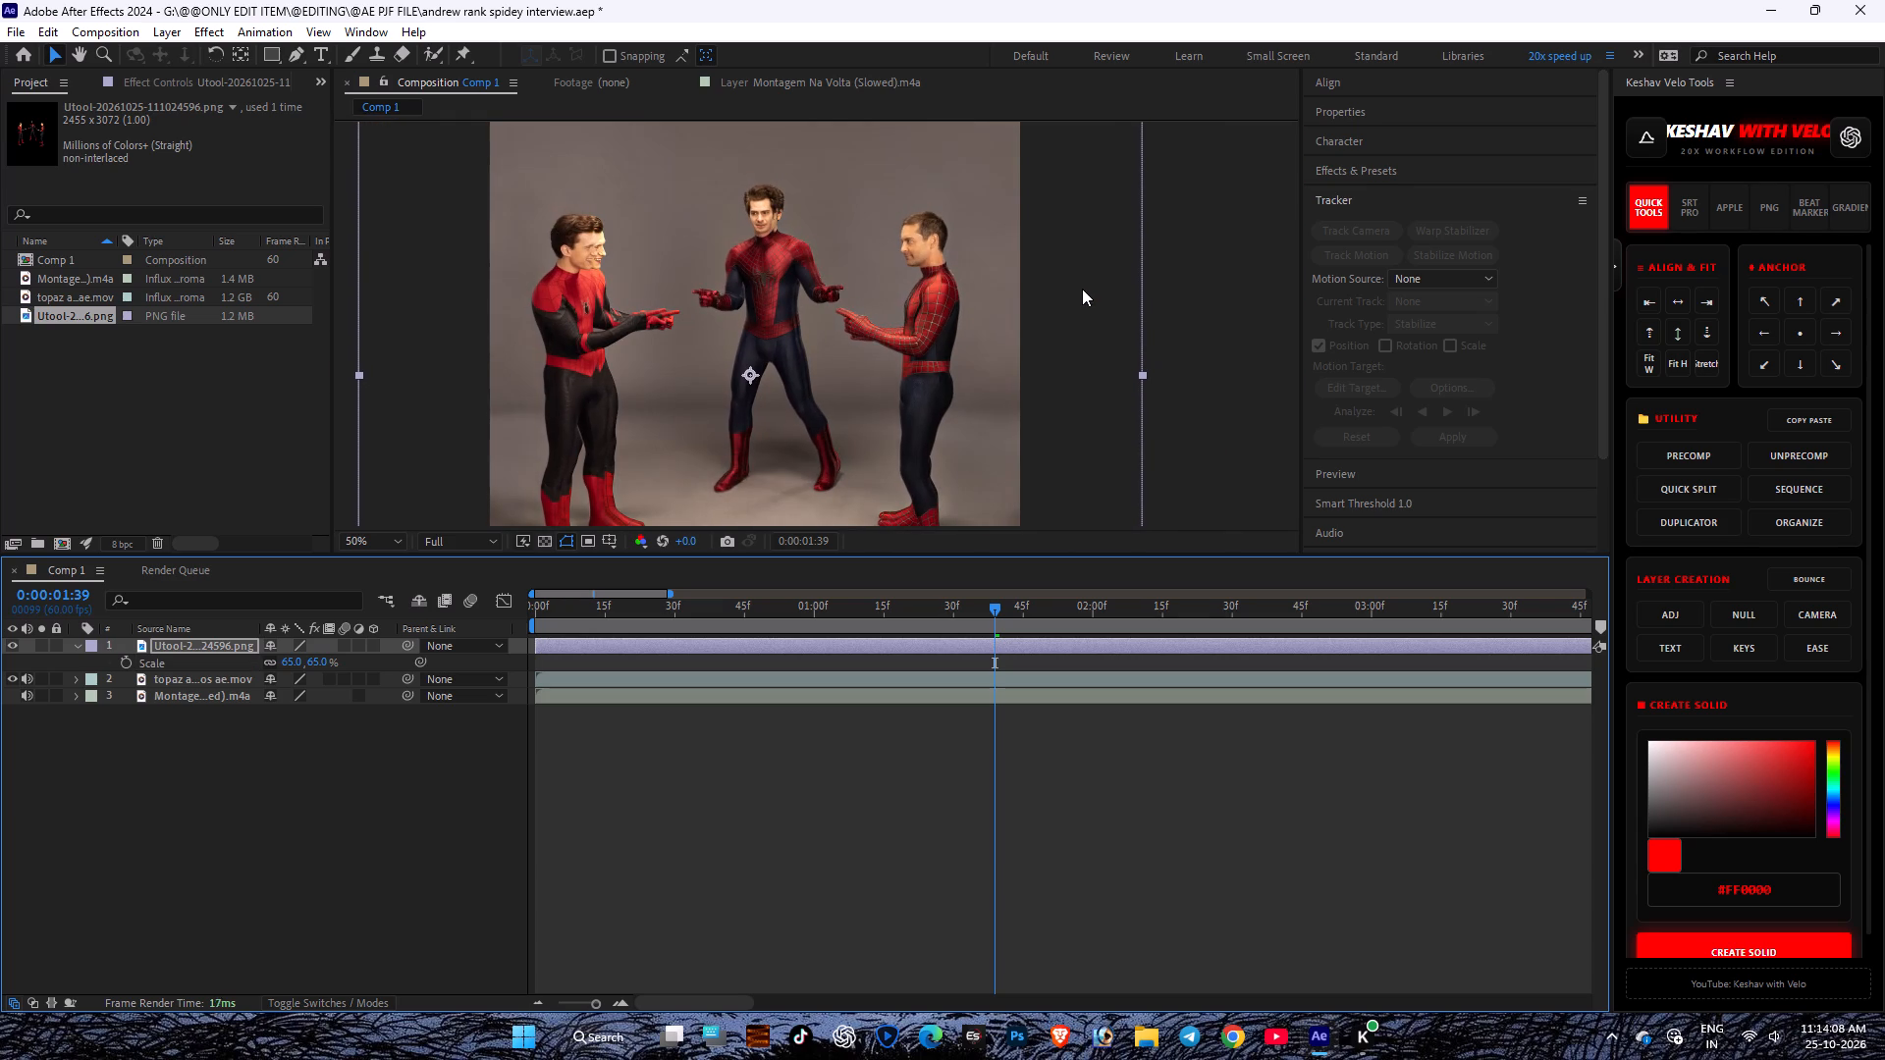
key("Right")
key("Right")
key("Right")
key("Right")
key("Right")
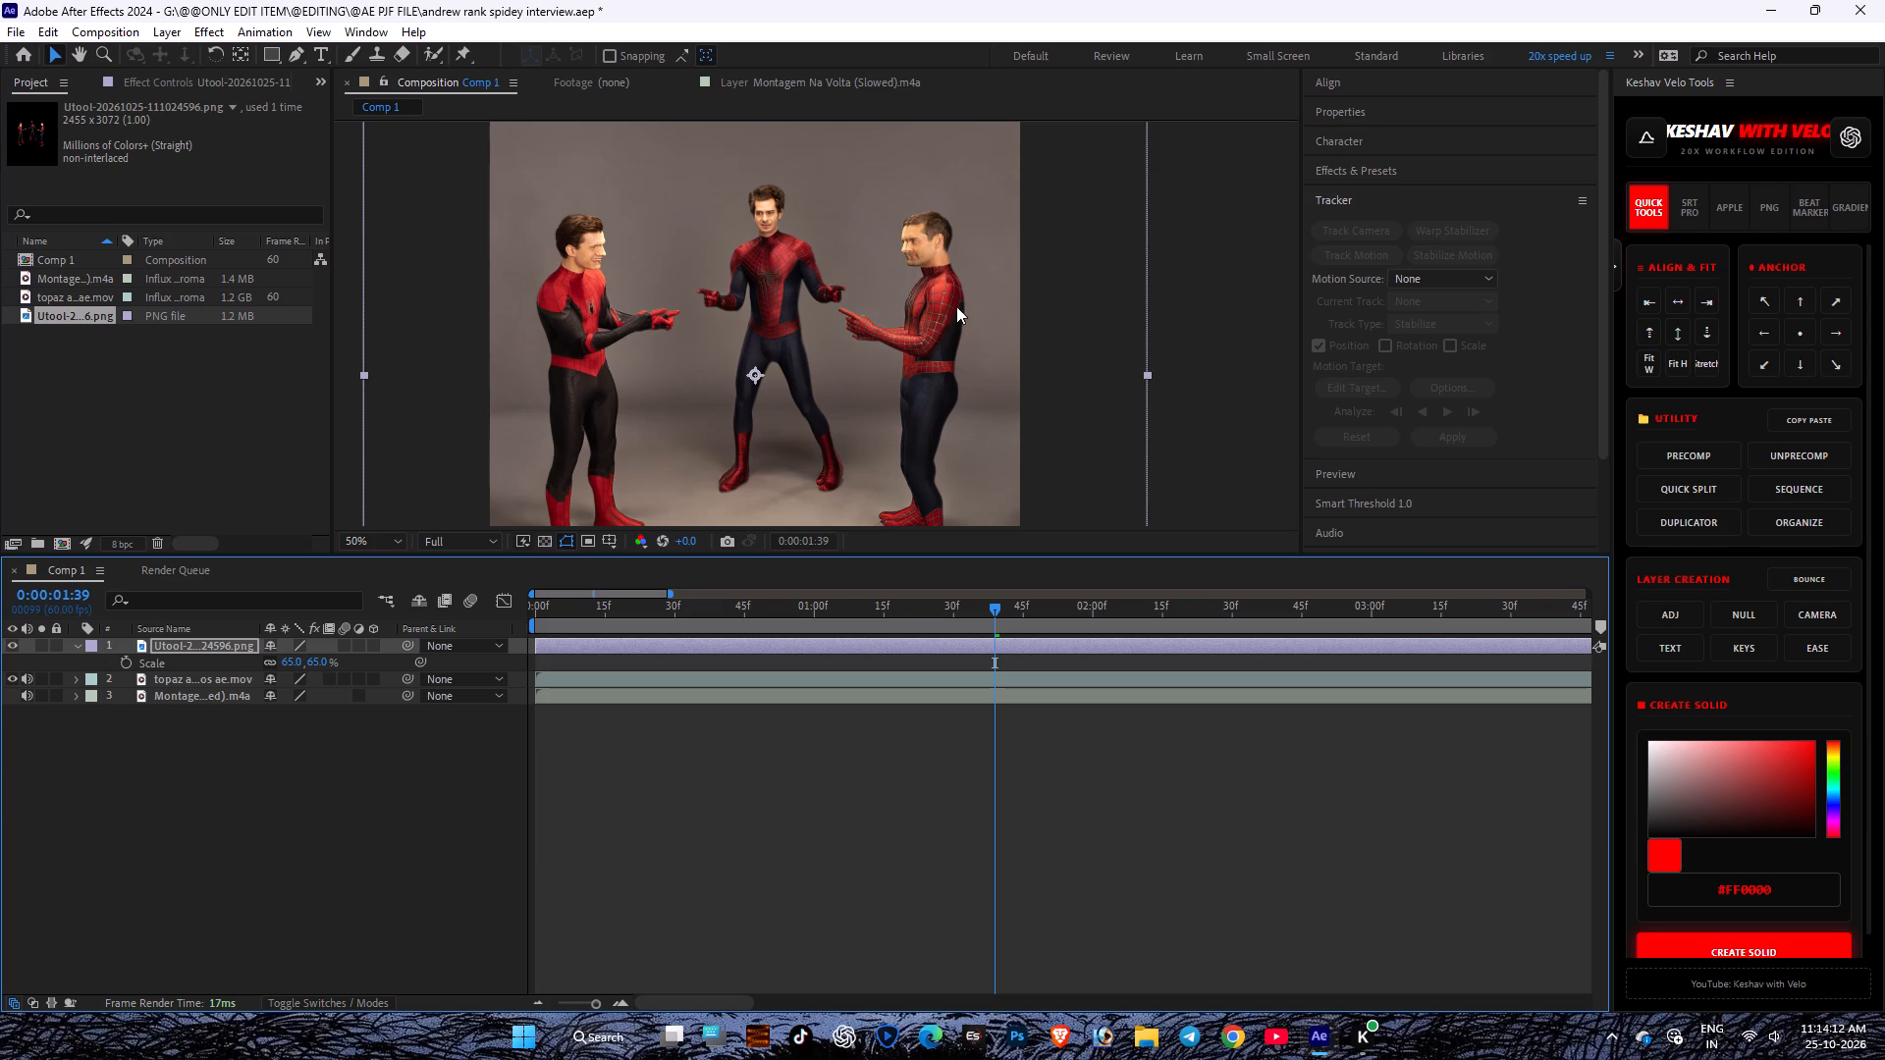
Reveal the Scale property of the Utool PNG layer in the timeline.
key("s")
key("s")
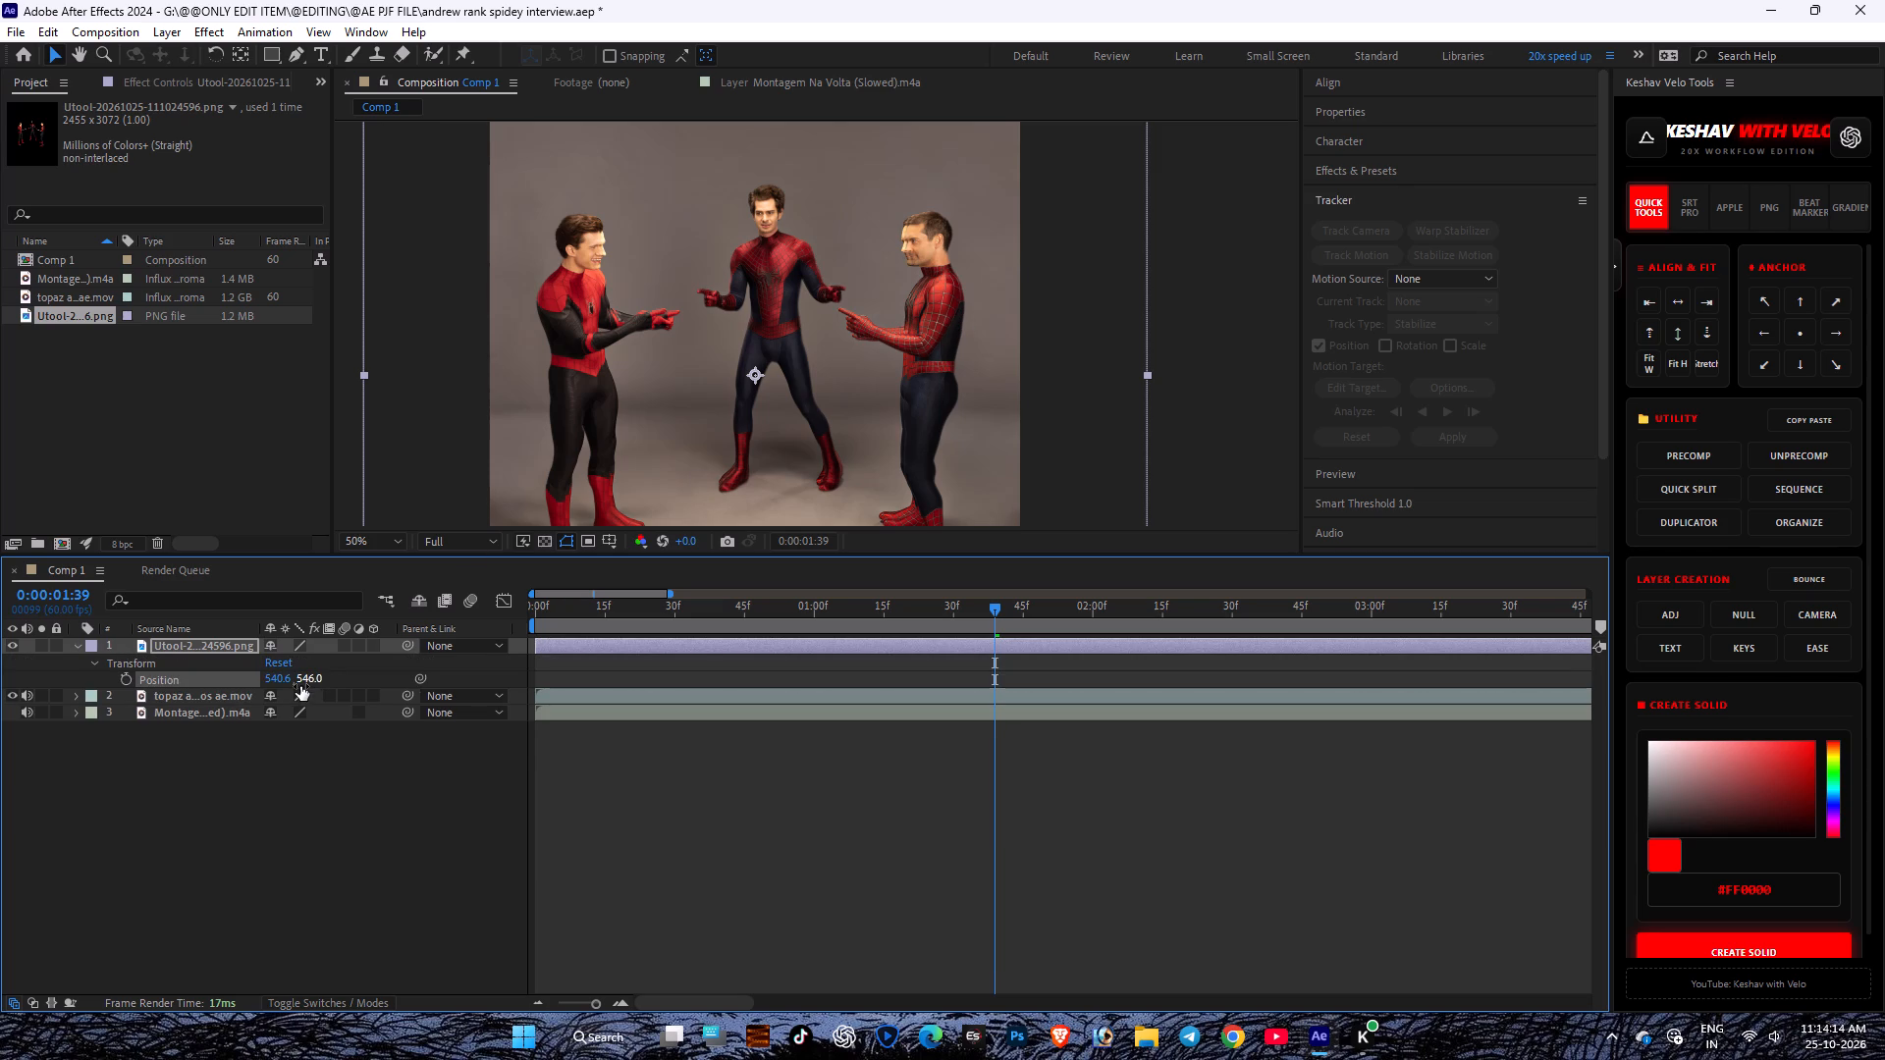
type("sss")
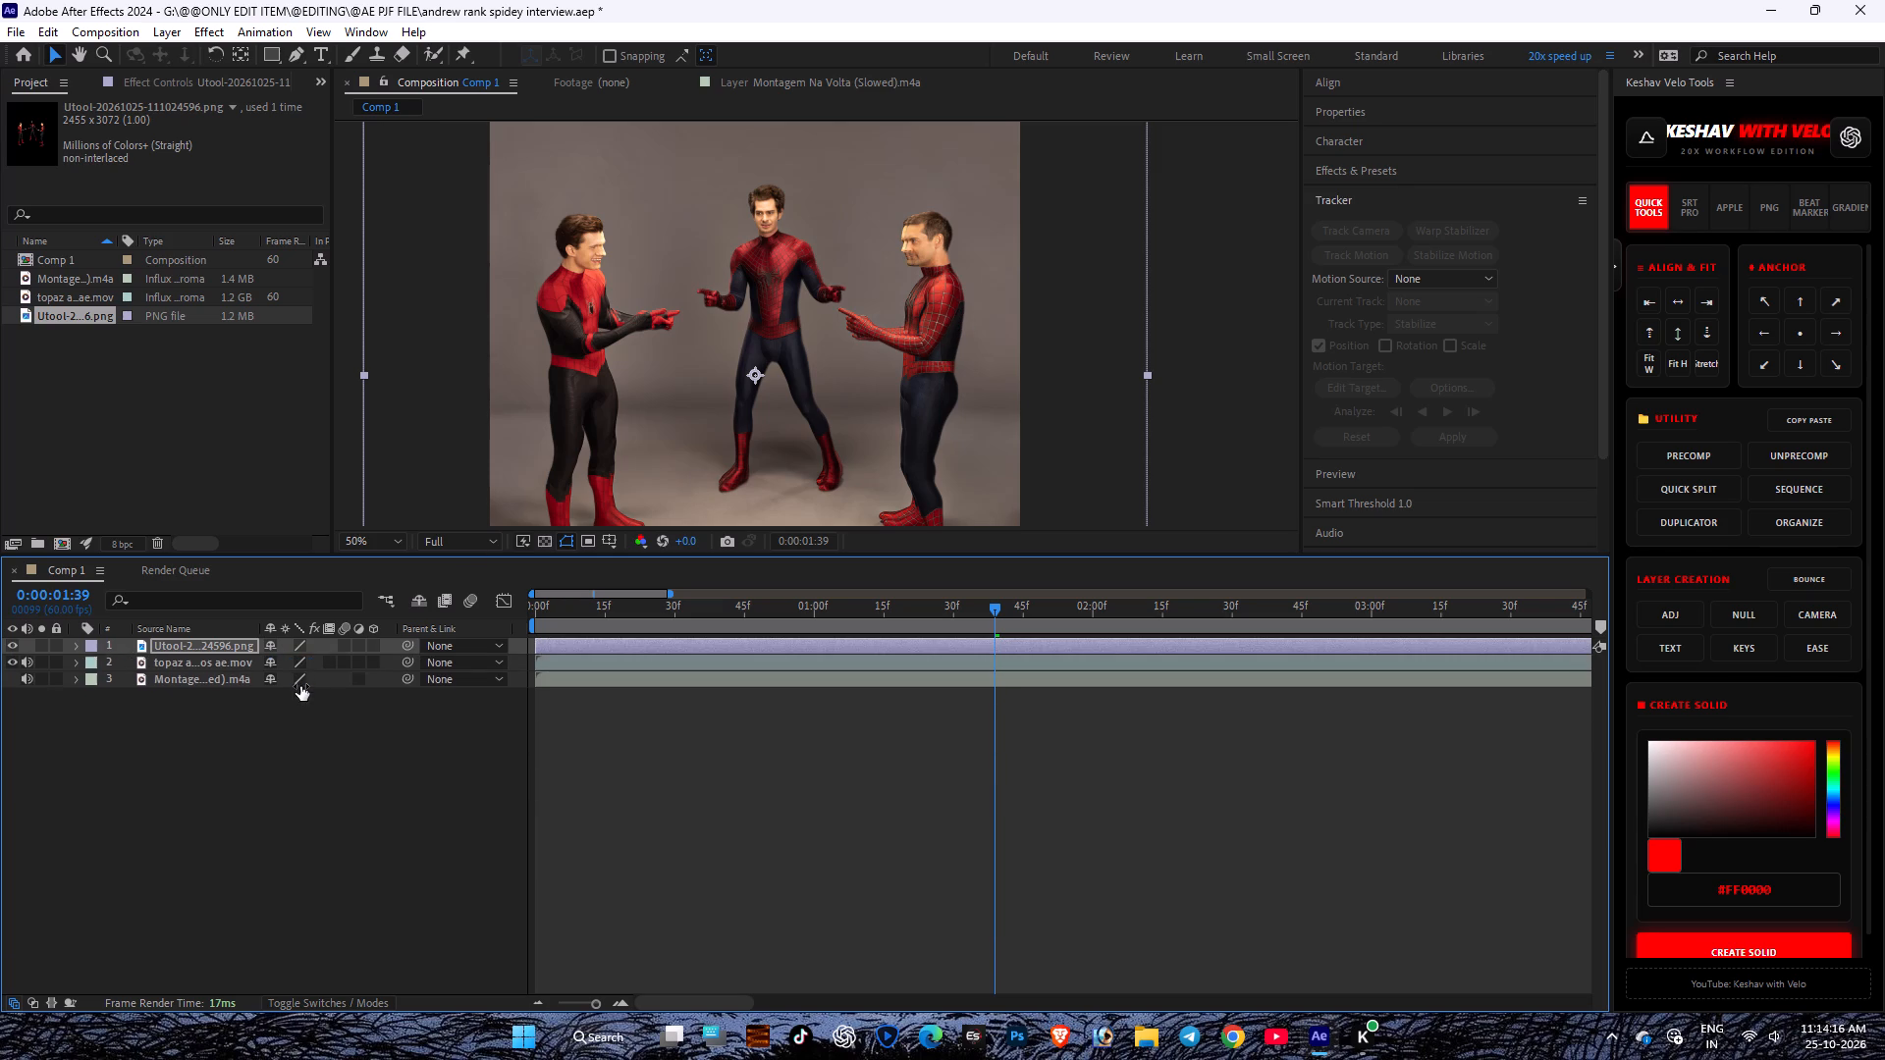
key("s")
key("s")
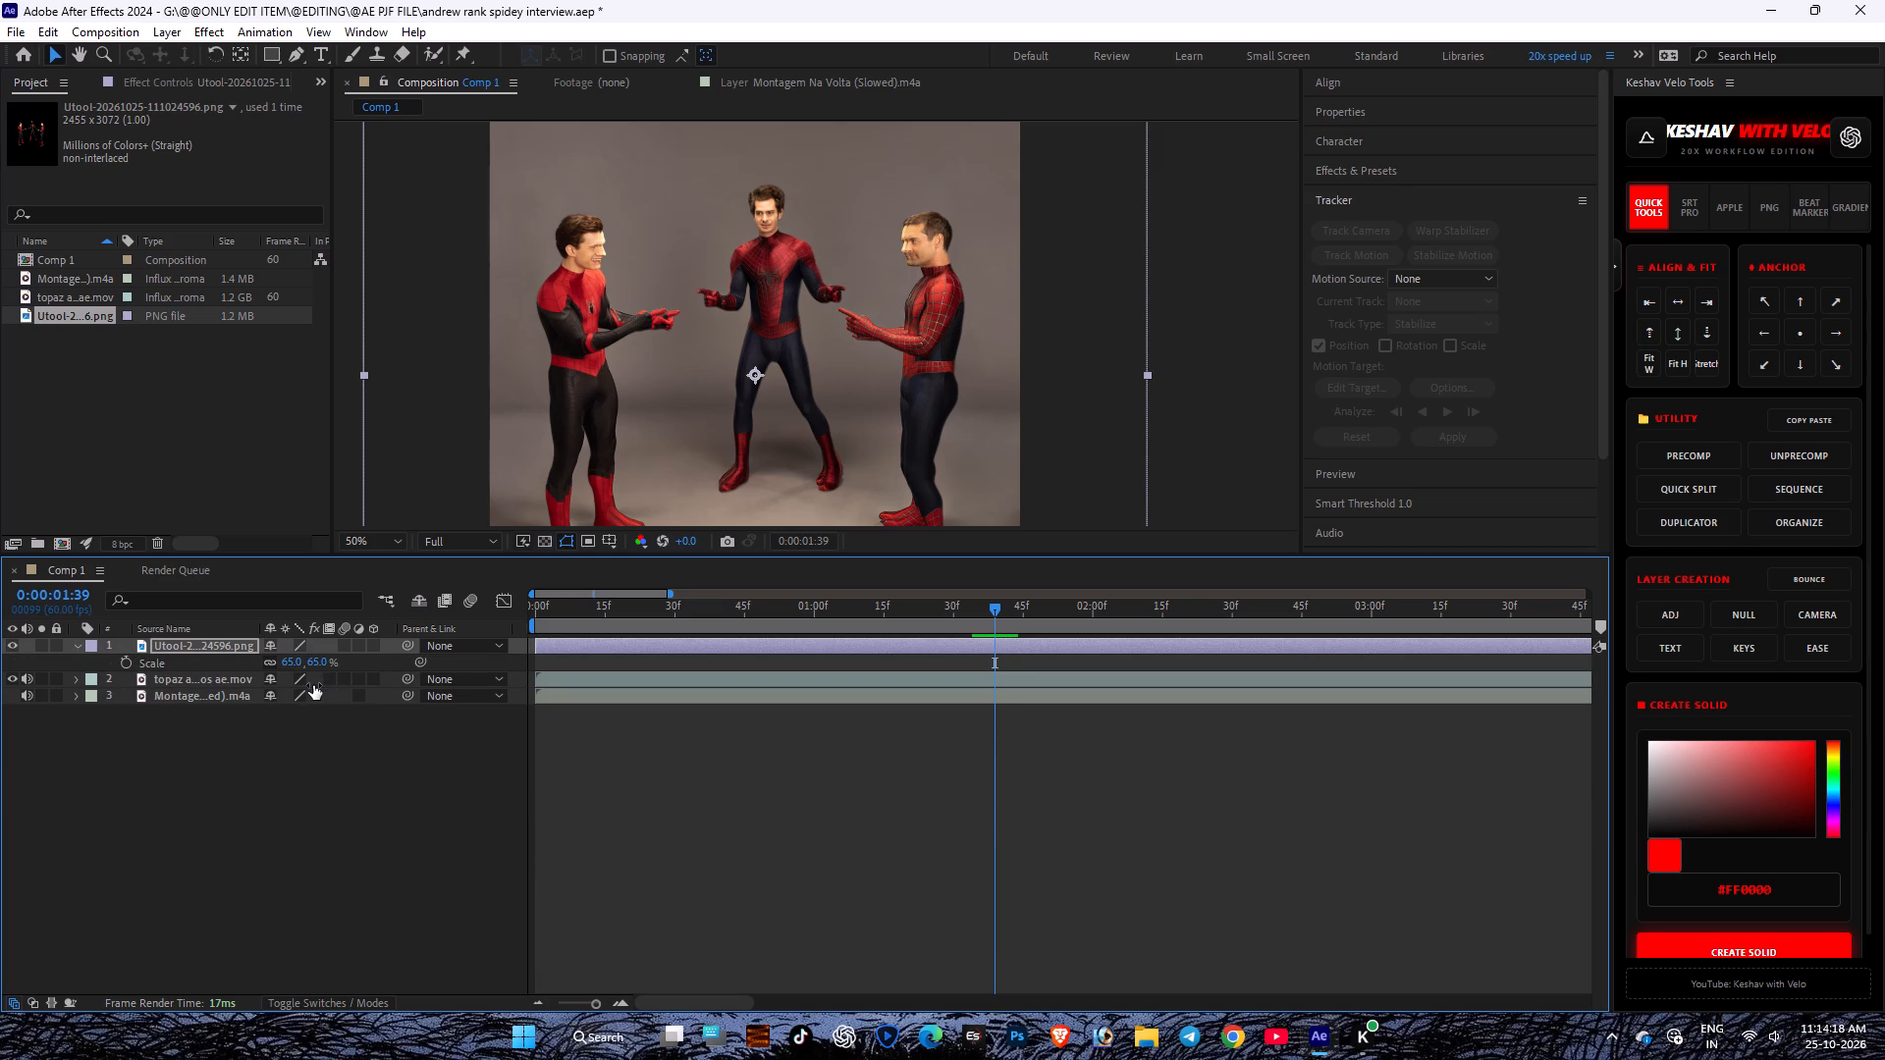
left_click(295, 665)
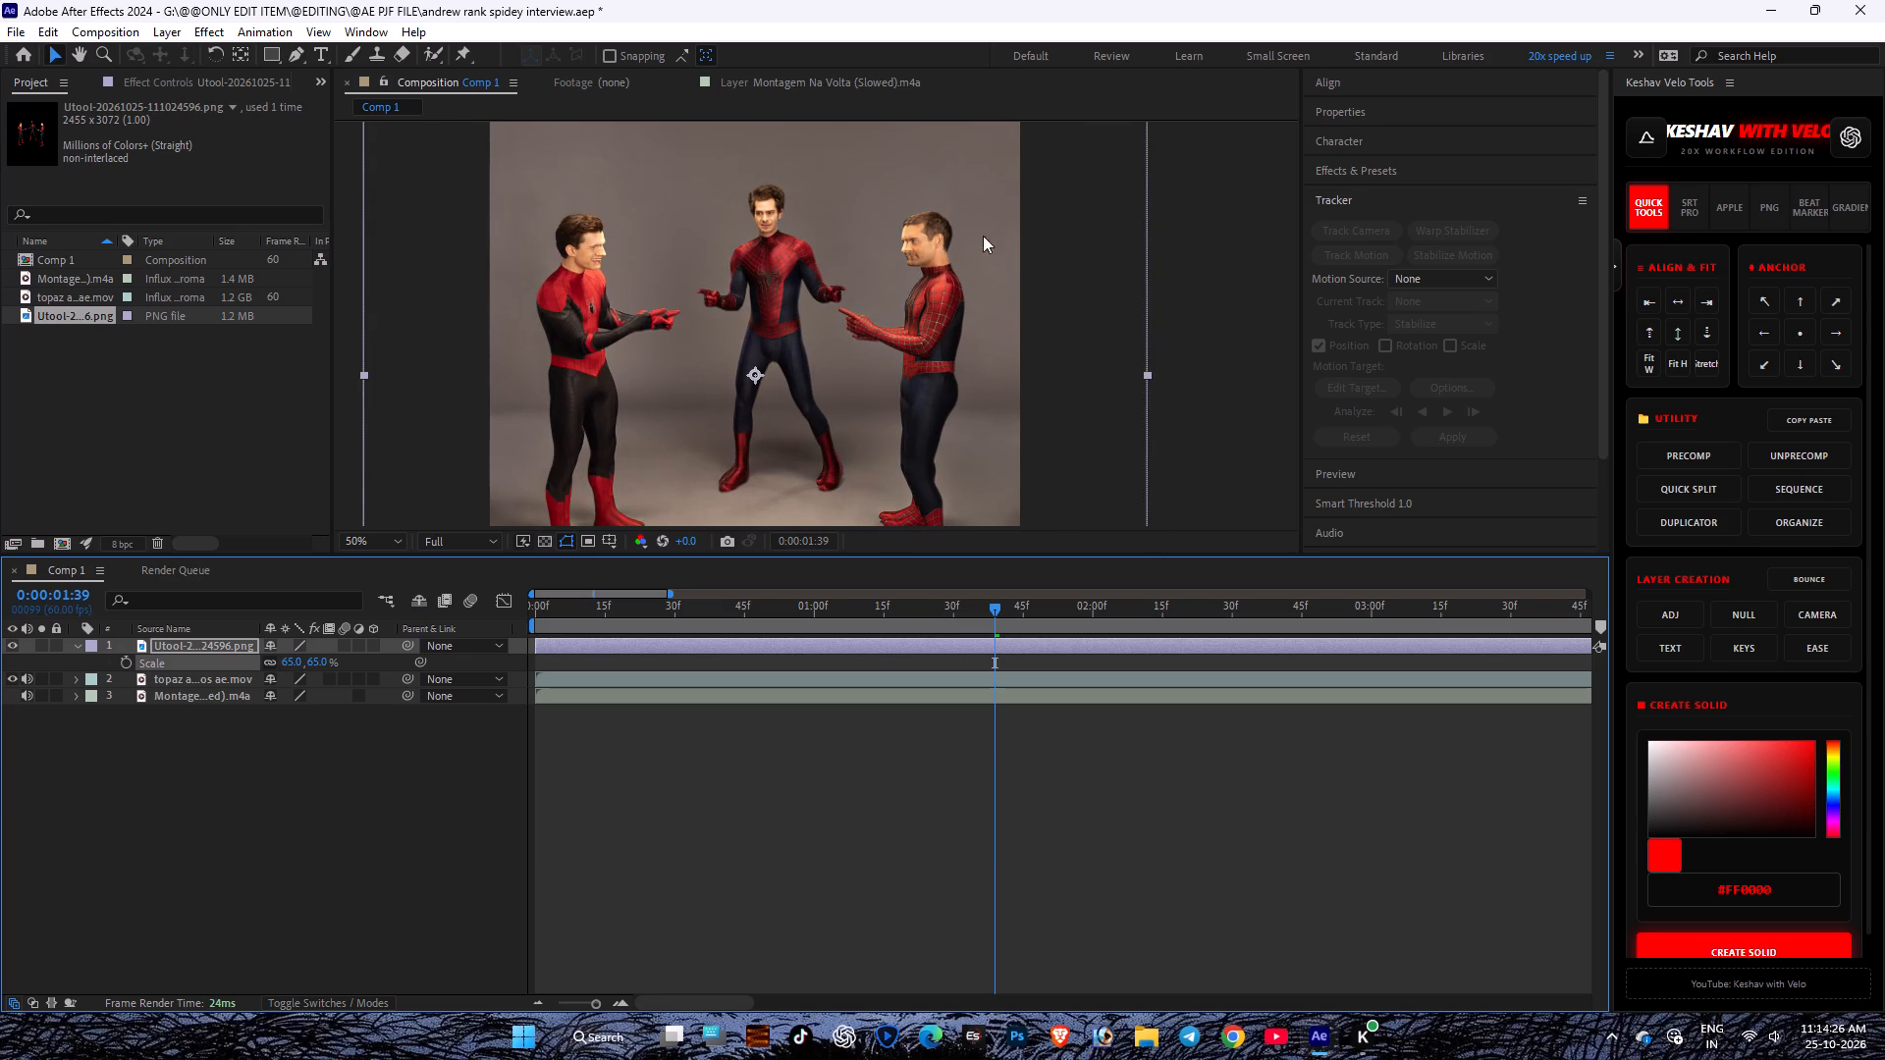
Nudge the PNG layer left, matching the head of the right-hand Spider-Man at 200% magnification.
scroll(907, 209, "up", 1)
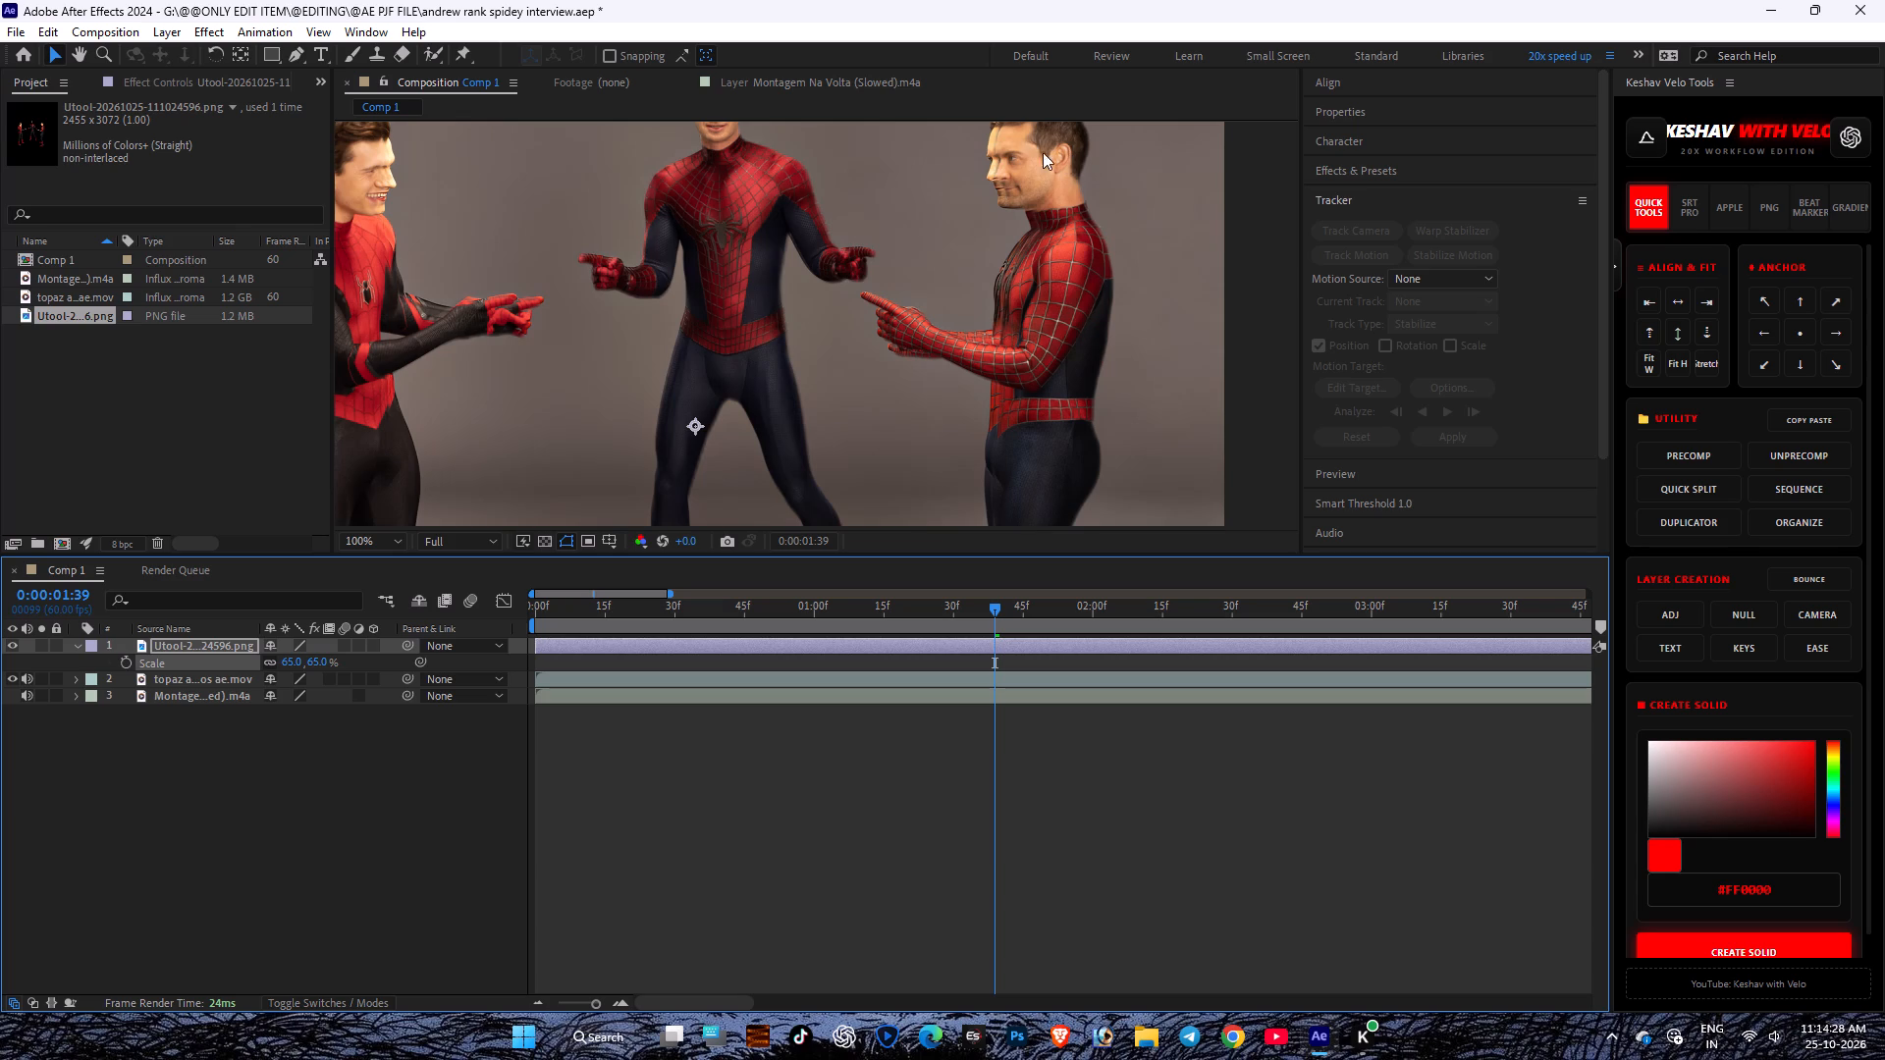
scroll(1043, 124, "up", 1)
middle_click_drag(1165, 193, 1010, 278)
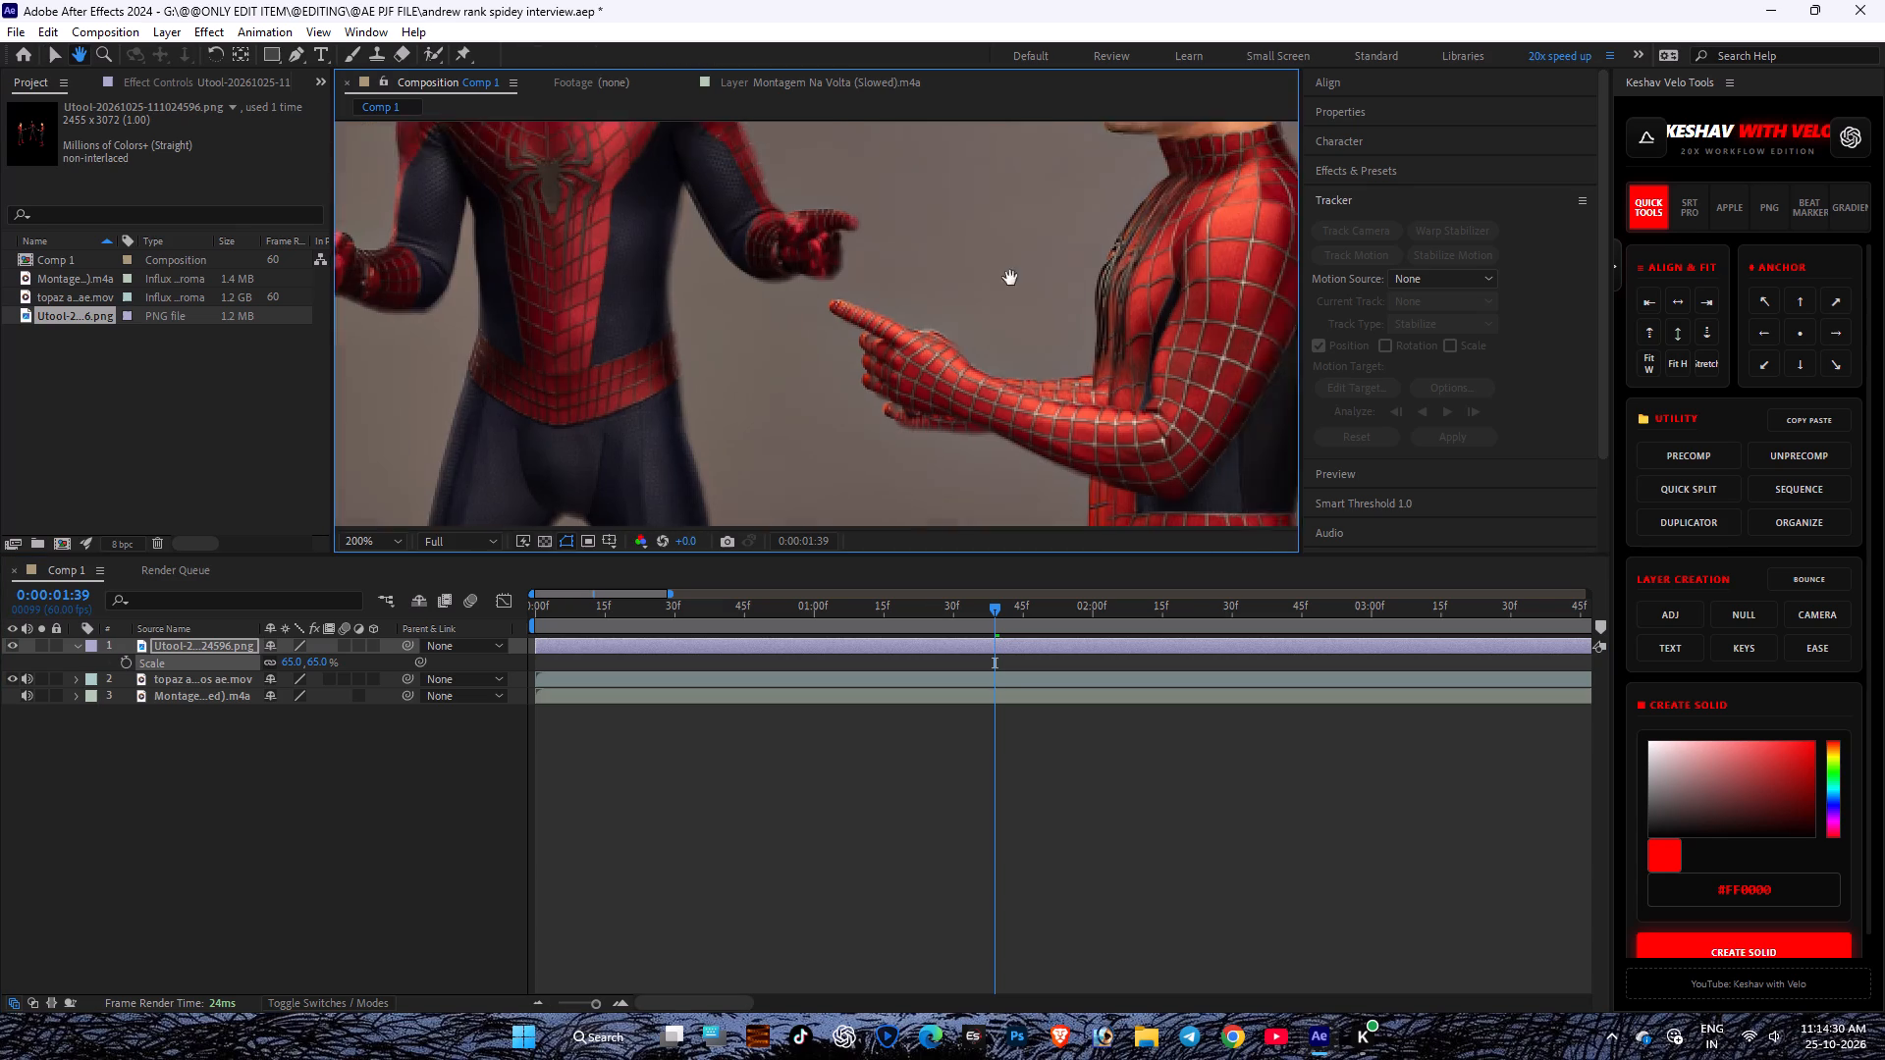
middle_click_drag(1010, 278, 669, 510)
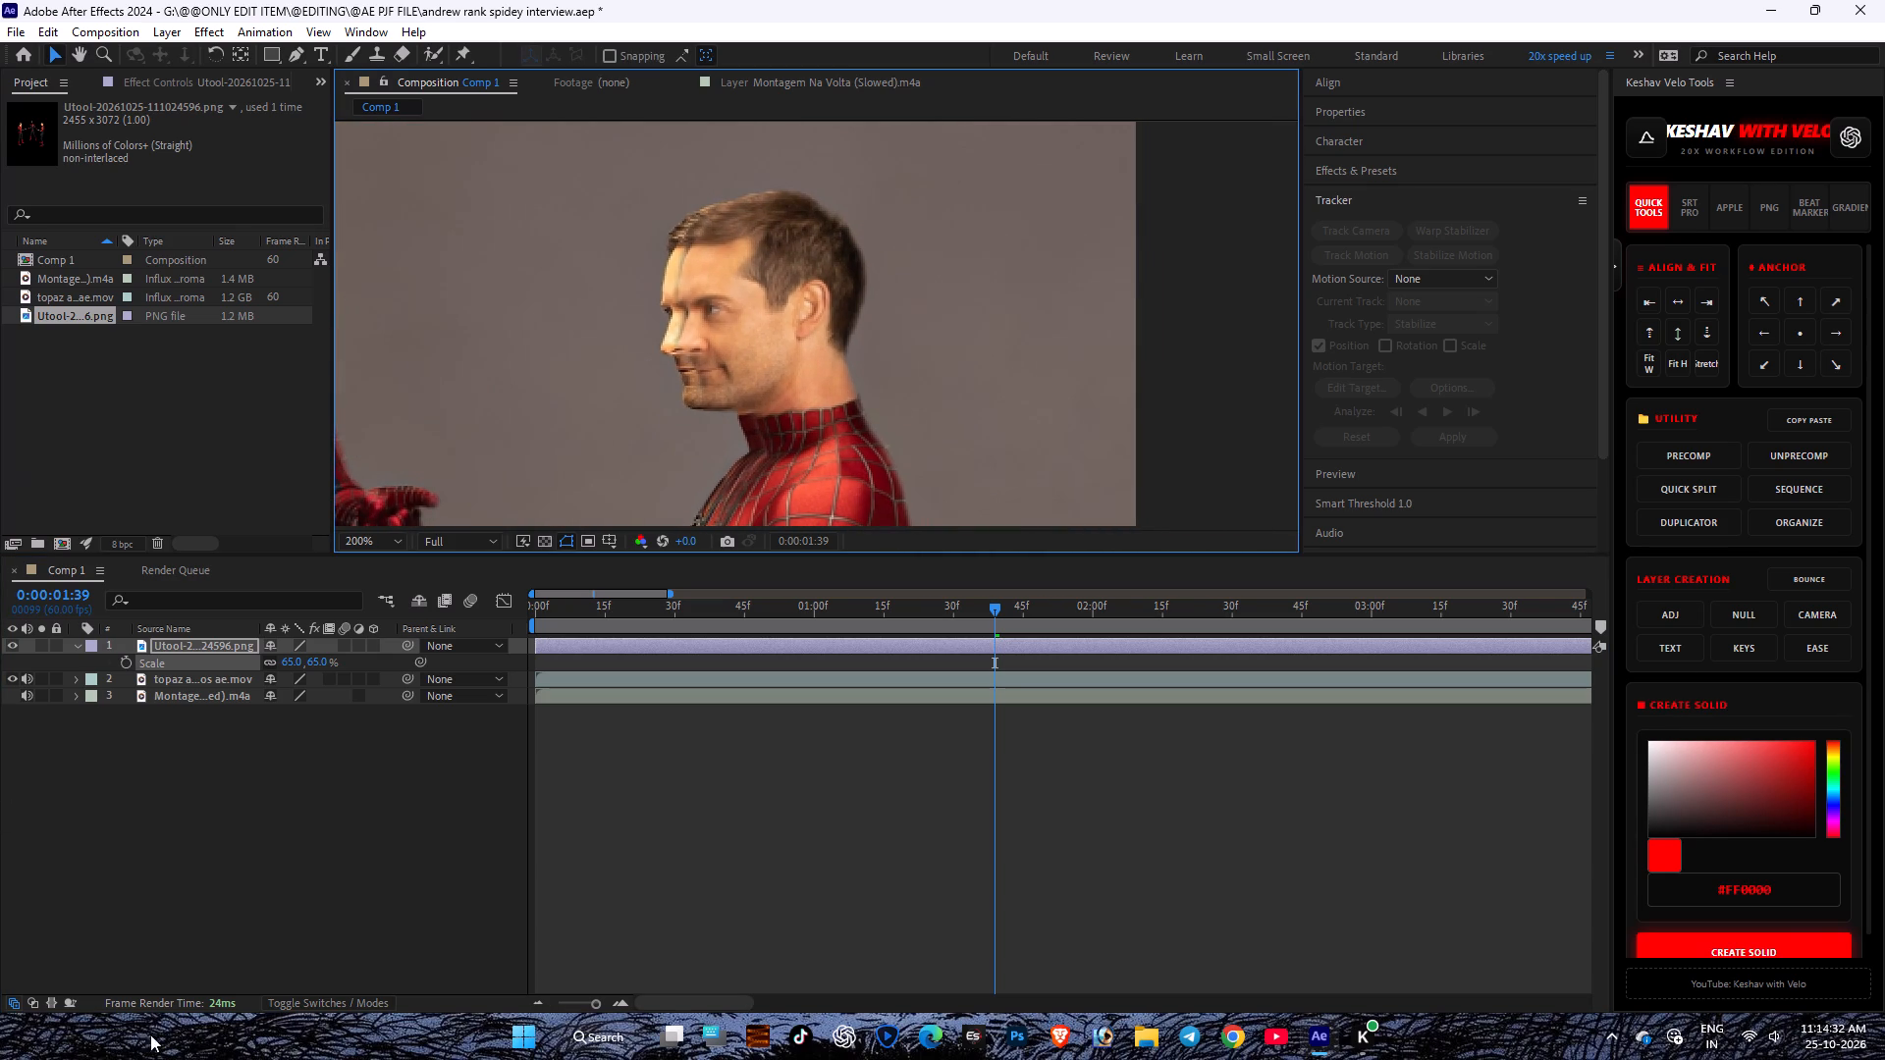
key("Left")
key("Left")
key("Left")
key("Left")
key("Left")
key("Left")
key("Left")
key("Left")
key("Left")
key("Left")
key("Left")
key("Left")
key("Left")
key("Left")
key("Left")
key("Left")
key("Left")
key("Left")
key("Left")
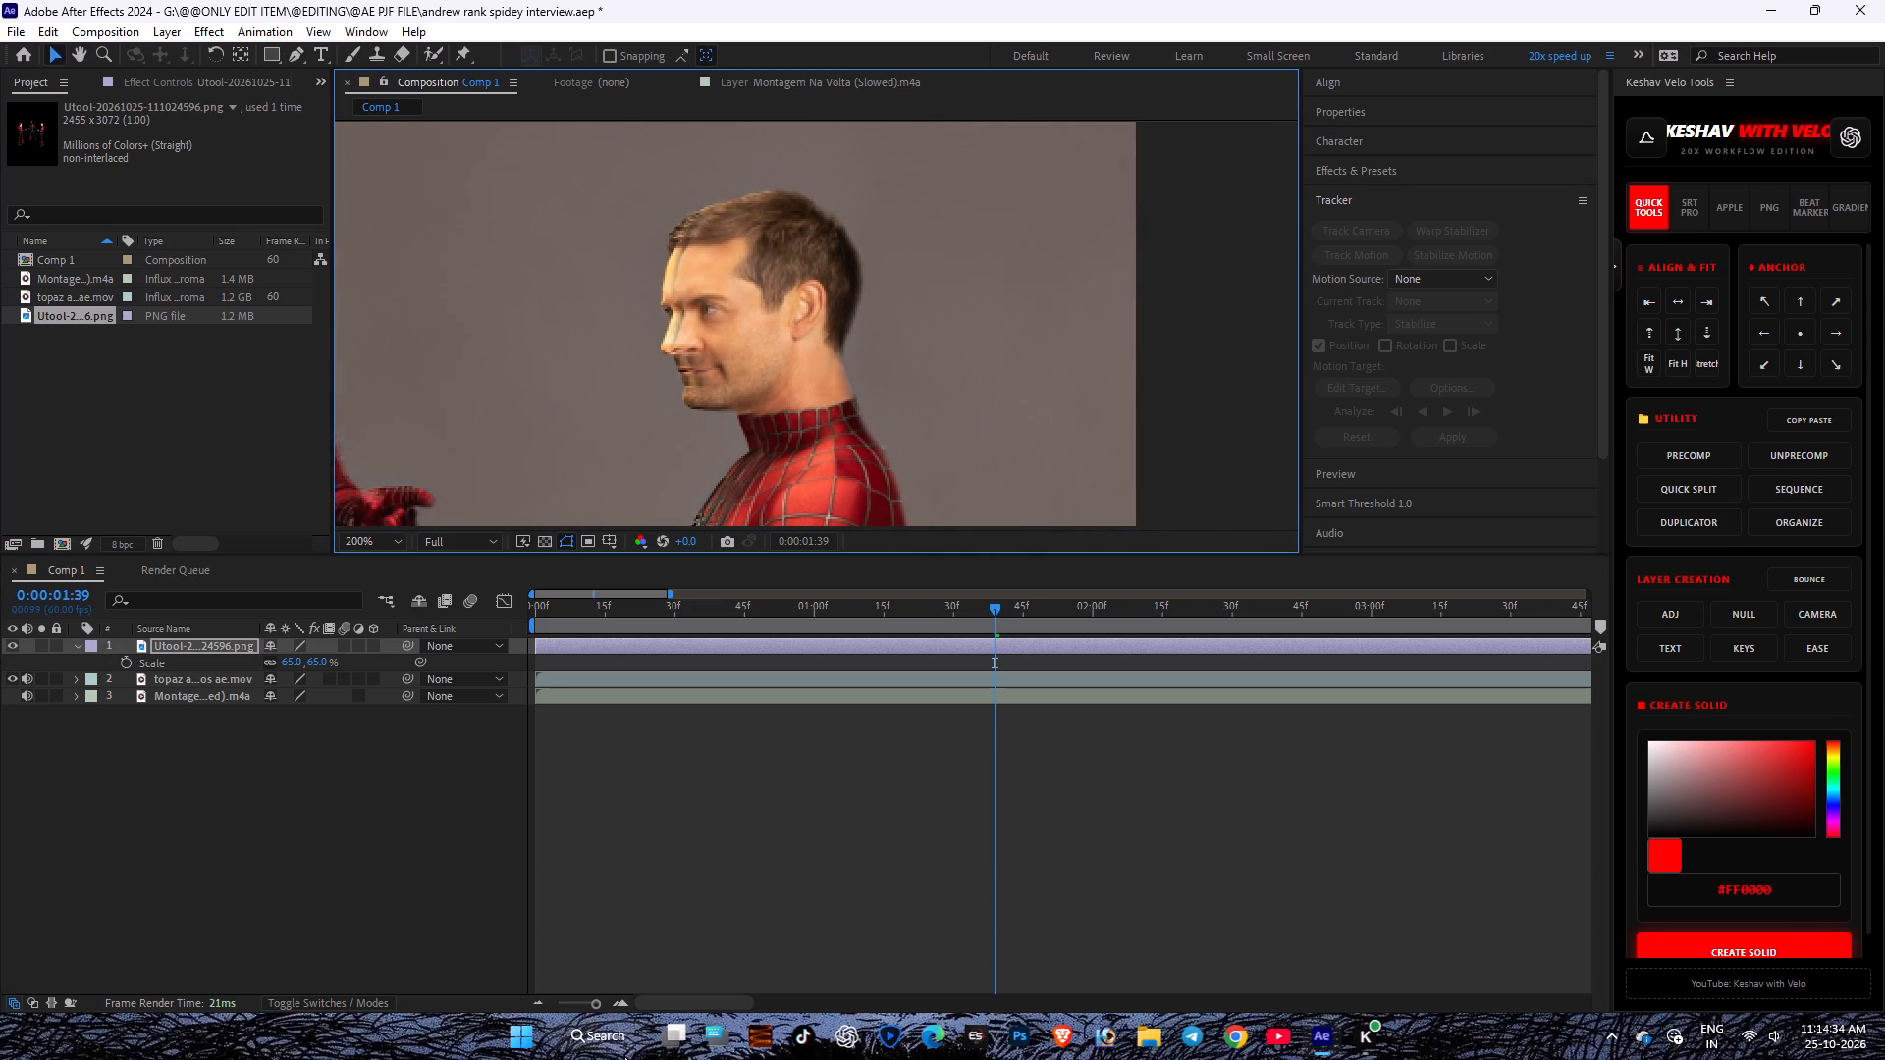
key("Left")
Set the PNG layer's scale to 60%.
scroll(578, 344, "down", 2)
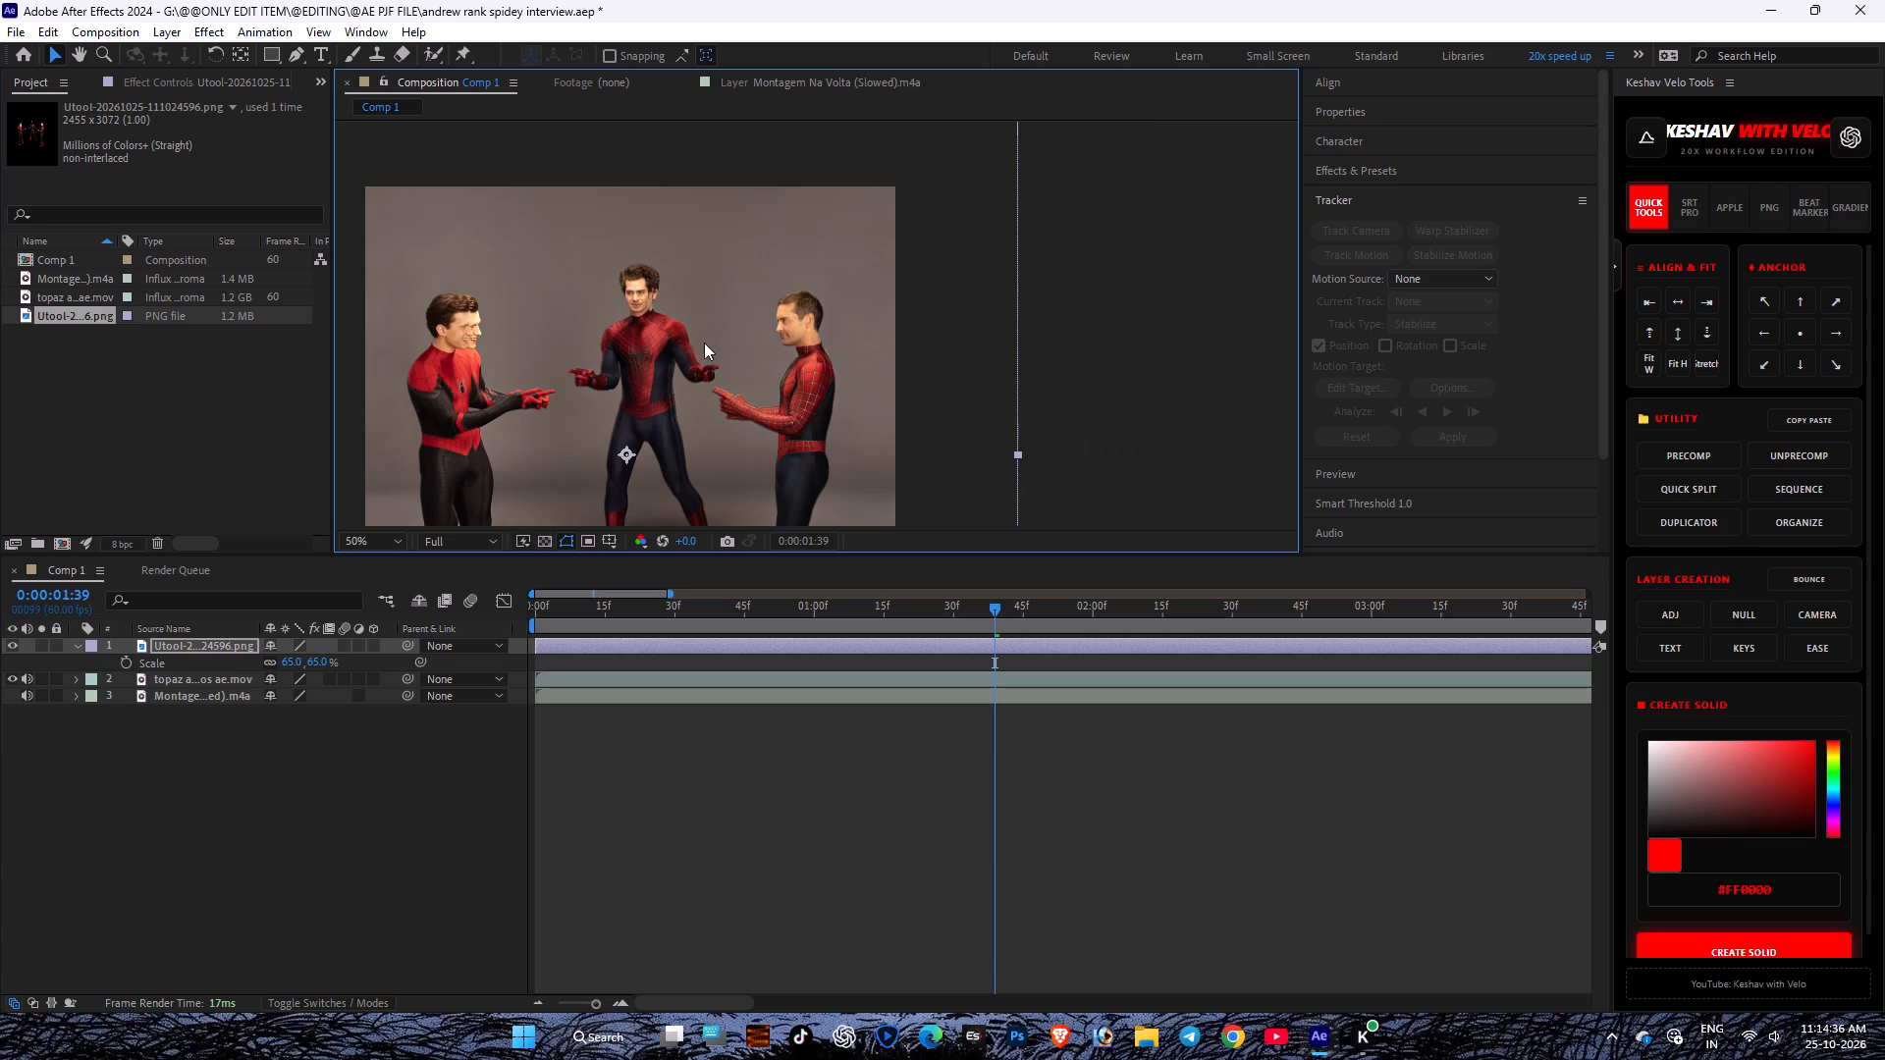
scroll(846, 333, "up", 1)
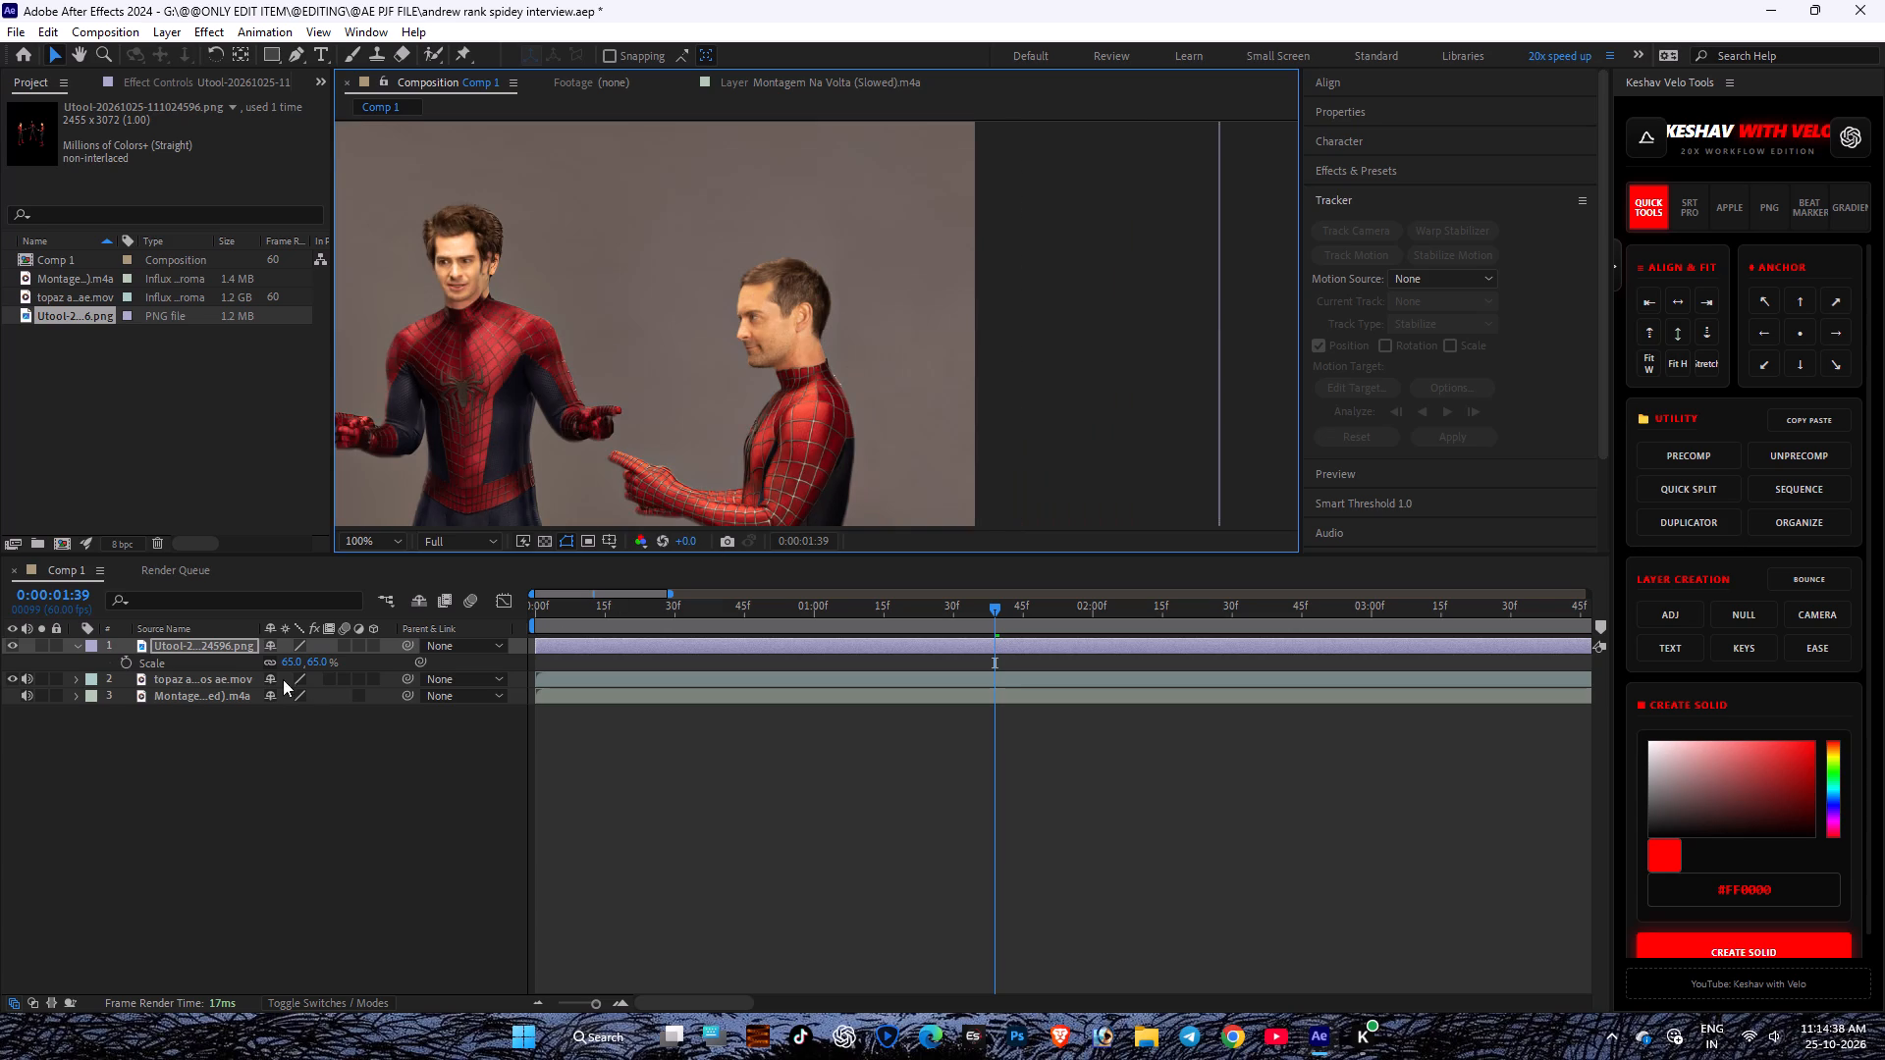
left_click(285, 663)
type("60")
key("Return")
Nudge the rescaled PNG layer right and up to line it up with the middle figure's head and shoulders.
key("Right")
key("Right")
key("Right")
key("Right")
key("Right")
key("Right")
key("Right")
key("Right")
key("Right")
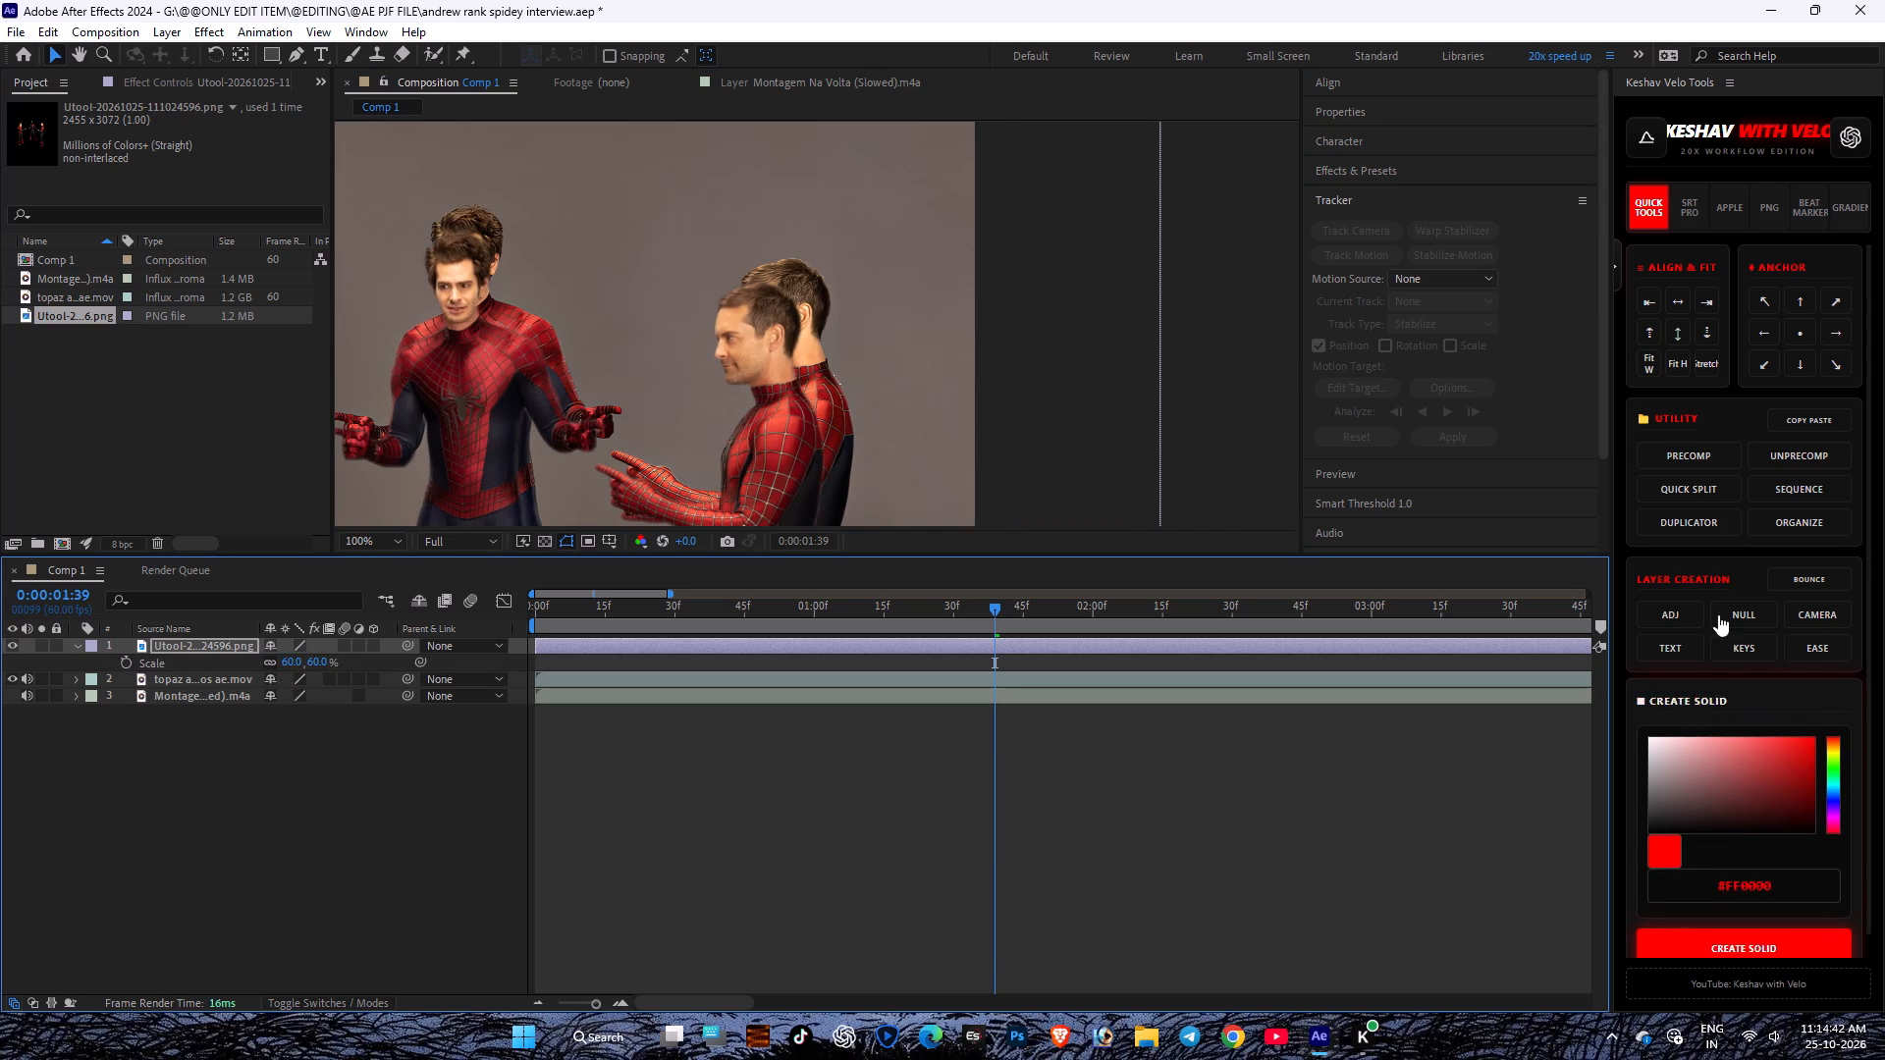
key("Up")
key("Up")
key("Up")
key("Up")
key("Up")
key("Up")
key("Up")
key("Up")
key("Up")
key("Up")
key("Up")
key("Up")
key("Up")
key("Up")
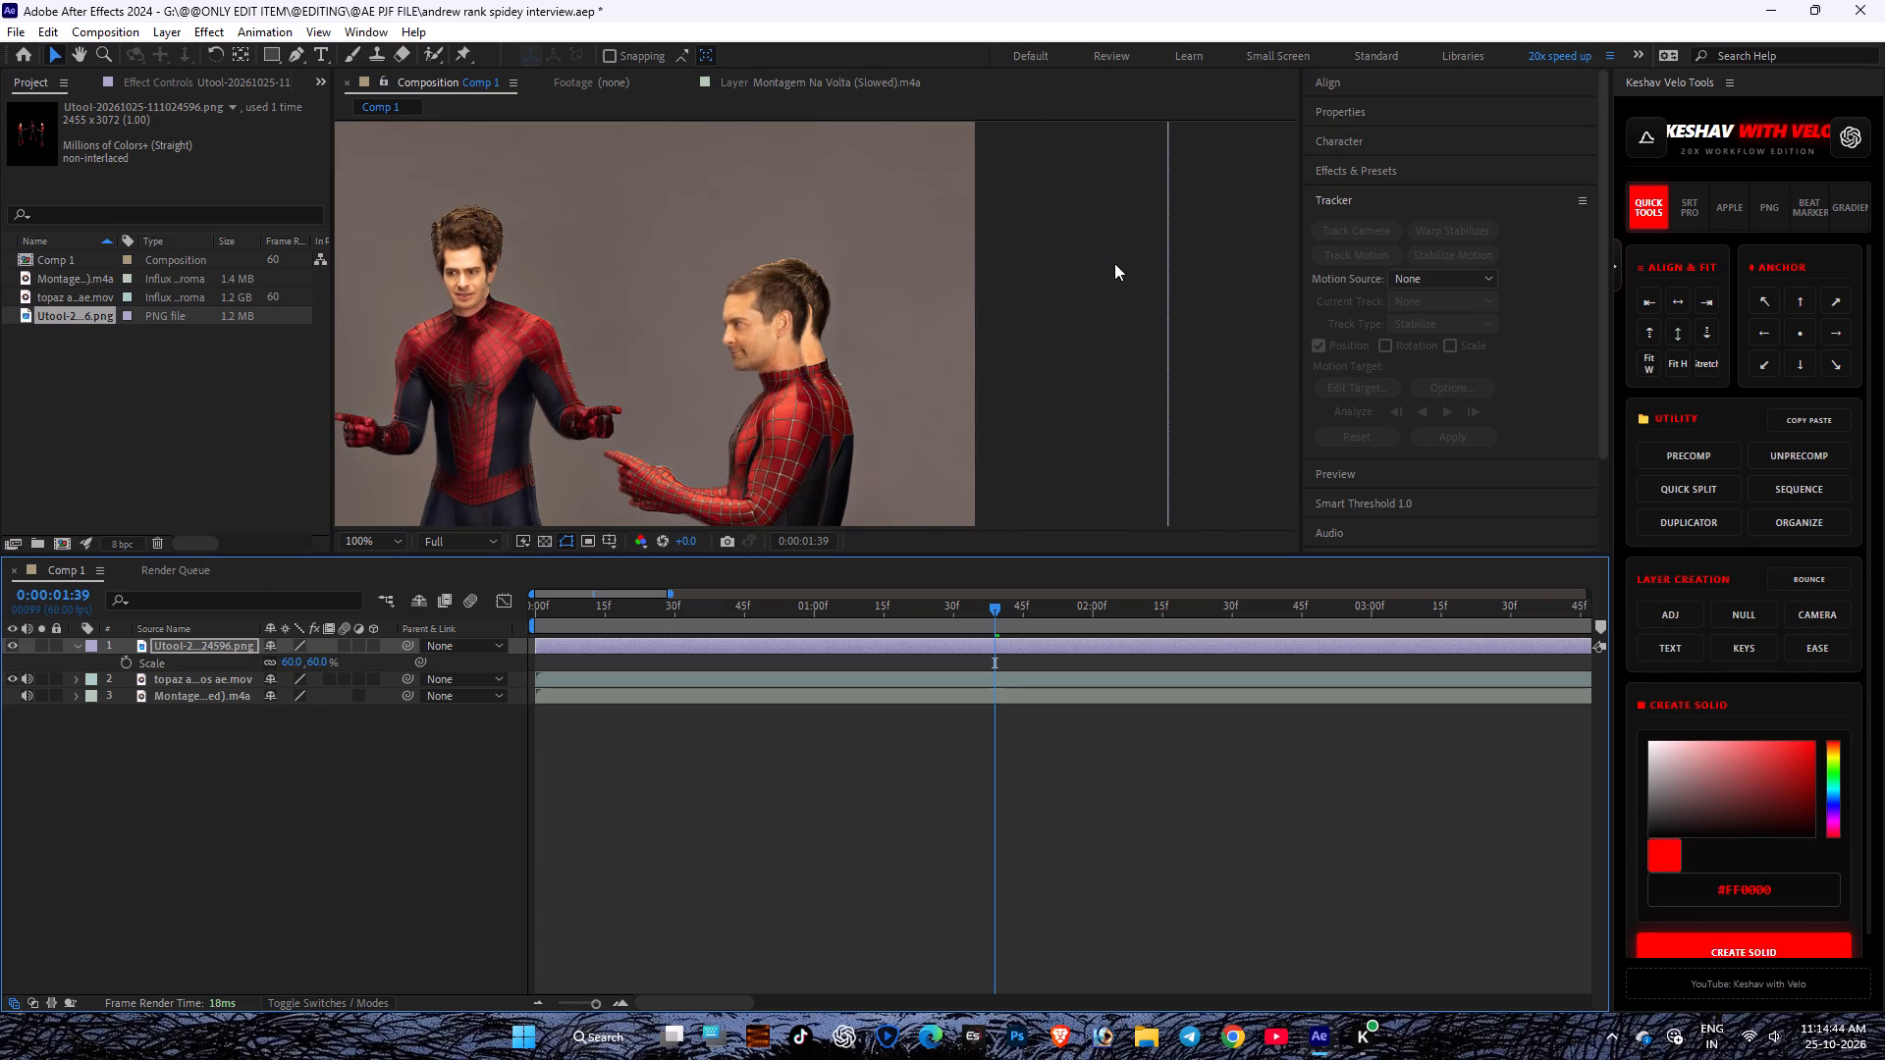
key("Up")
key("Up")
key("Up")
key("Up")
key("Up")
Fine-tune the PNG layer's position with small nudges up, left and right, ending slightly further right.
key("Right")
key("Right")
key("Right")
key("Right")
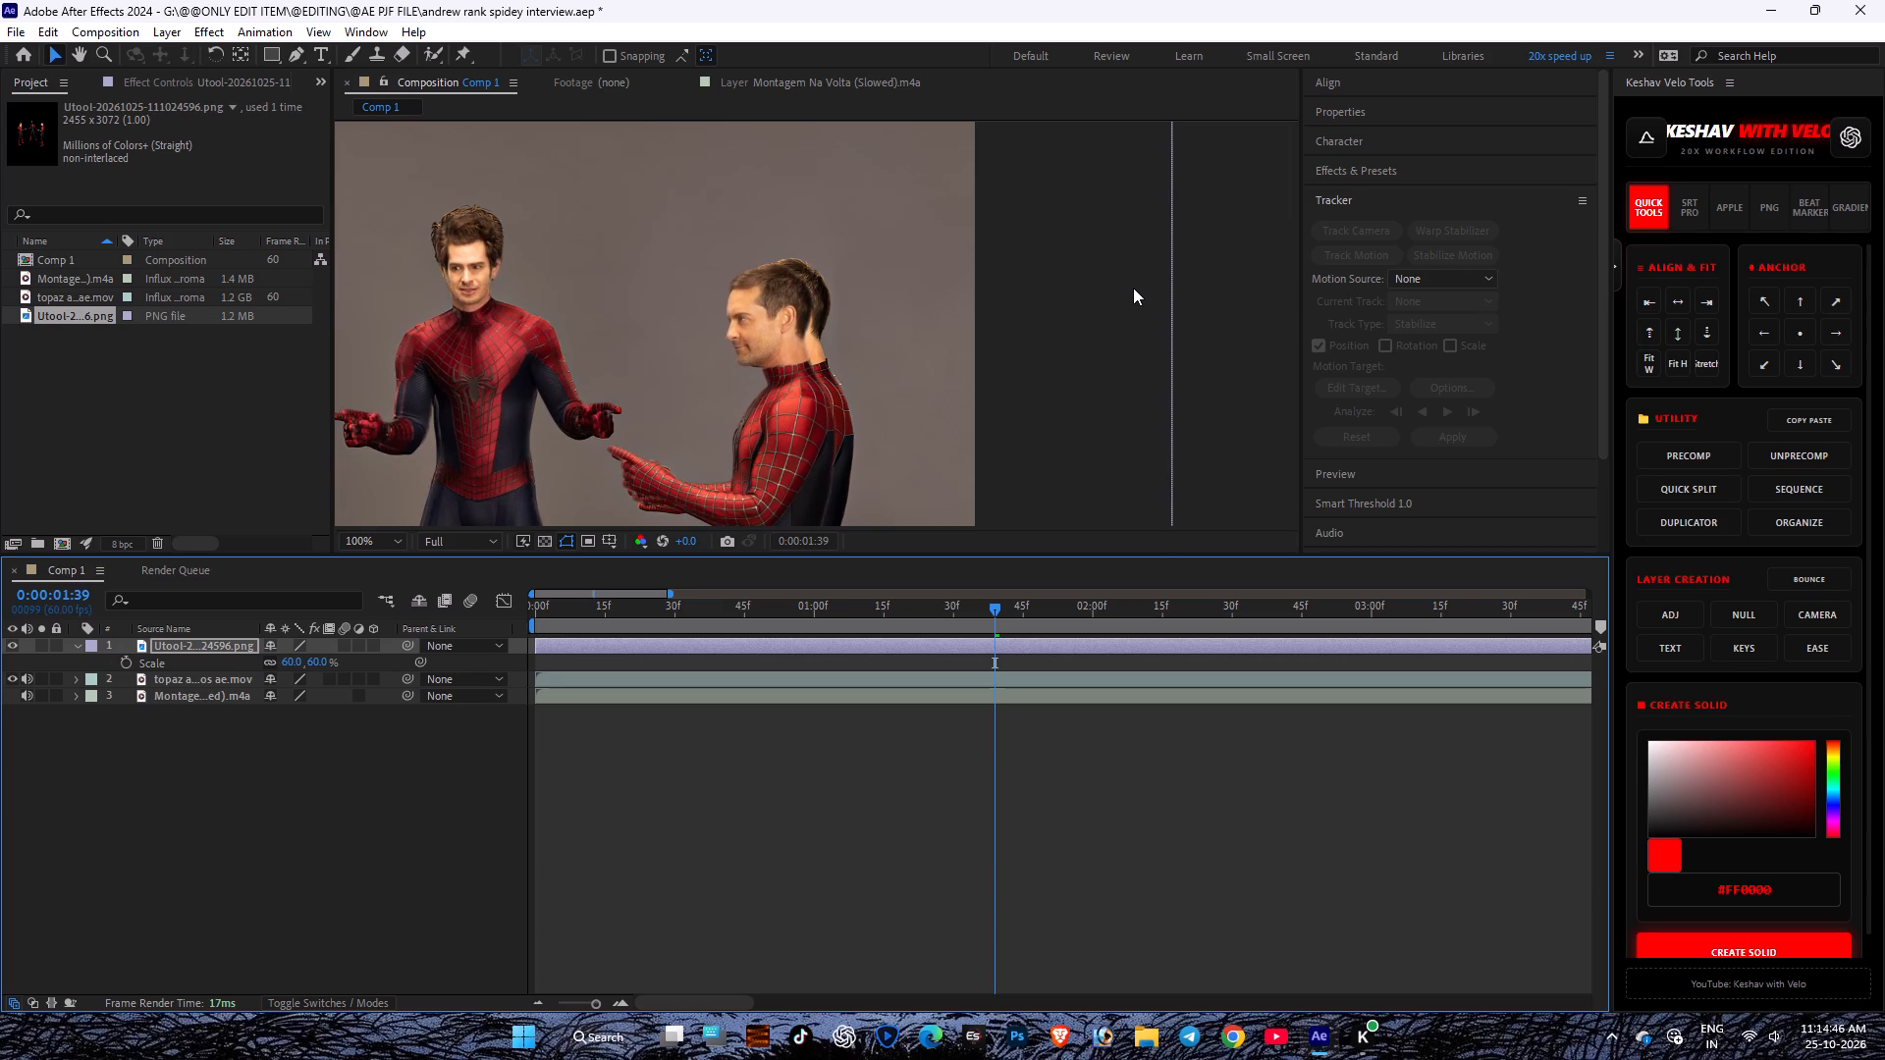
key("Up")
key("Up")
key("Left")
key("Left")
key("Left")
key("Left")
key("Right")
key("Right")
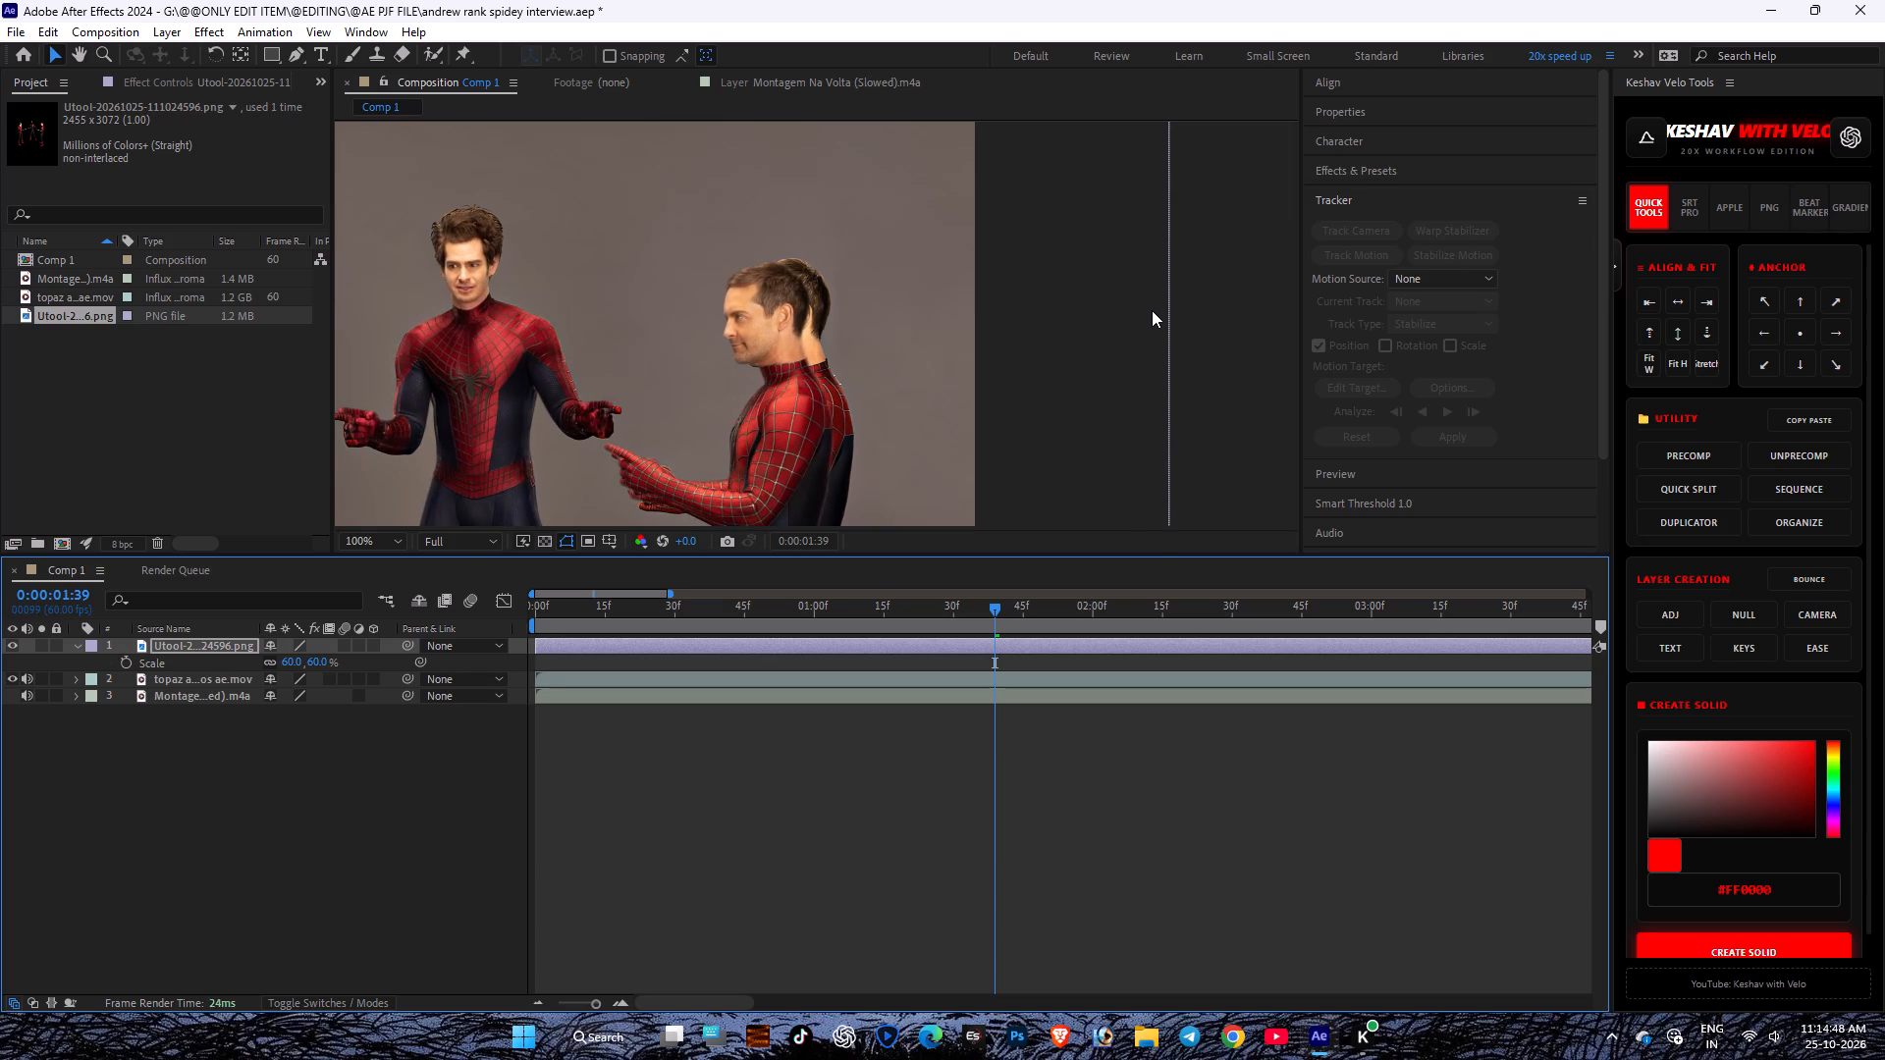
key("Right")
key("Right")
key("Right")
key("Right")
key("Right")
key("Right")
key("Right")
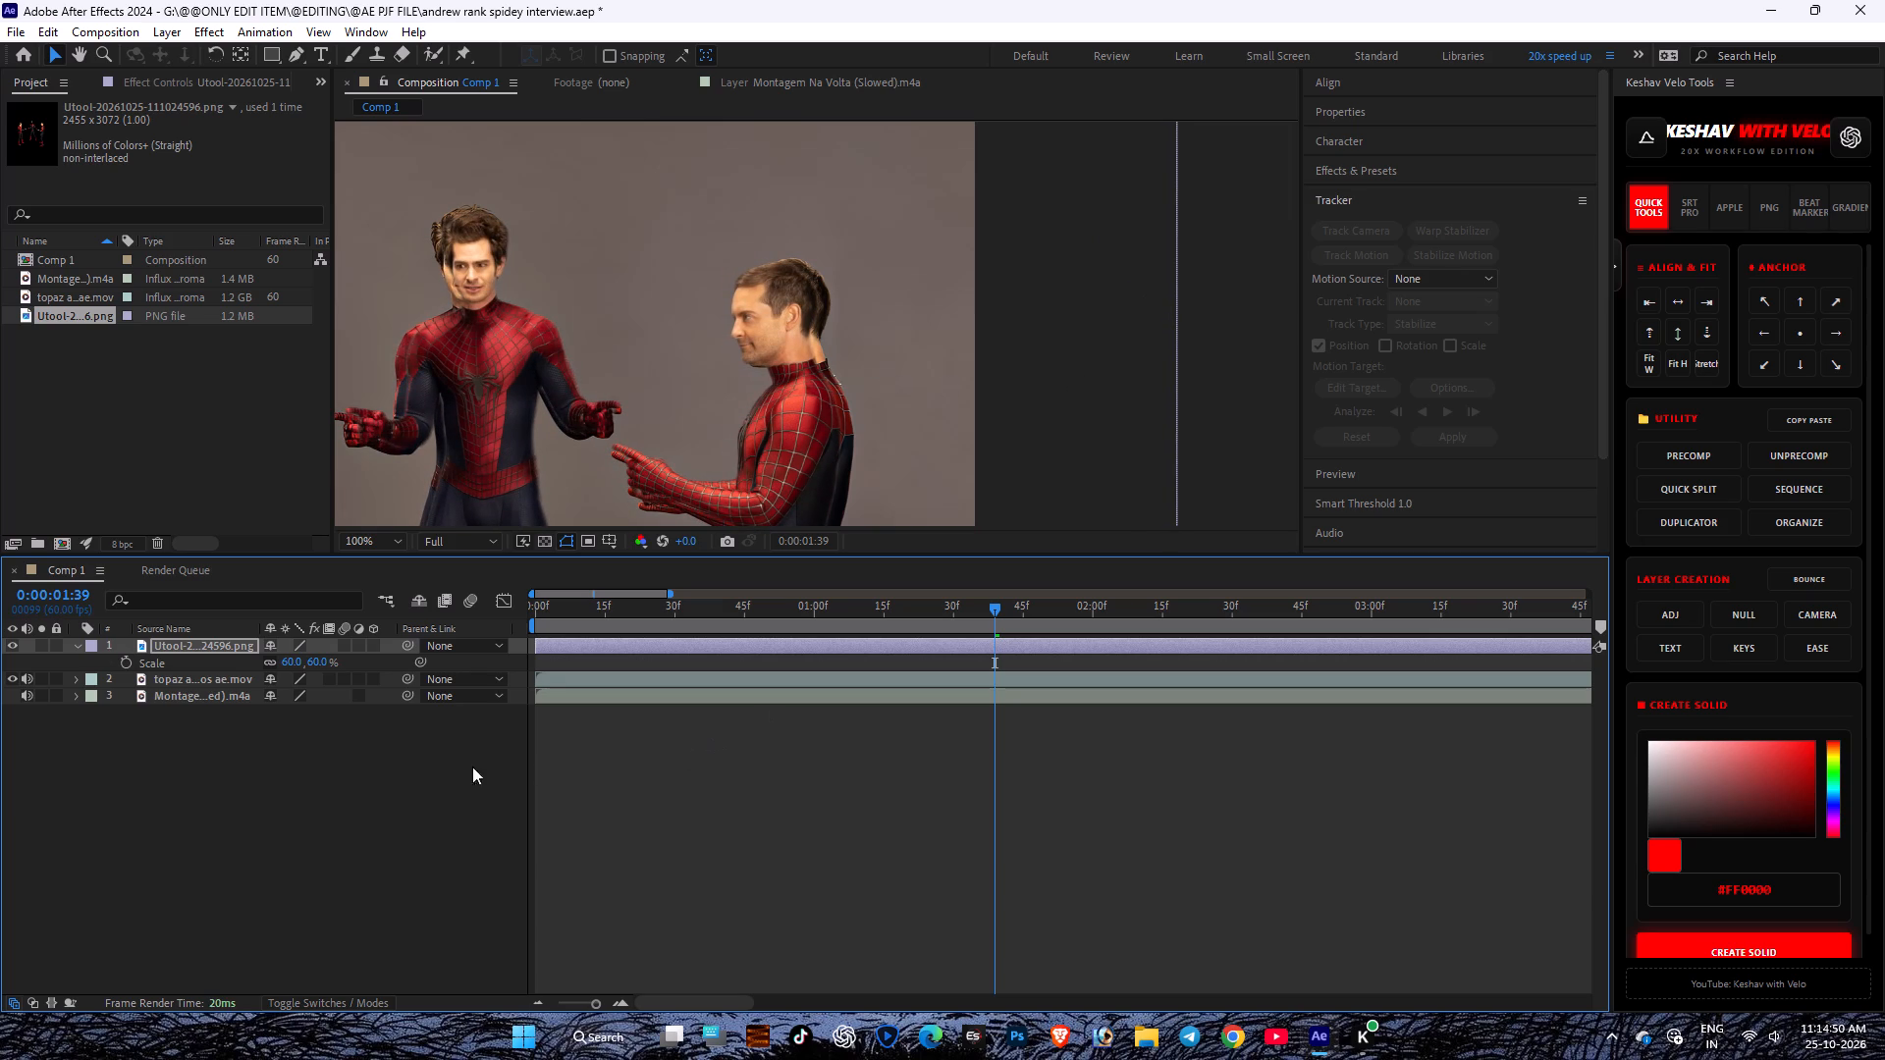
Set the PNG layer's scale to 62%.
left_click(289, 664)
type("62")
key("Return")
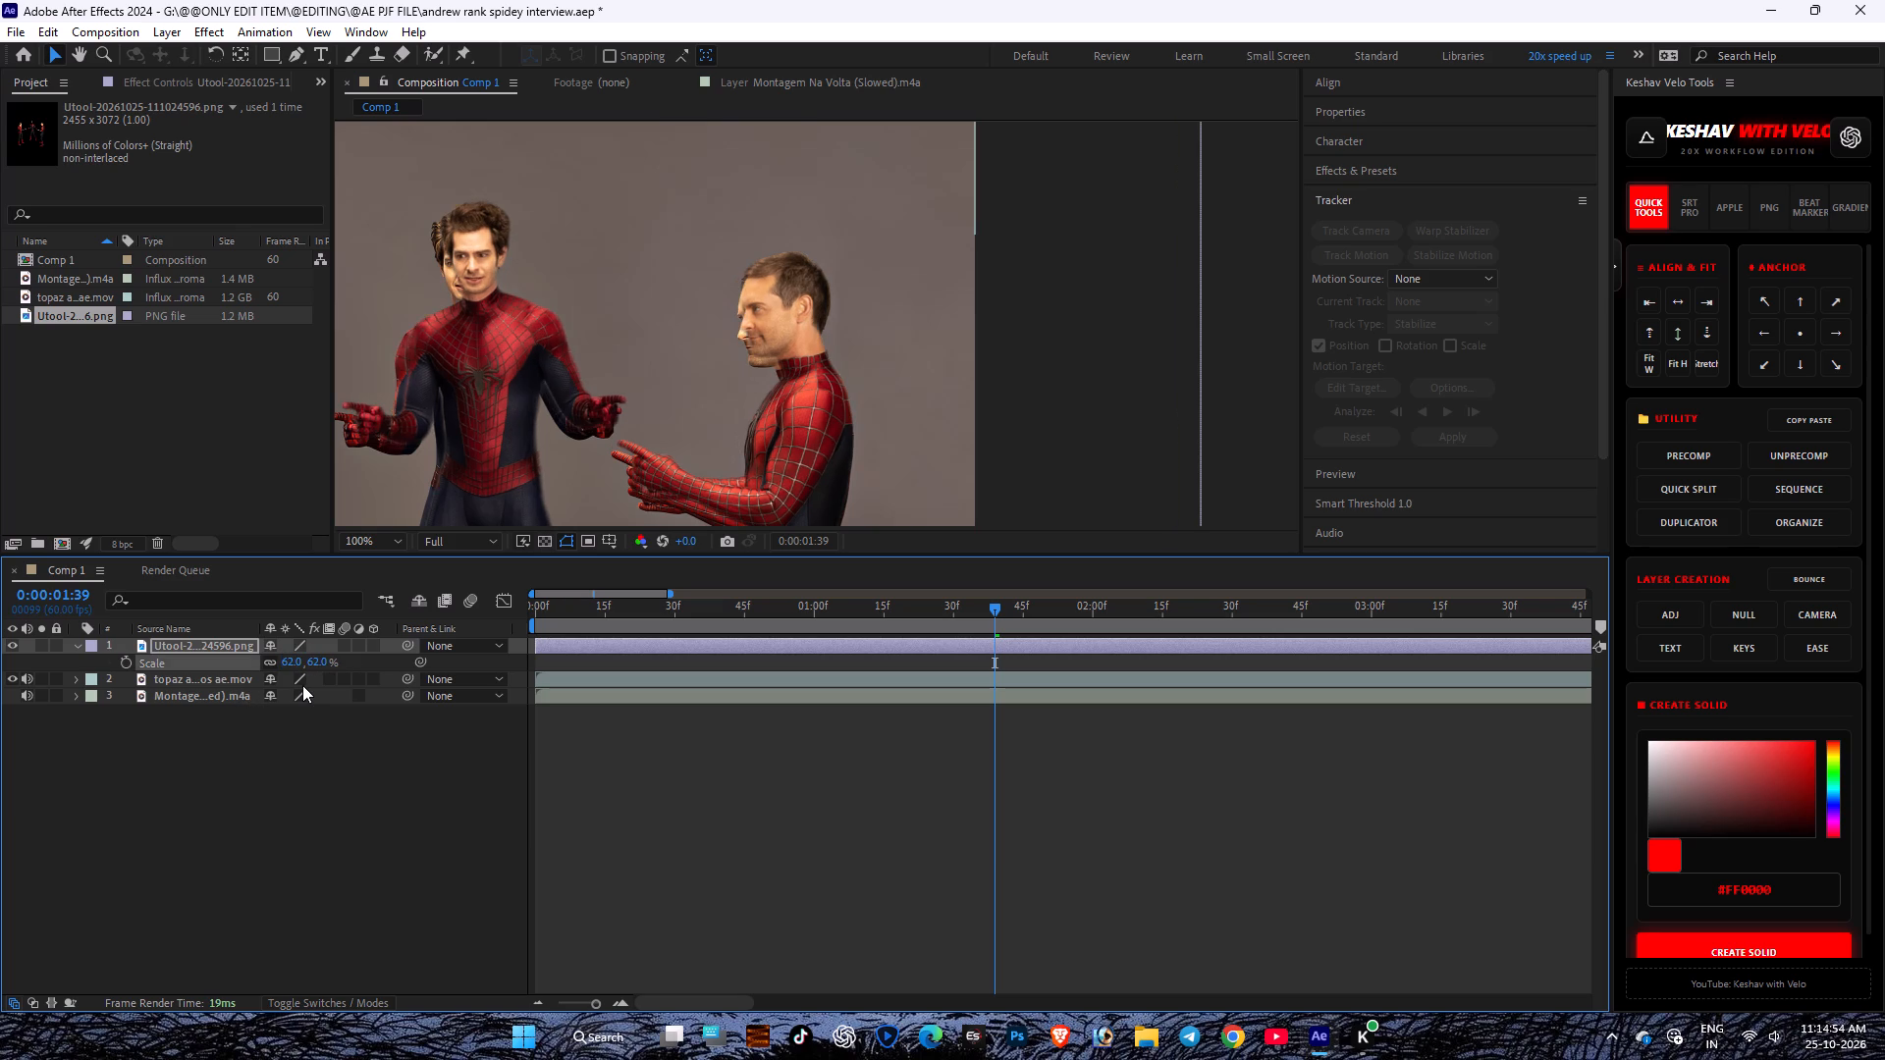
Nudge the rescaled PNG layer down, with small corrections up and left, to align the middle and right-hand figures.
key("Down")
key("Down")
key("Down")
key("Down")
key("Down")
key("Down")
key("Down")
key("Down")
key("Down")
key("Down")
key("Down")
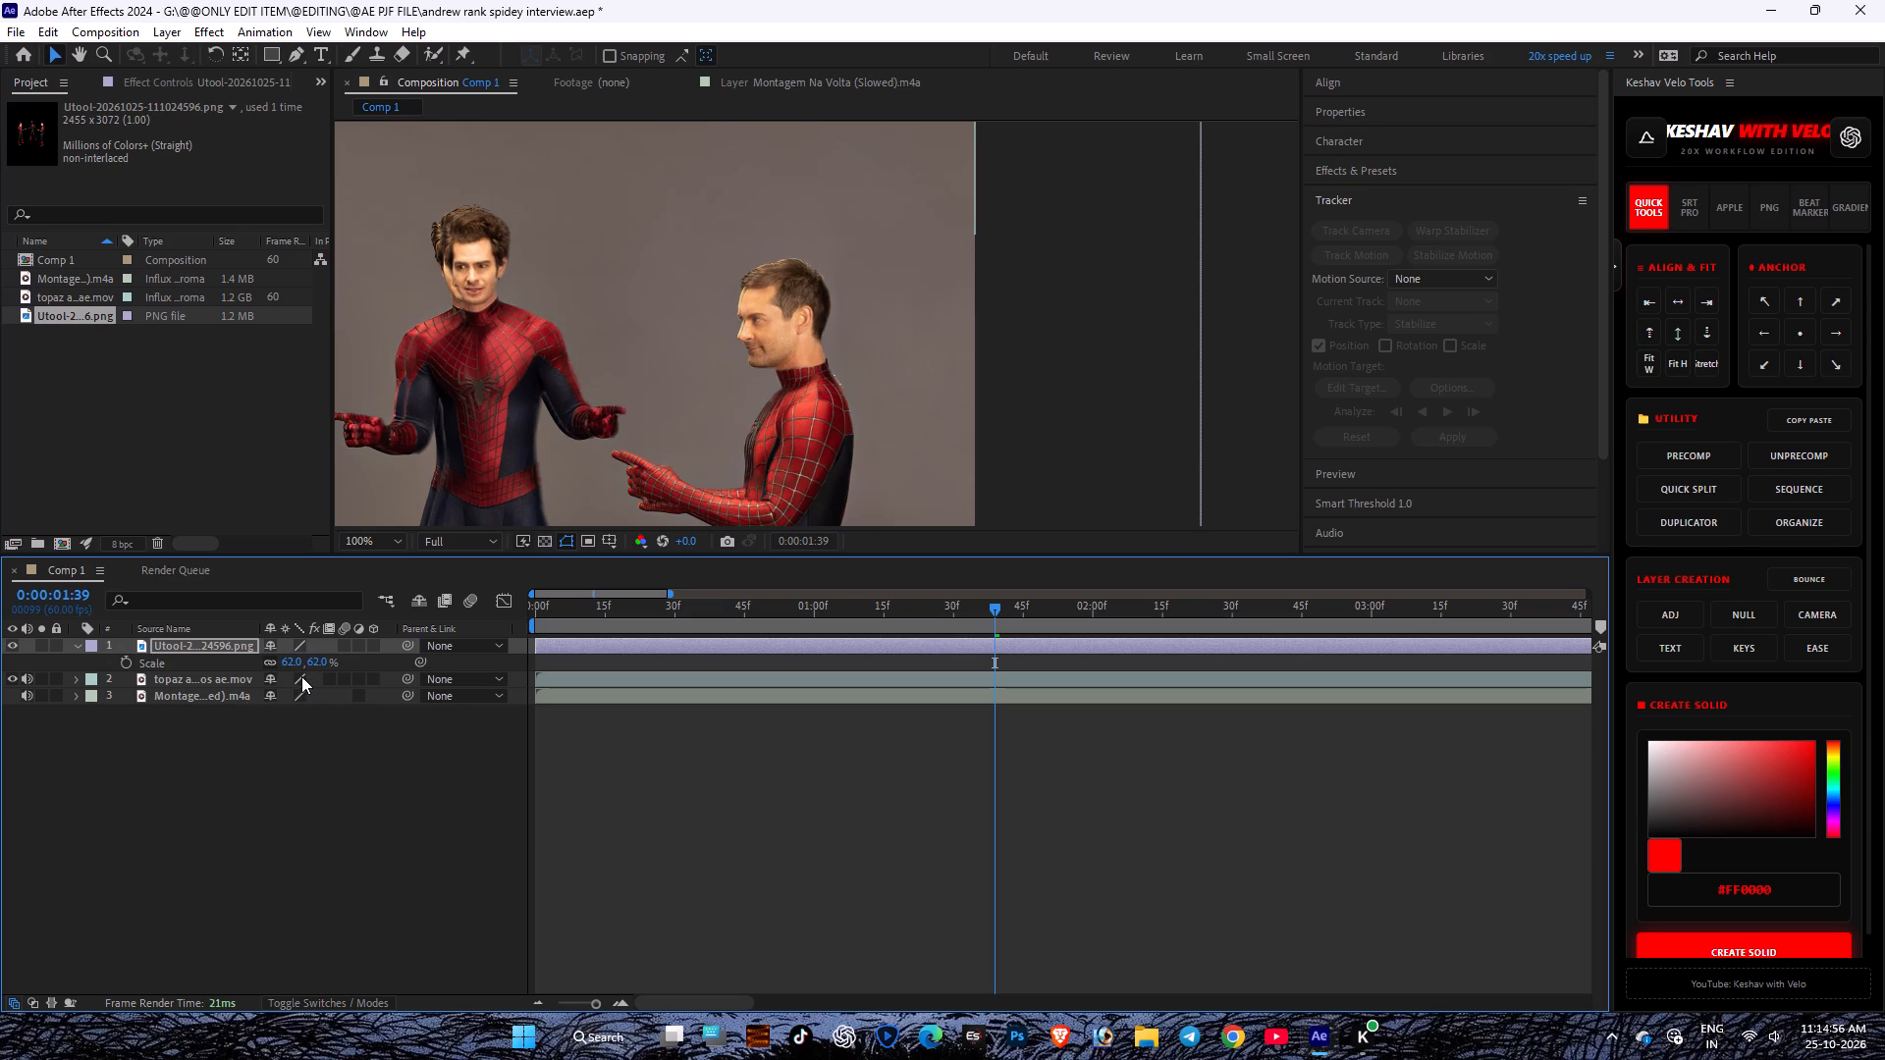
key("Up")
key("Left")
key("Left")
key("Up")
key("Left")
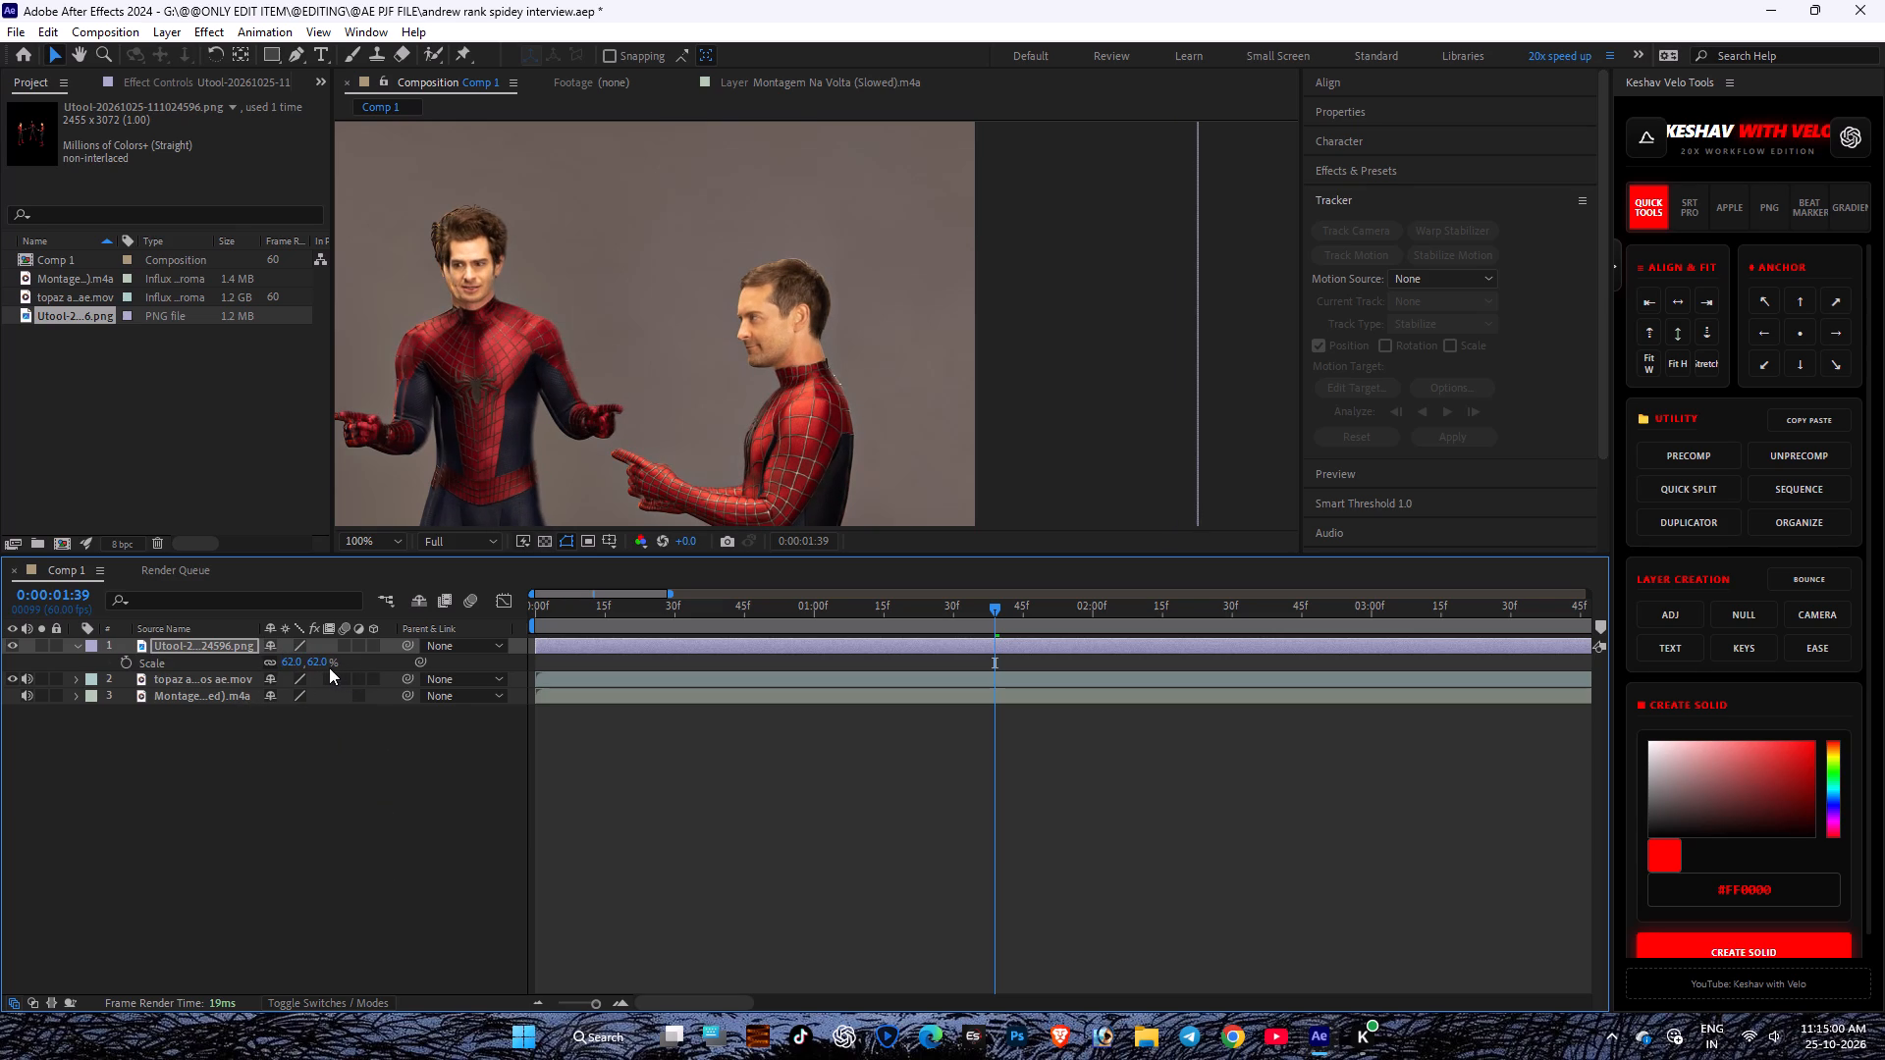
Set the PNG layer's scale to 63%.
left_click(324, 667)
type("63")
key("Return")
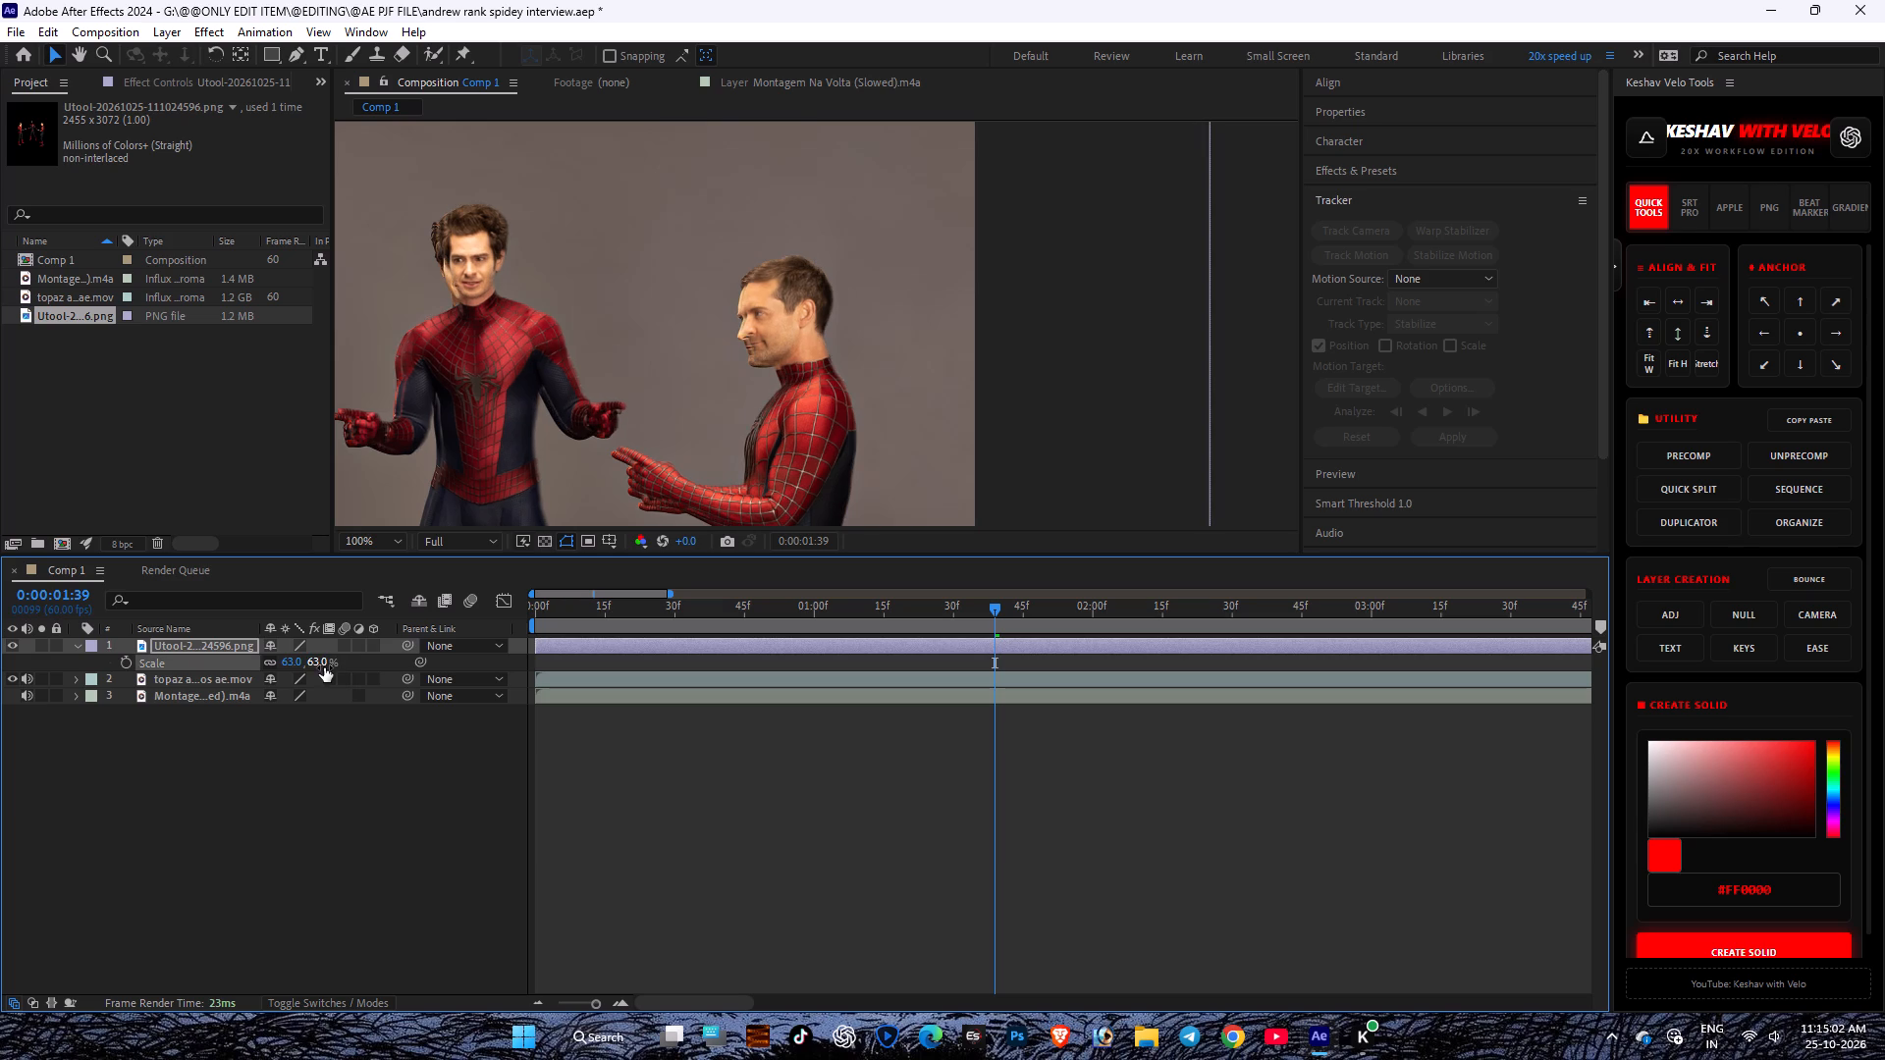
Nudge the rescaled PNG layer left and partly back right to match the middle figure's face.
key("Left")
key("Left")
key("Left")
key("Left")
key("Left")
key("Left")
key("Left")
key("Left")
key("Left")
key("Left")
key("Left")
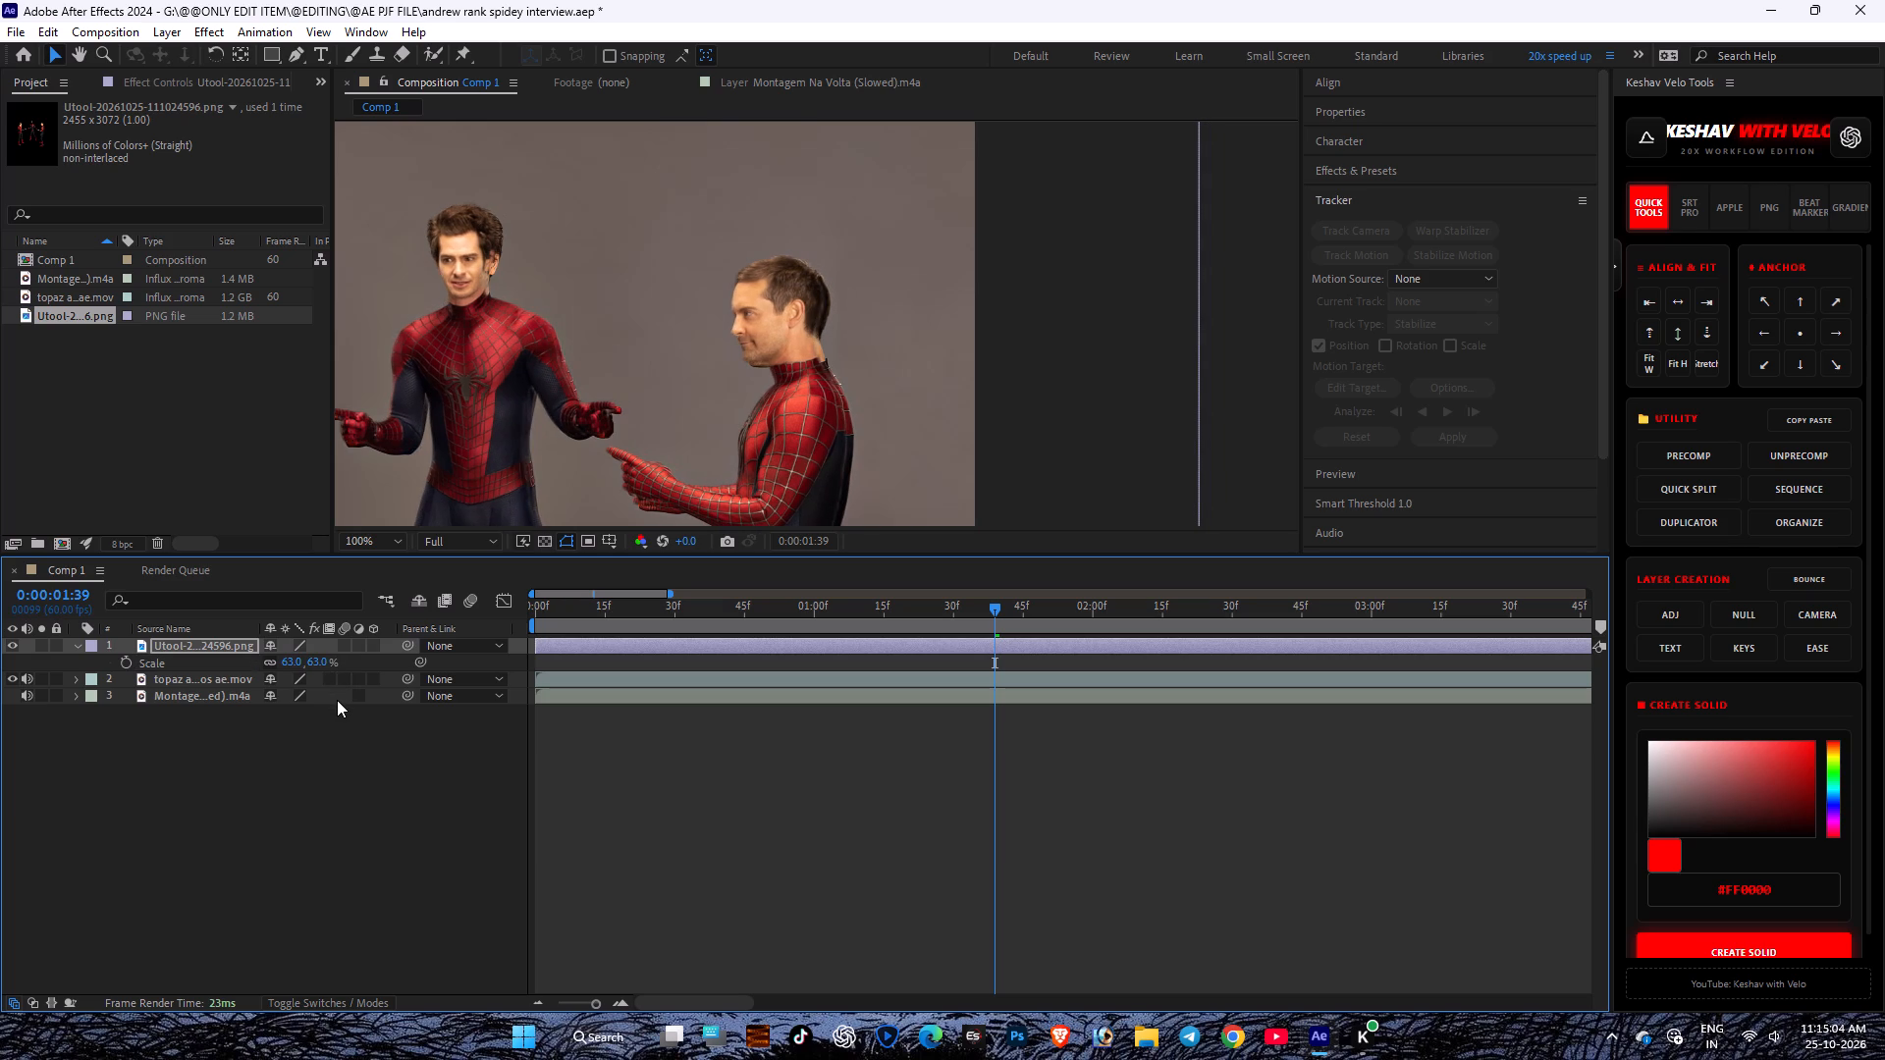
key("Right")
key("Right")
key("Right")
key("Right")
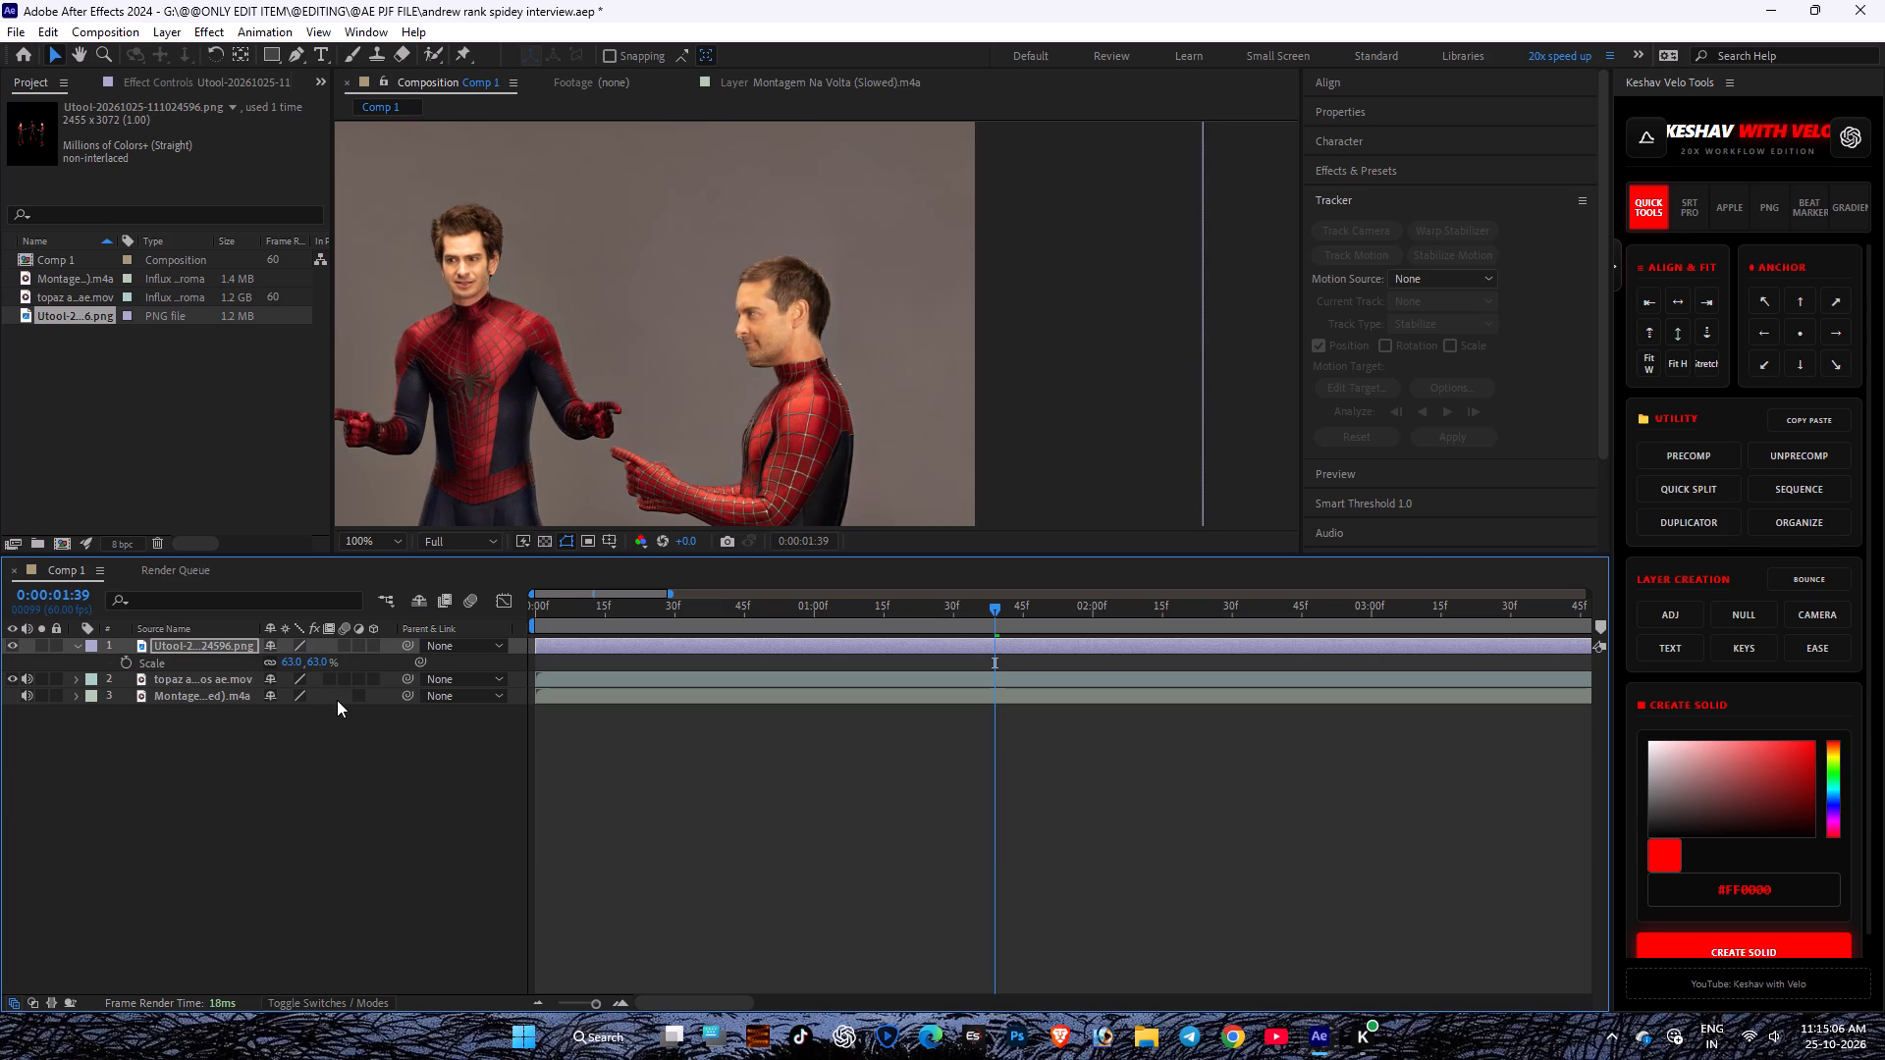
key("Right")
key("Right")
key("Left")
key("Left")
Nudge the PNG layer down and slightly right, aligning the right-hand figure's head and neck.
key("Down")
key("Down")
key("Right")
key("Down")
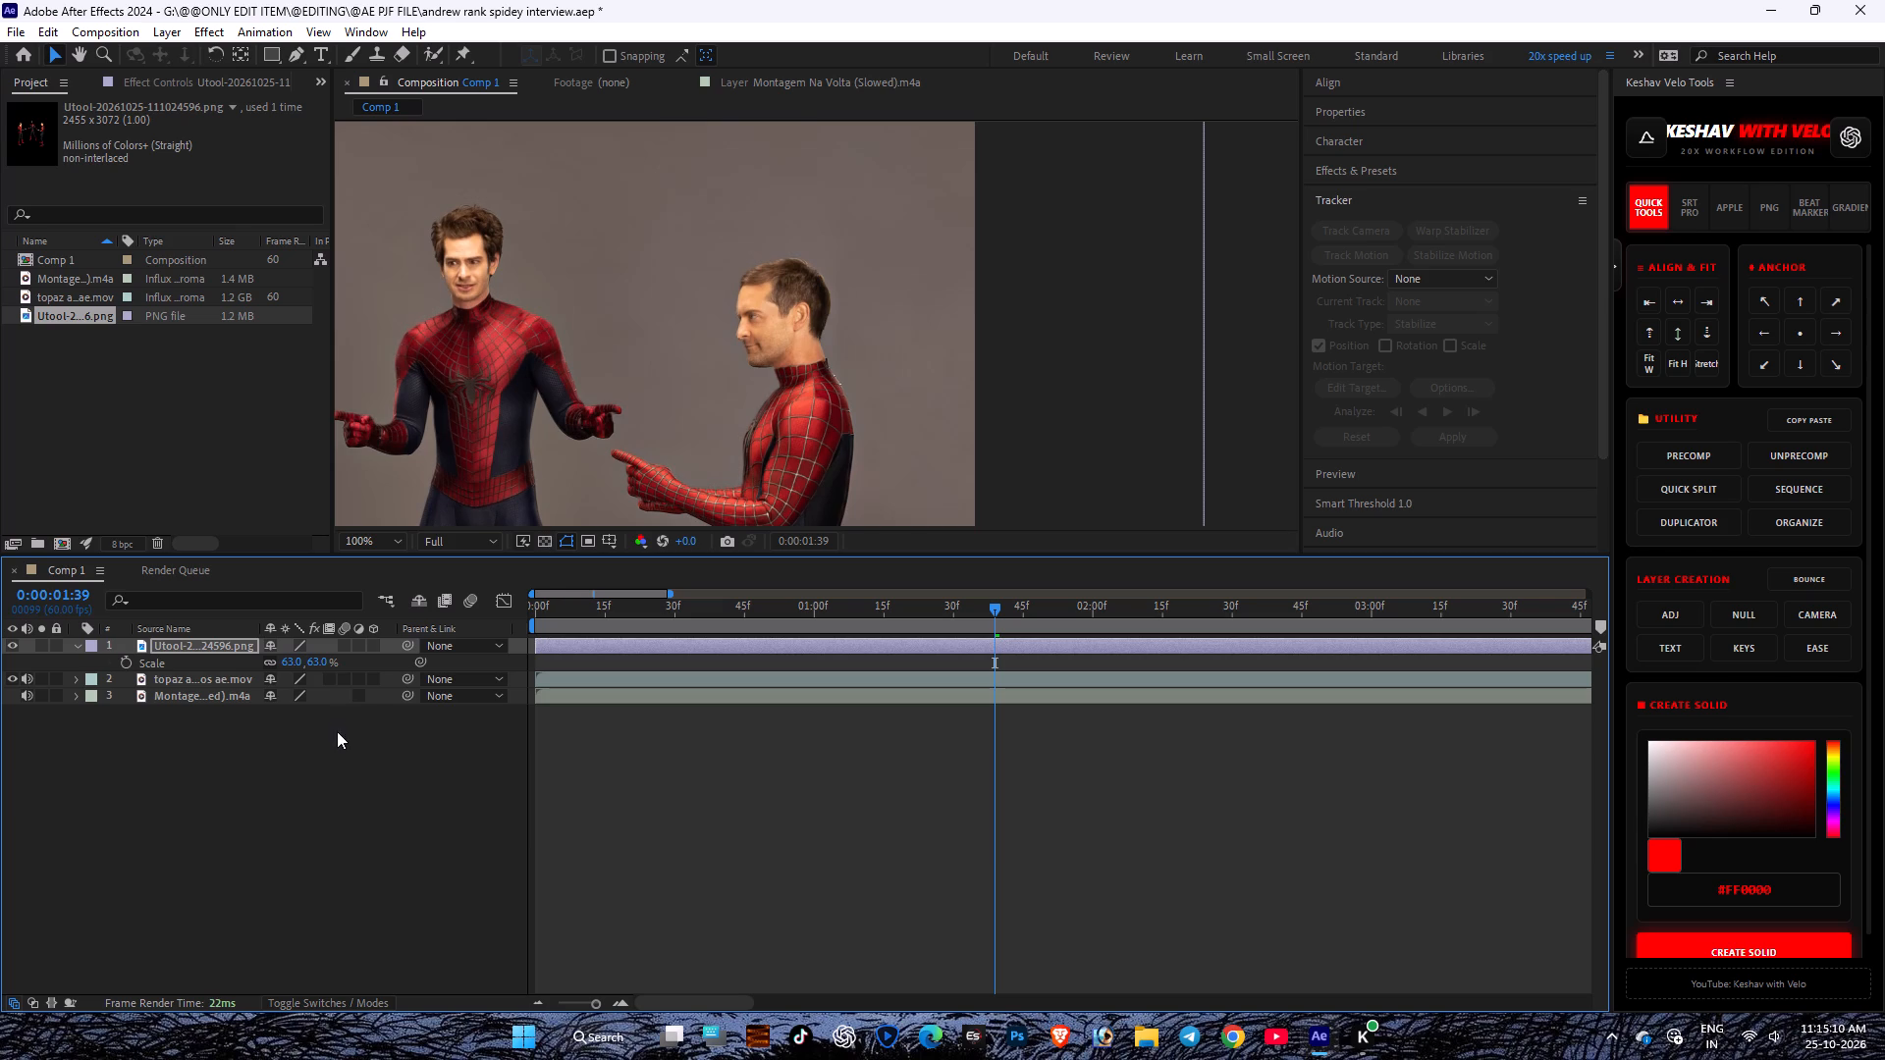
scroll(610, 418, "up", 1)
key("Down")
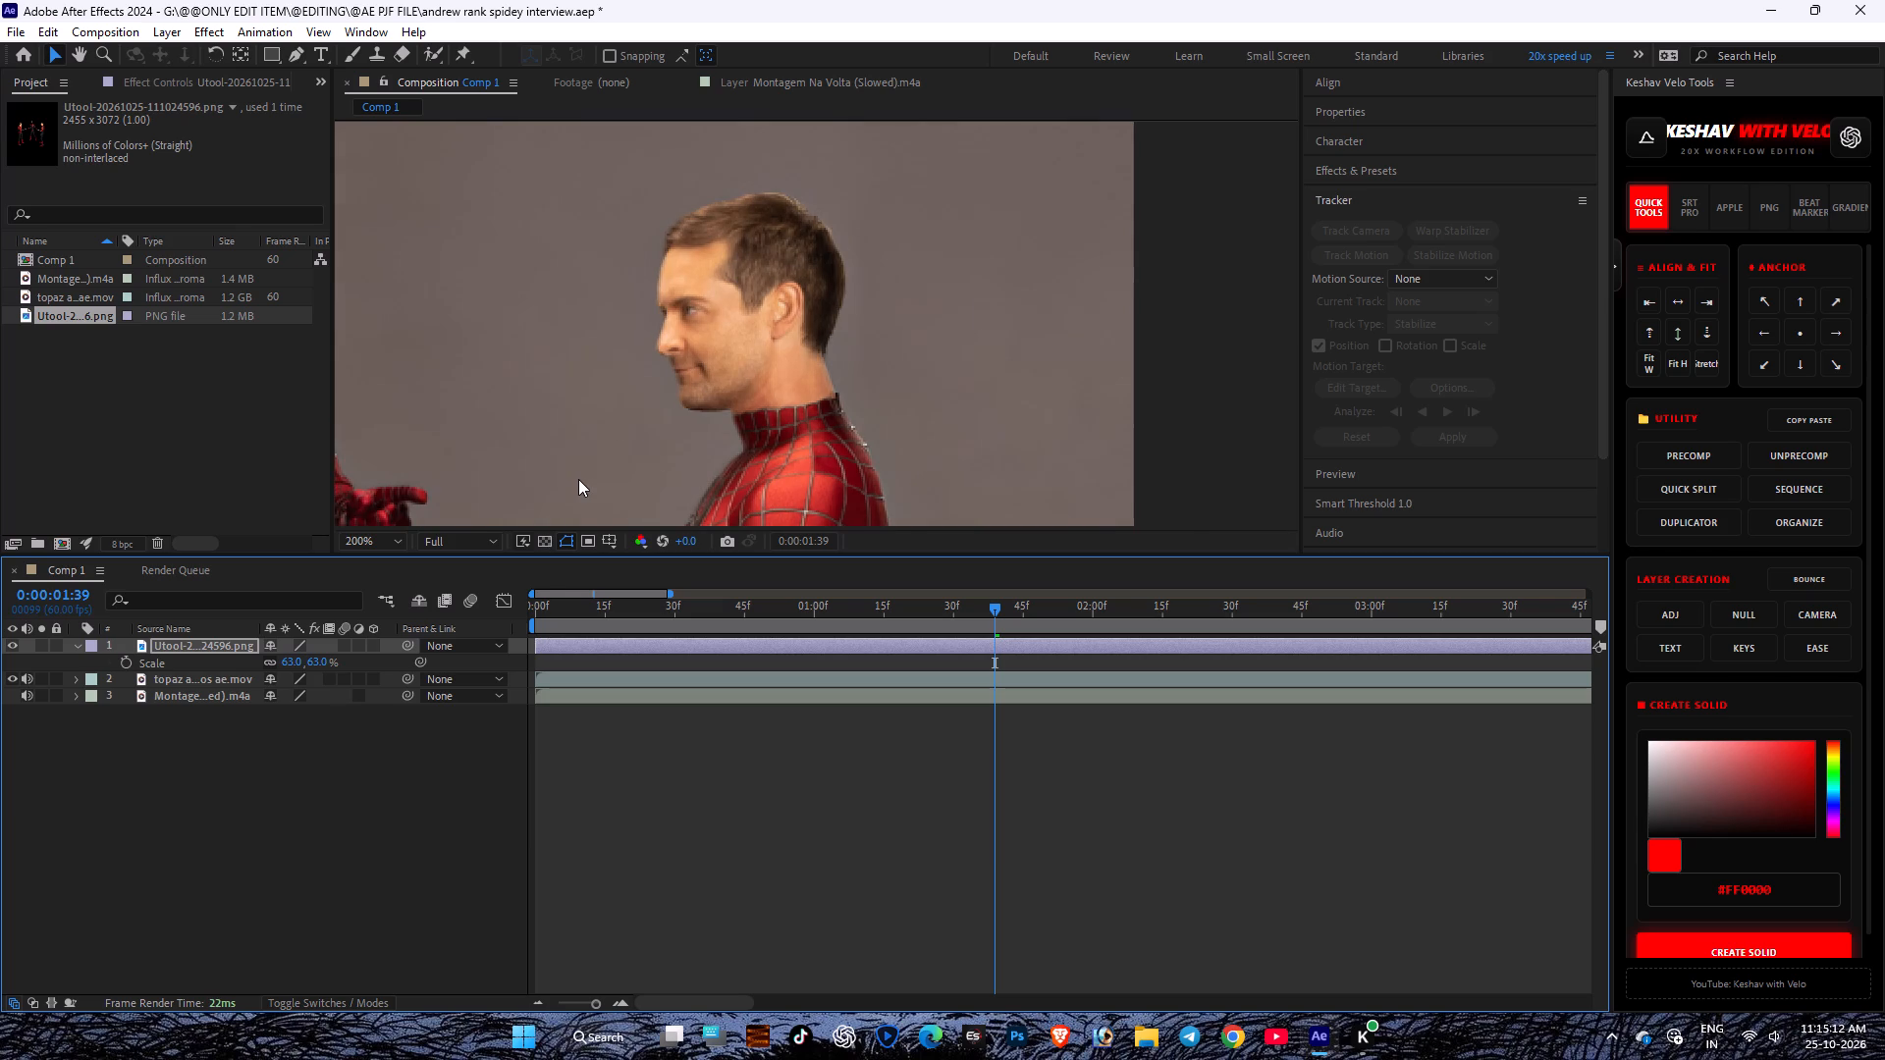
key("Down")
Examine how the PNG overlays all three figures, toggling the visibility of the video and PNG layers to compare.
scroll(624, 457, "down", 1)
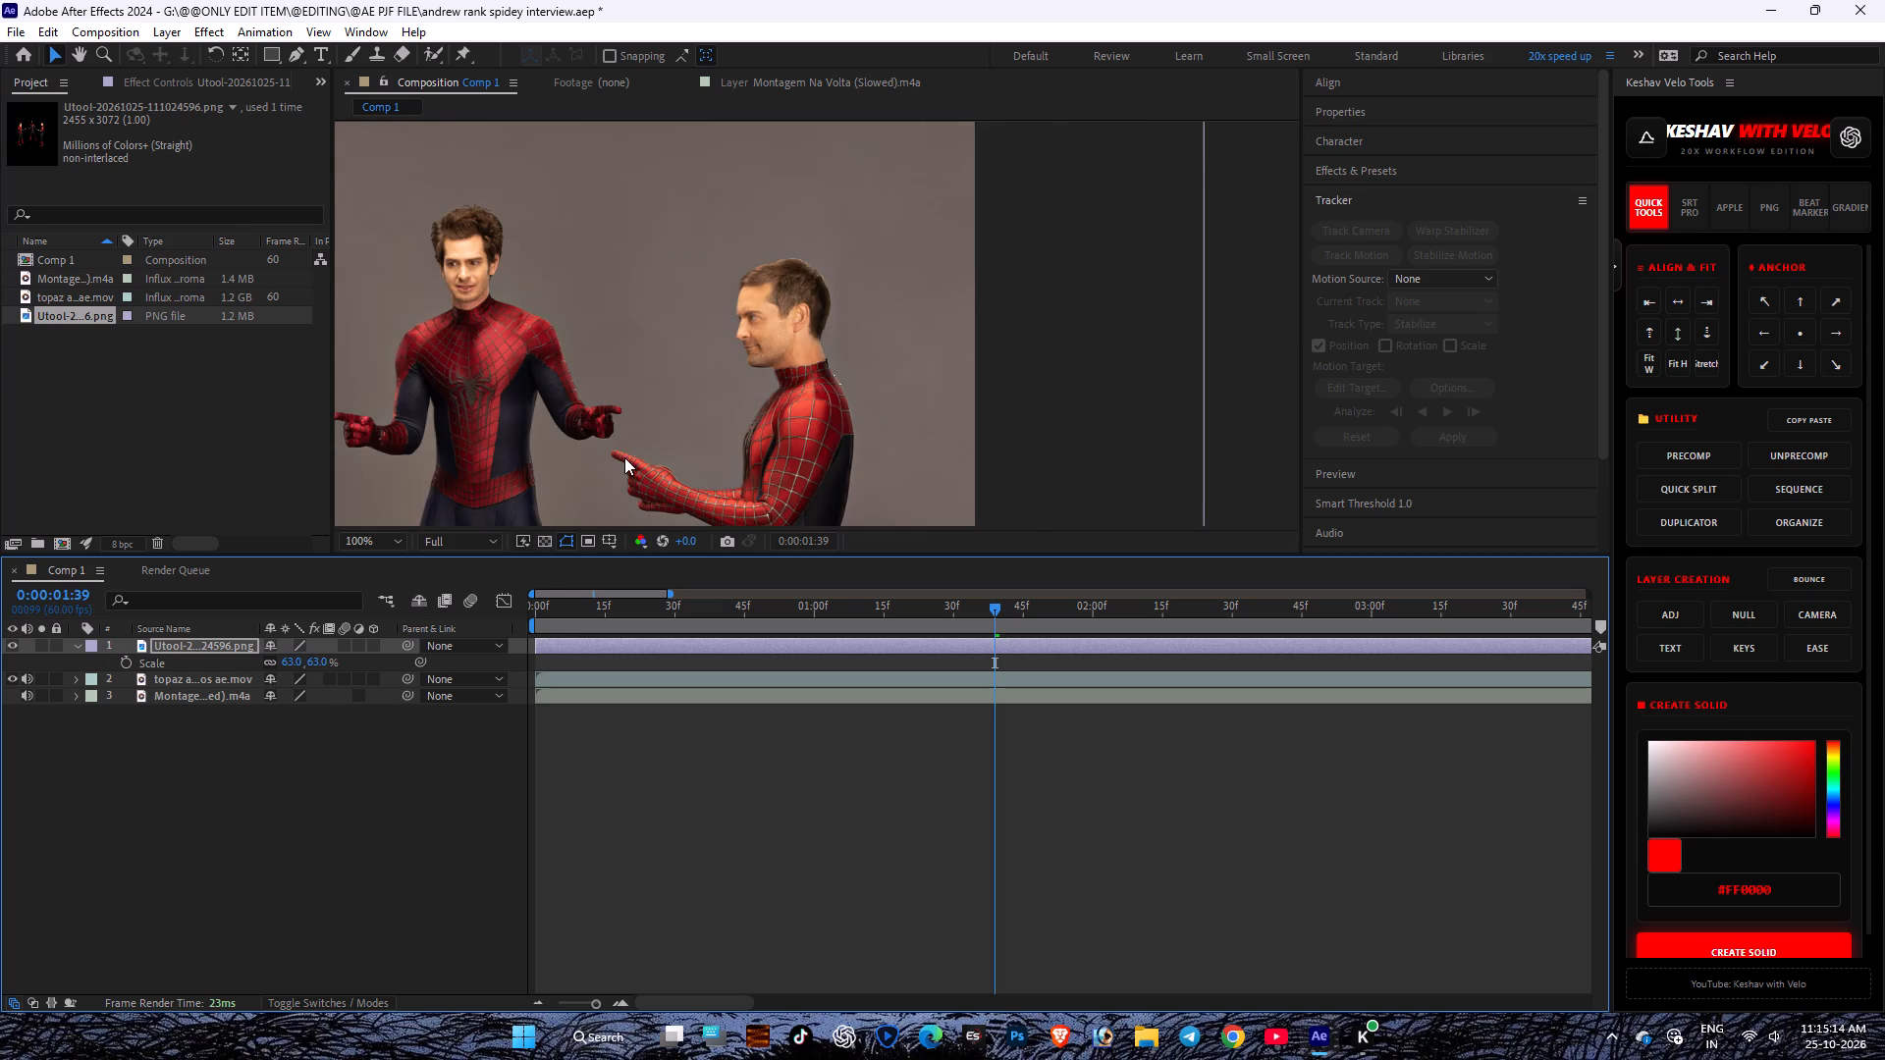
scroll(595, 354, "down", 1)
scroll(439, 317, "up", 1)
scroll(524, 301, "down", 1)
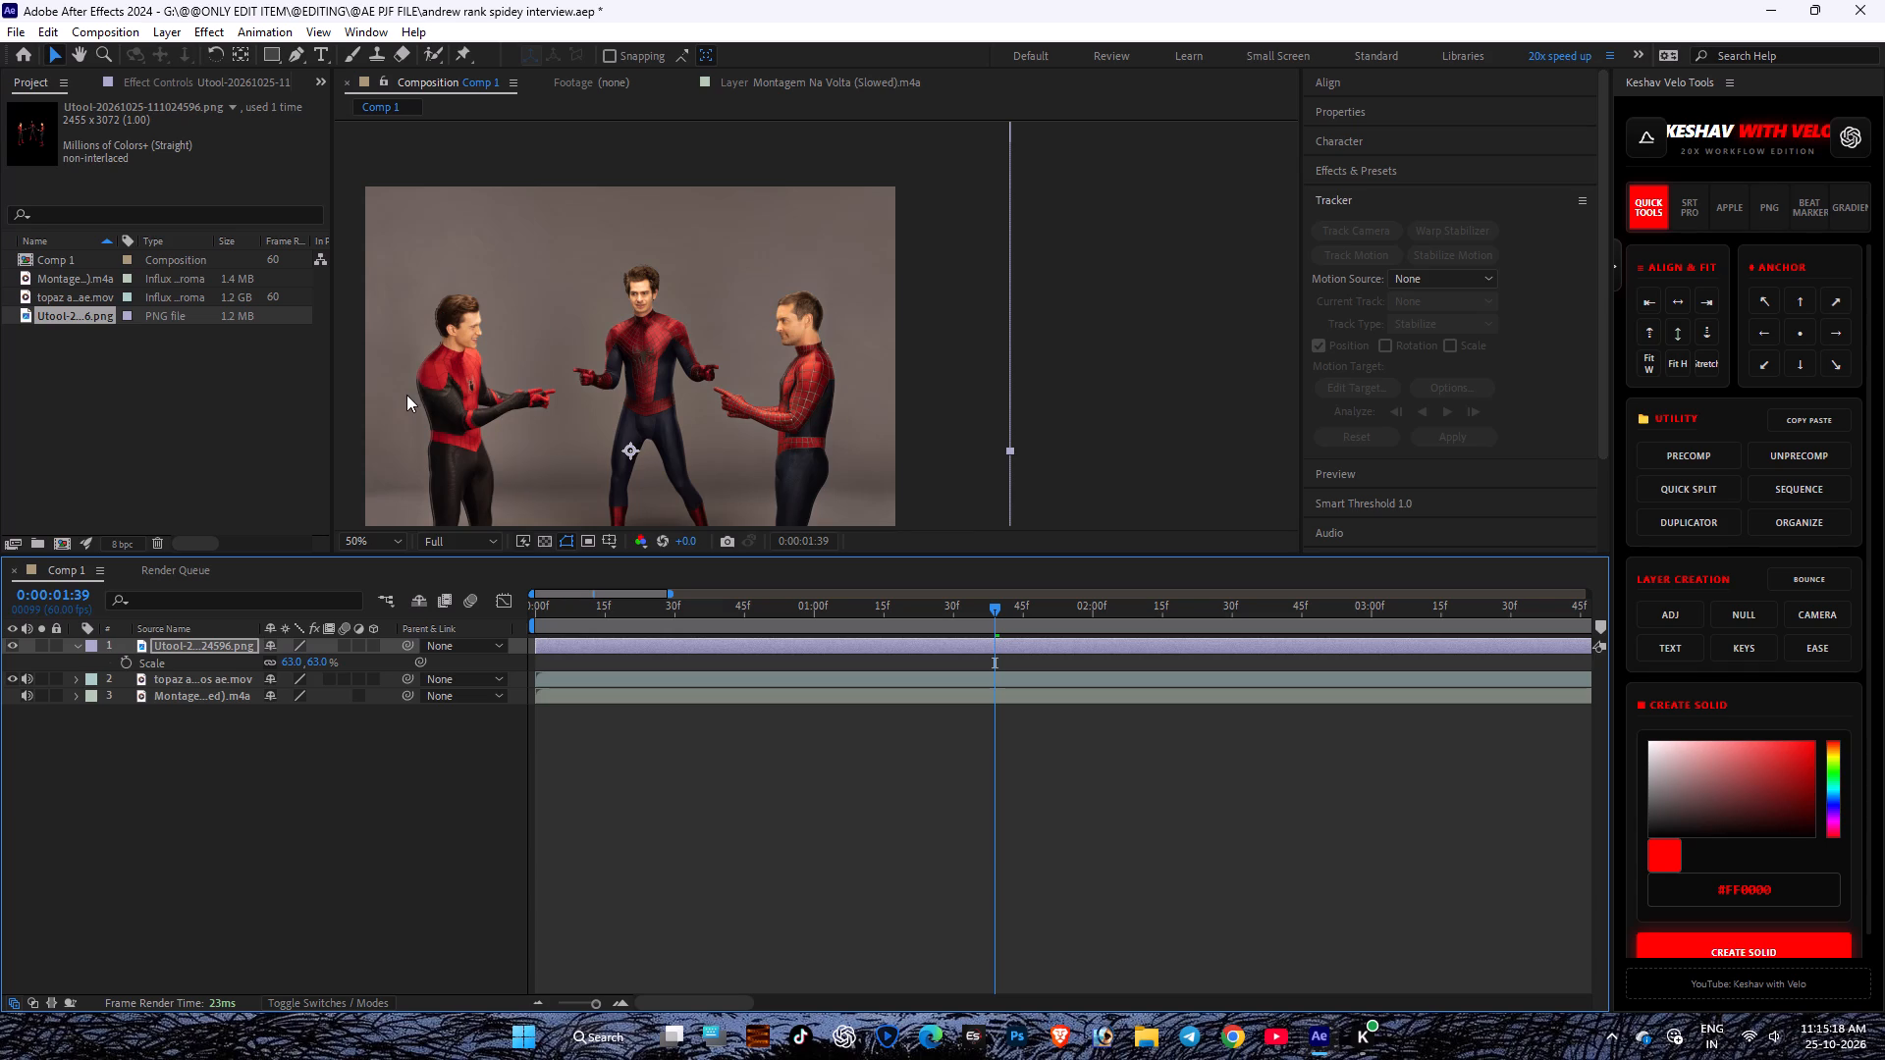
scroll(406, 399, "up", 1)
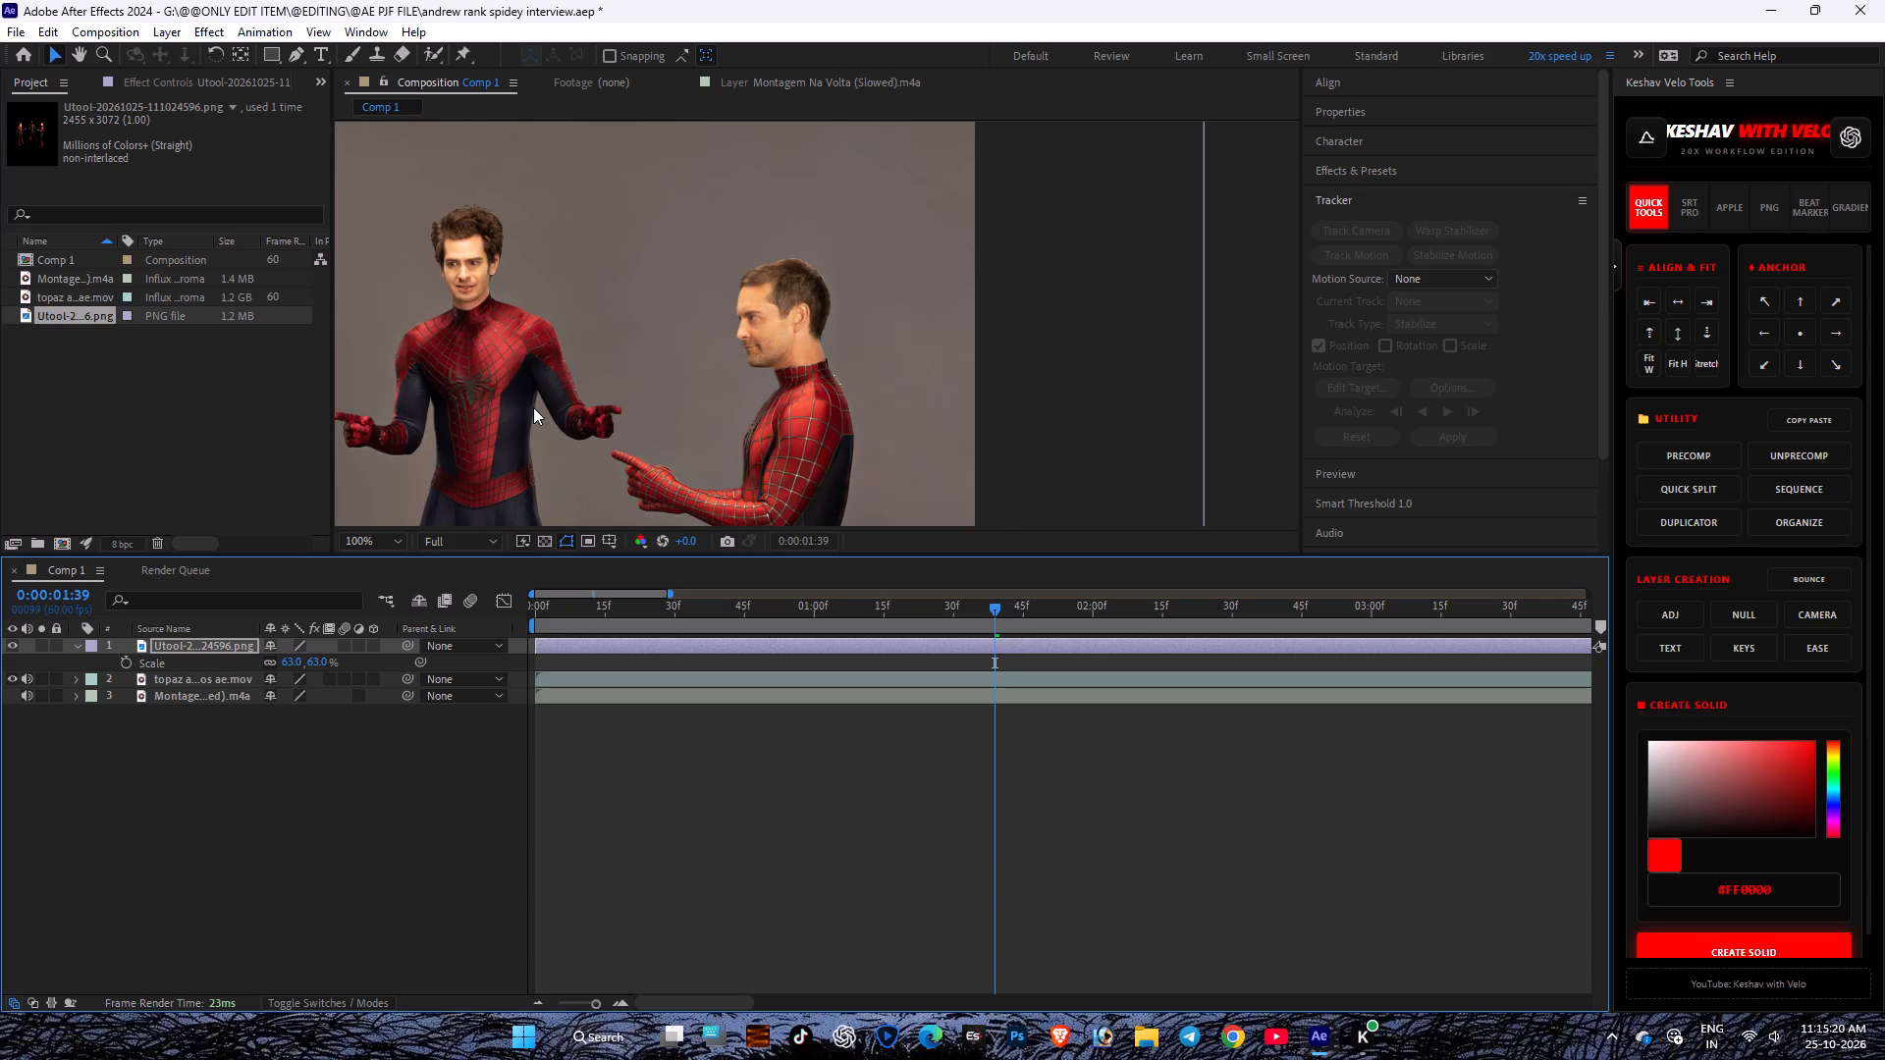
middle_click_drag(533, 405, 784, 314)
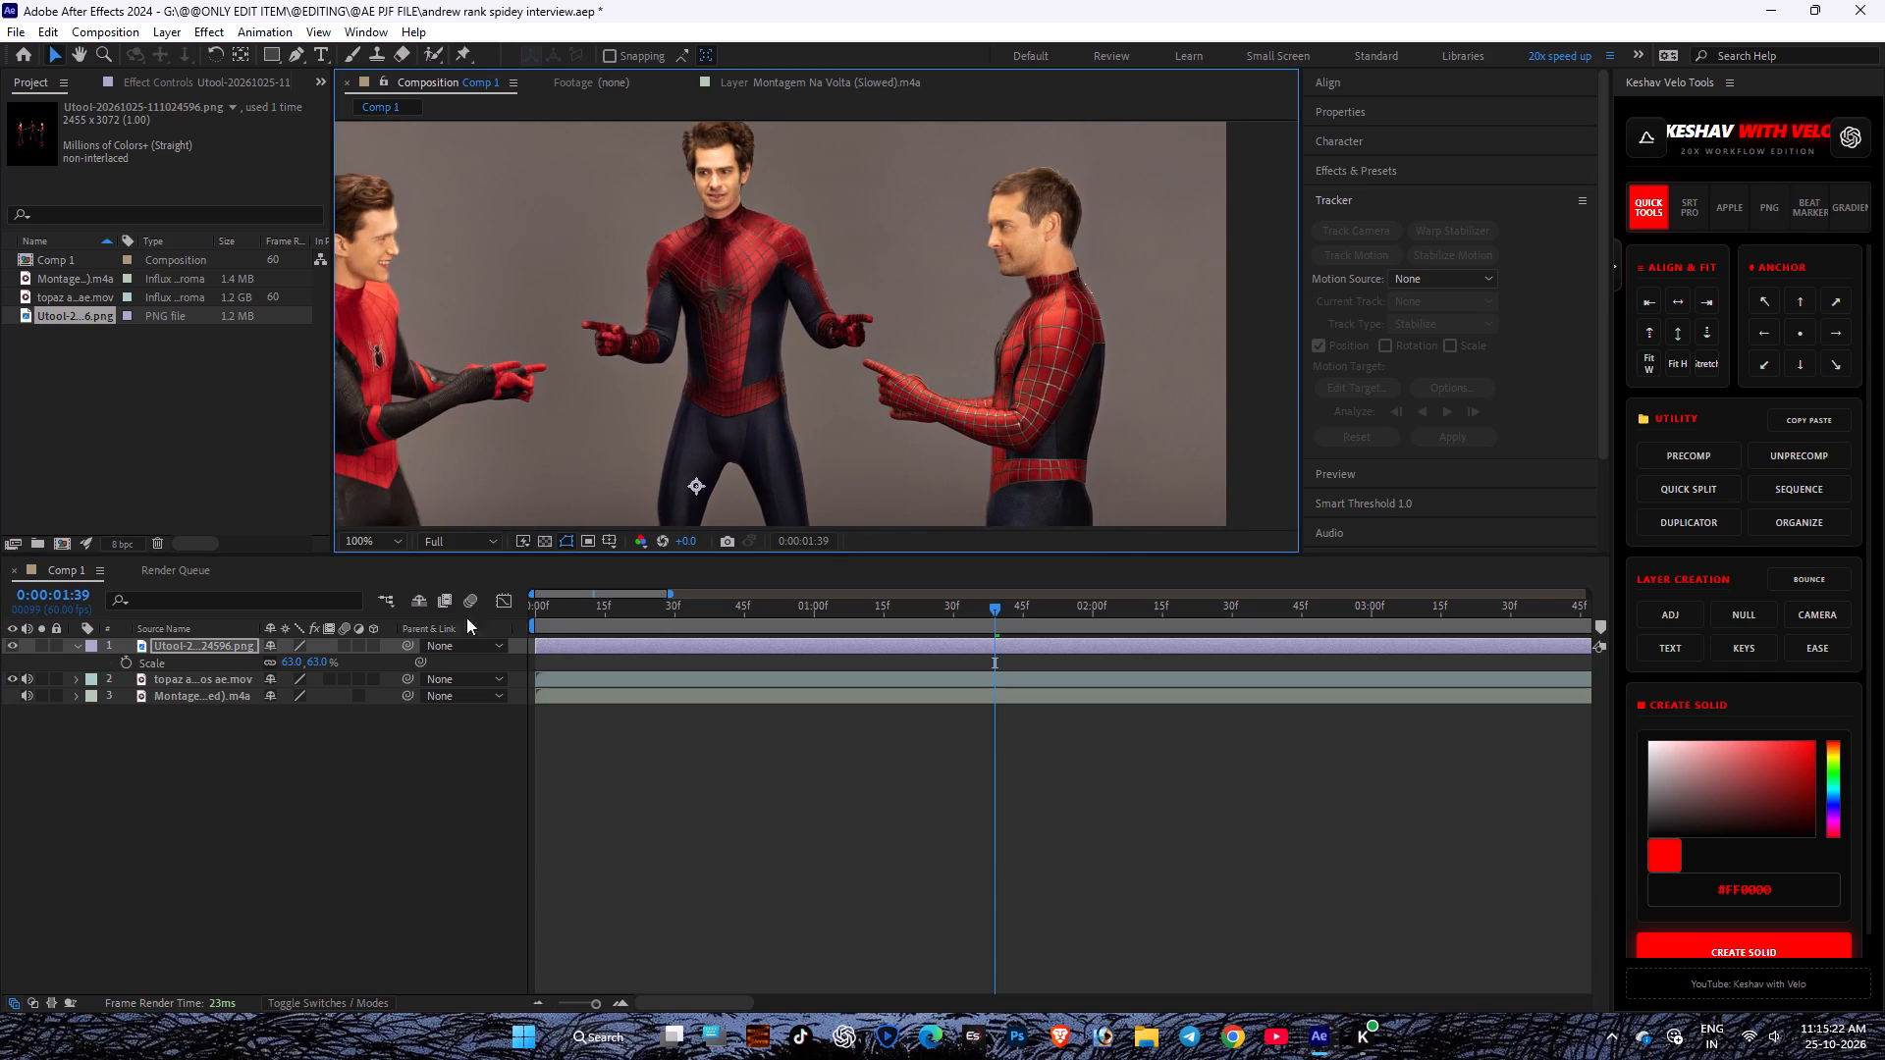
left_click(11, 682)
left_click(11, 682)
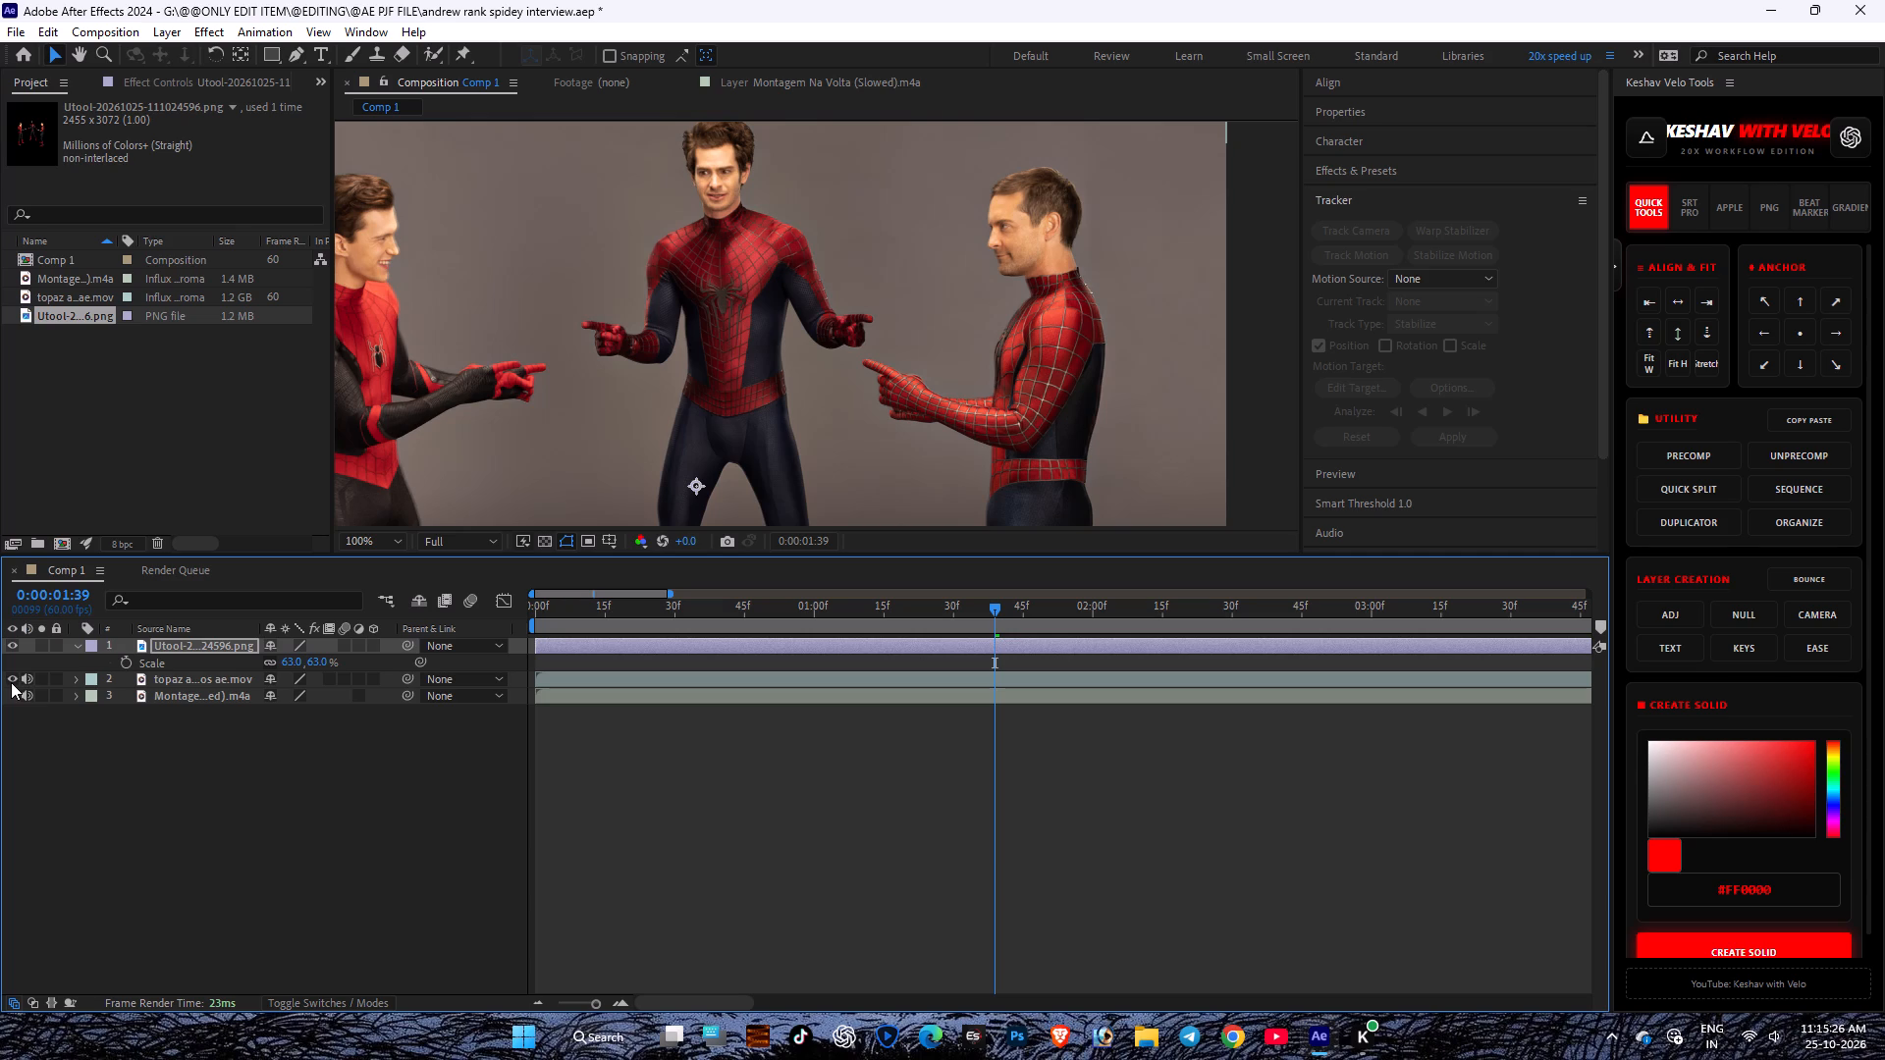
double_click(11, 641)
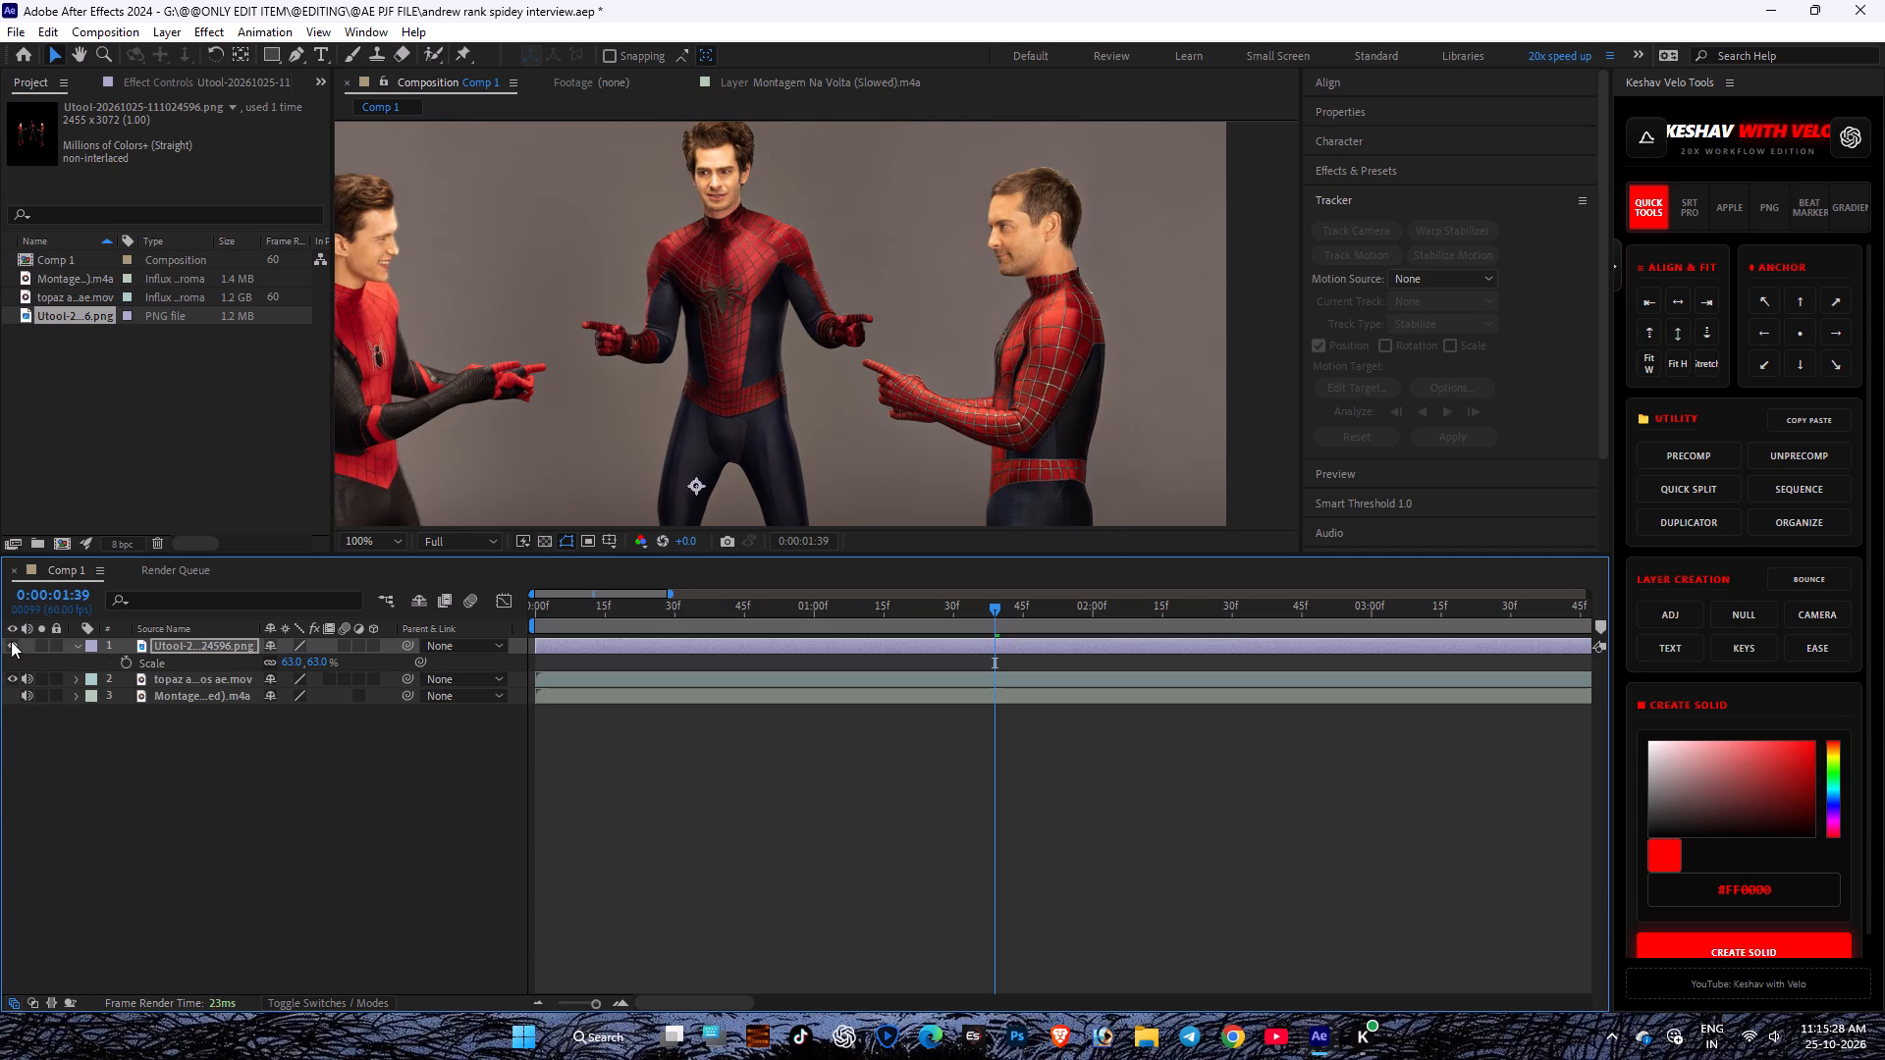
double_click(11, 641)
middle_click_drag(448, 309, 453, 311)
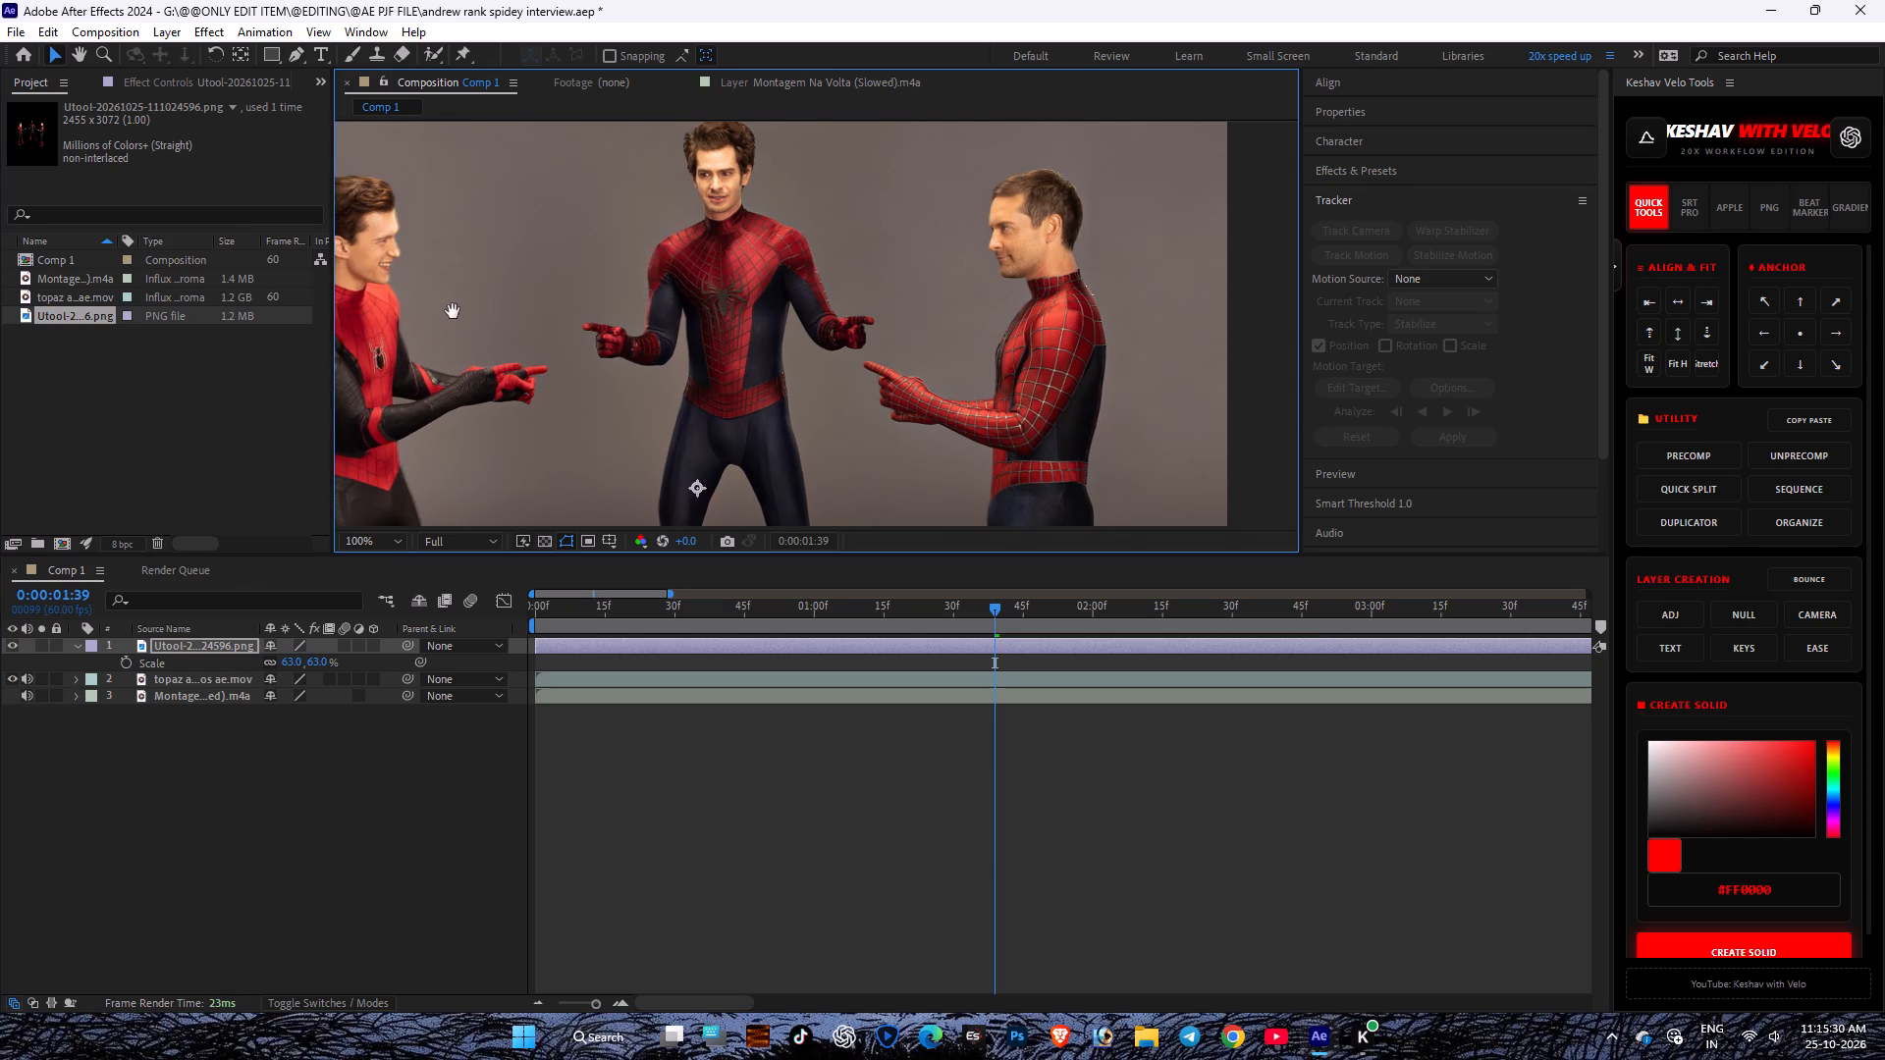
middle_click_drag(453, 311, 692, 310)
scroll(692, 306, "down", 1)
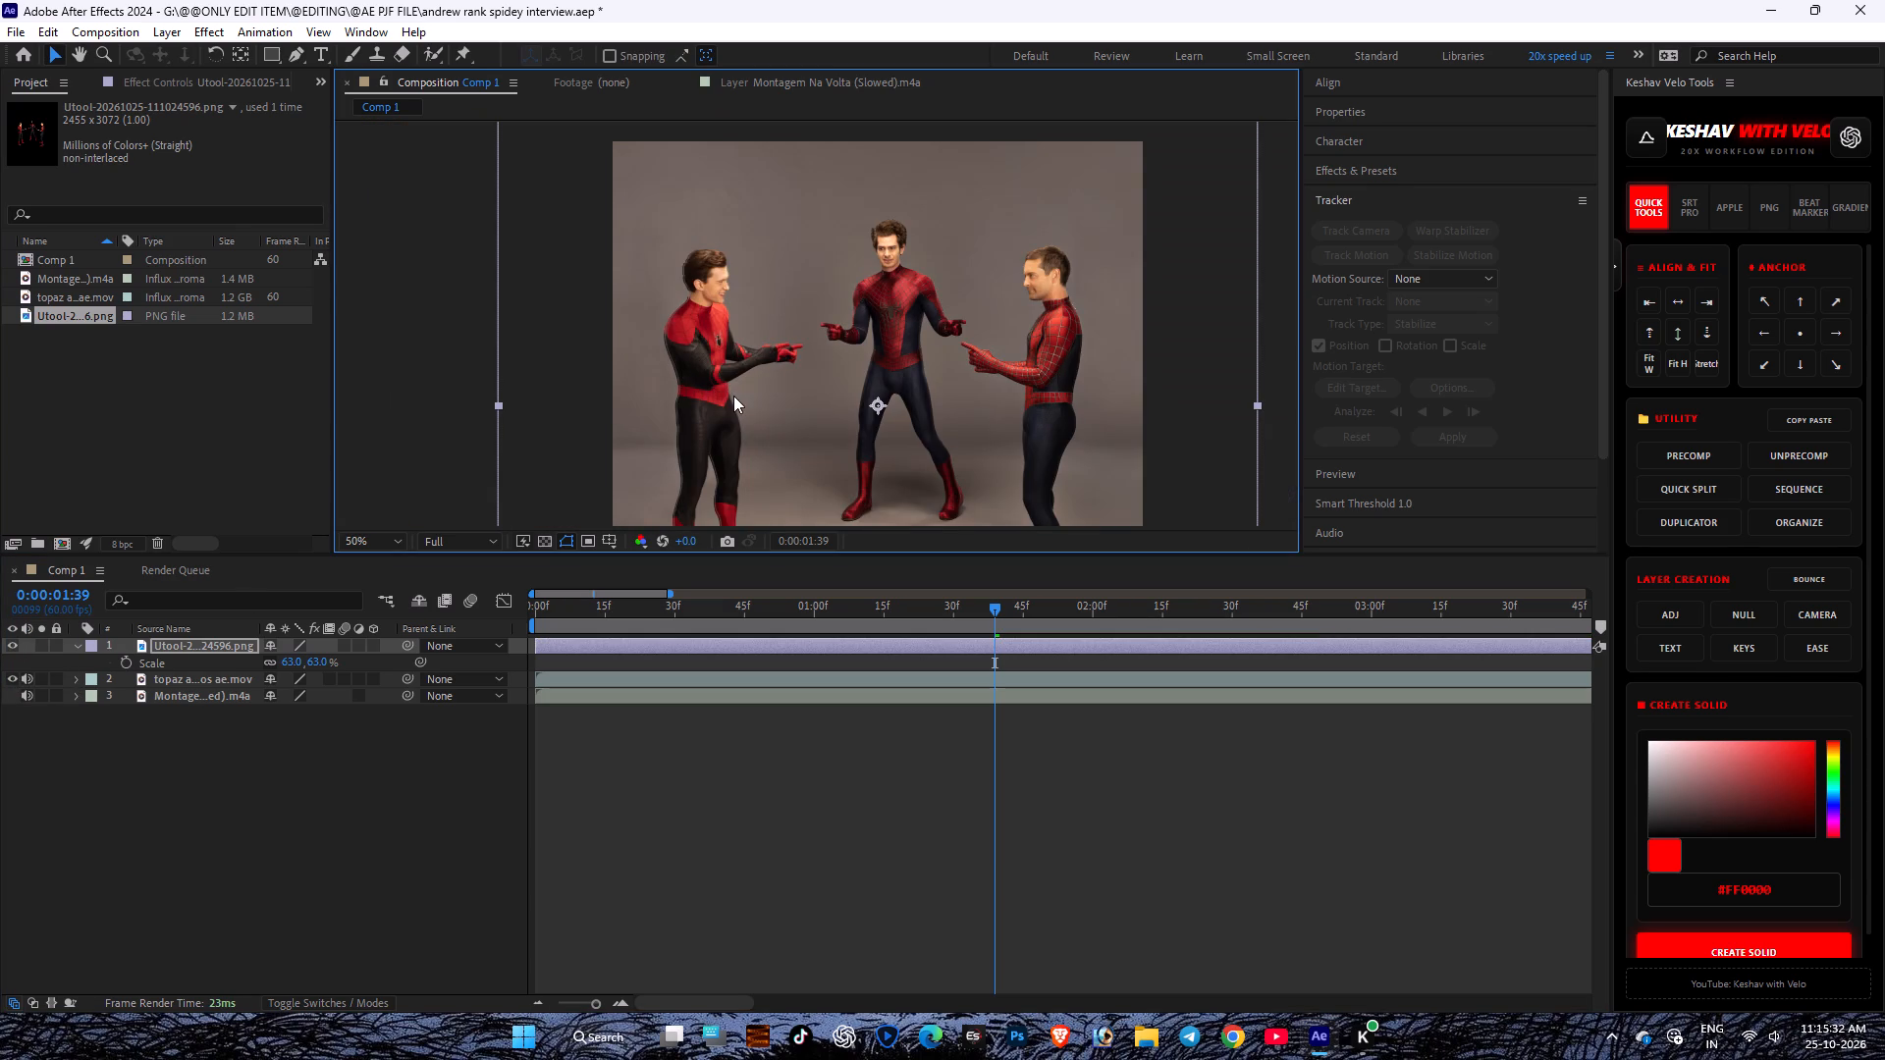
Set the PNG layer's scale to 63.5%.
left_click(287, 666)
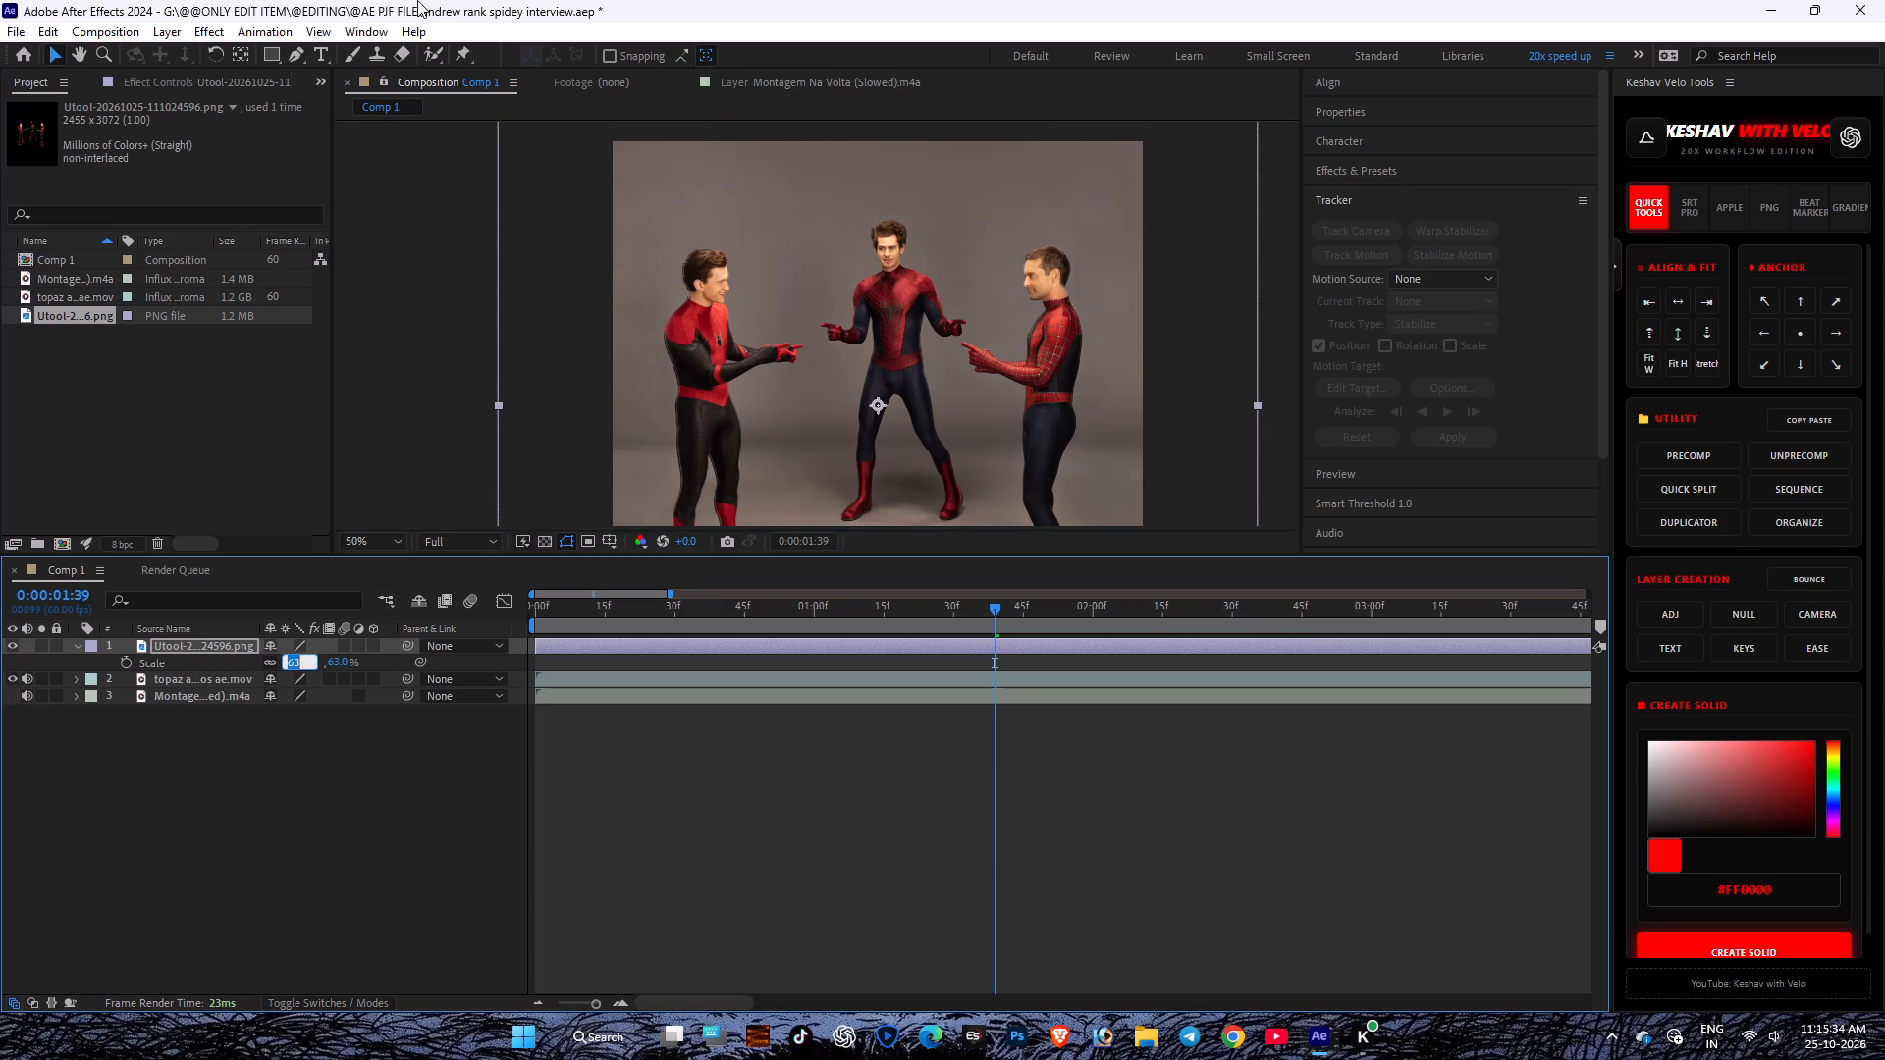
type("63.5")
key("Return")
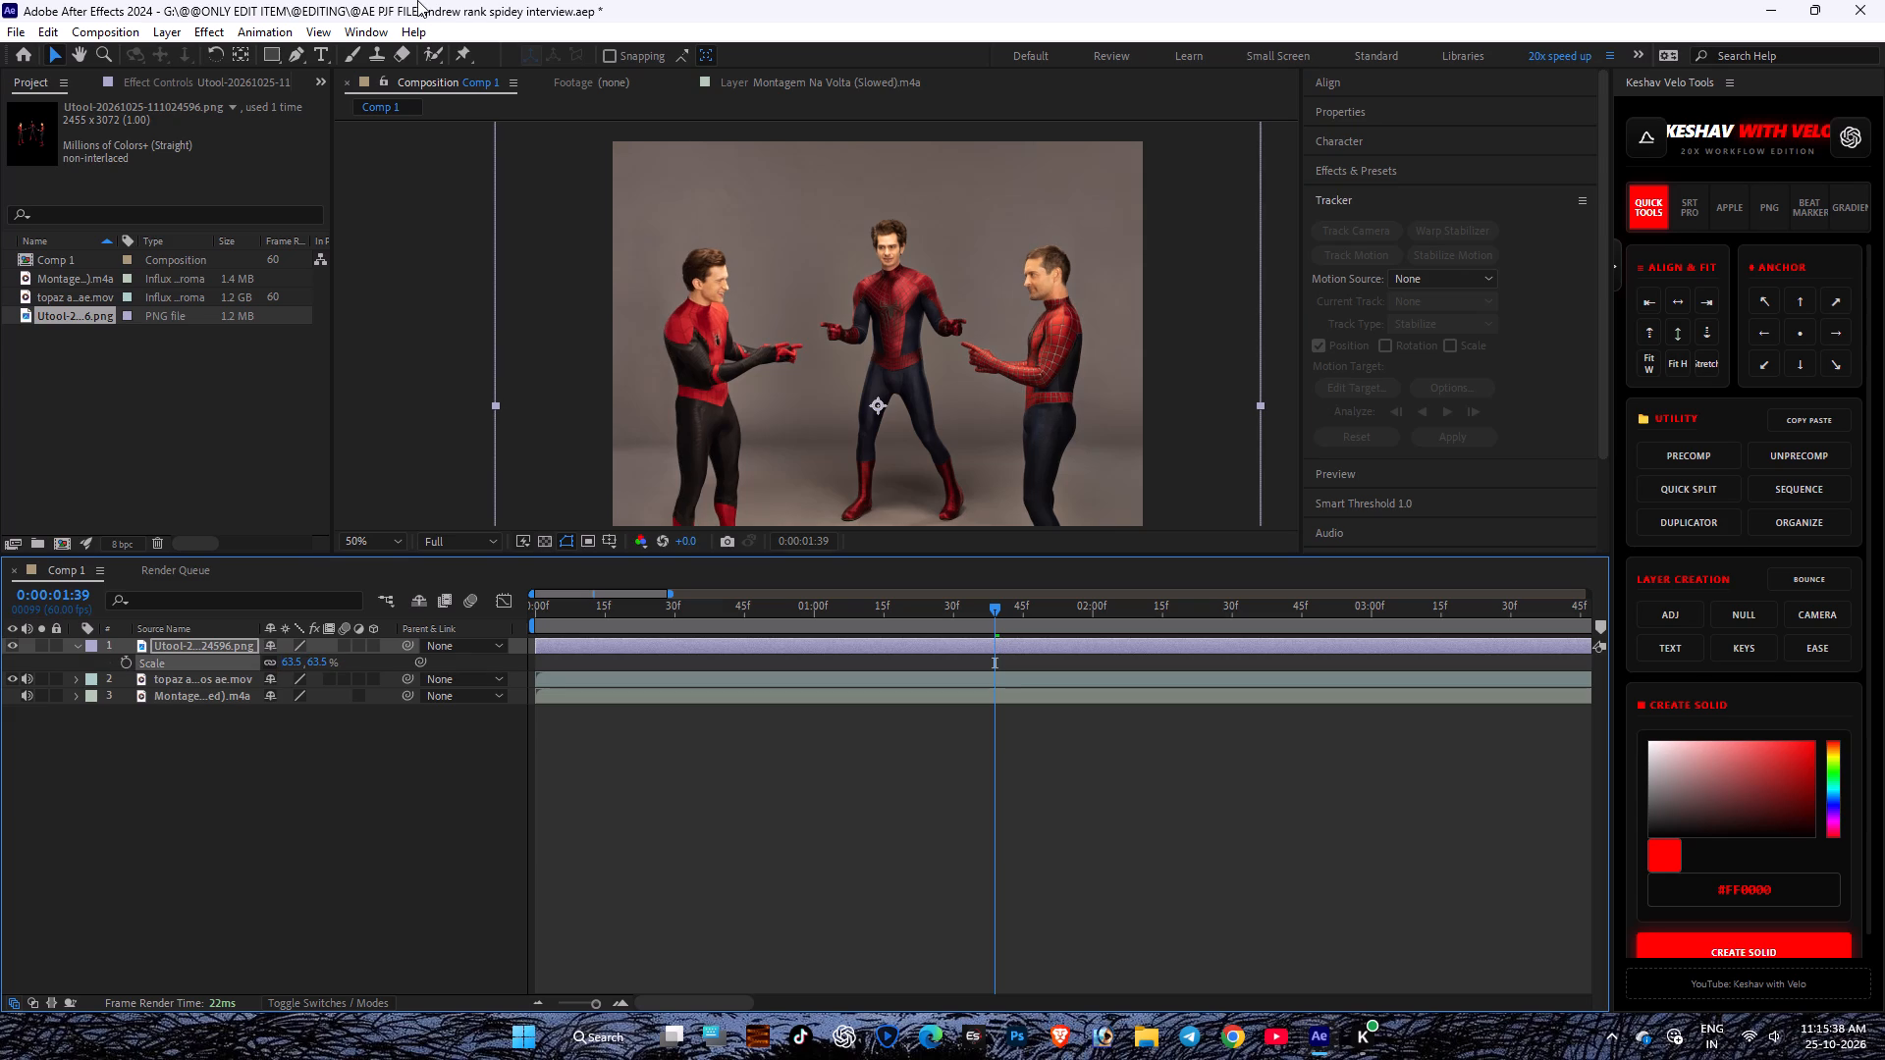
Nudge the rescaled PNG layer left and right in small increments to line it up with the three figures.
scroll(1091, 336, "up", 1)
key("Left")
key("Right")
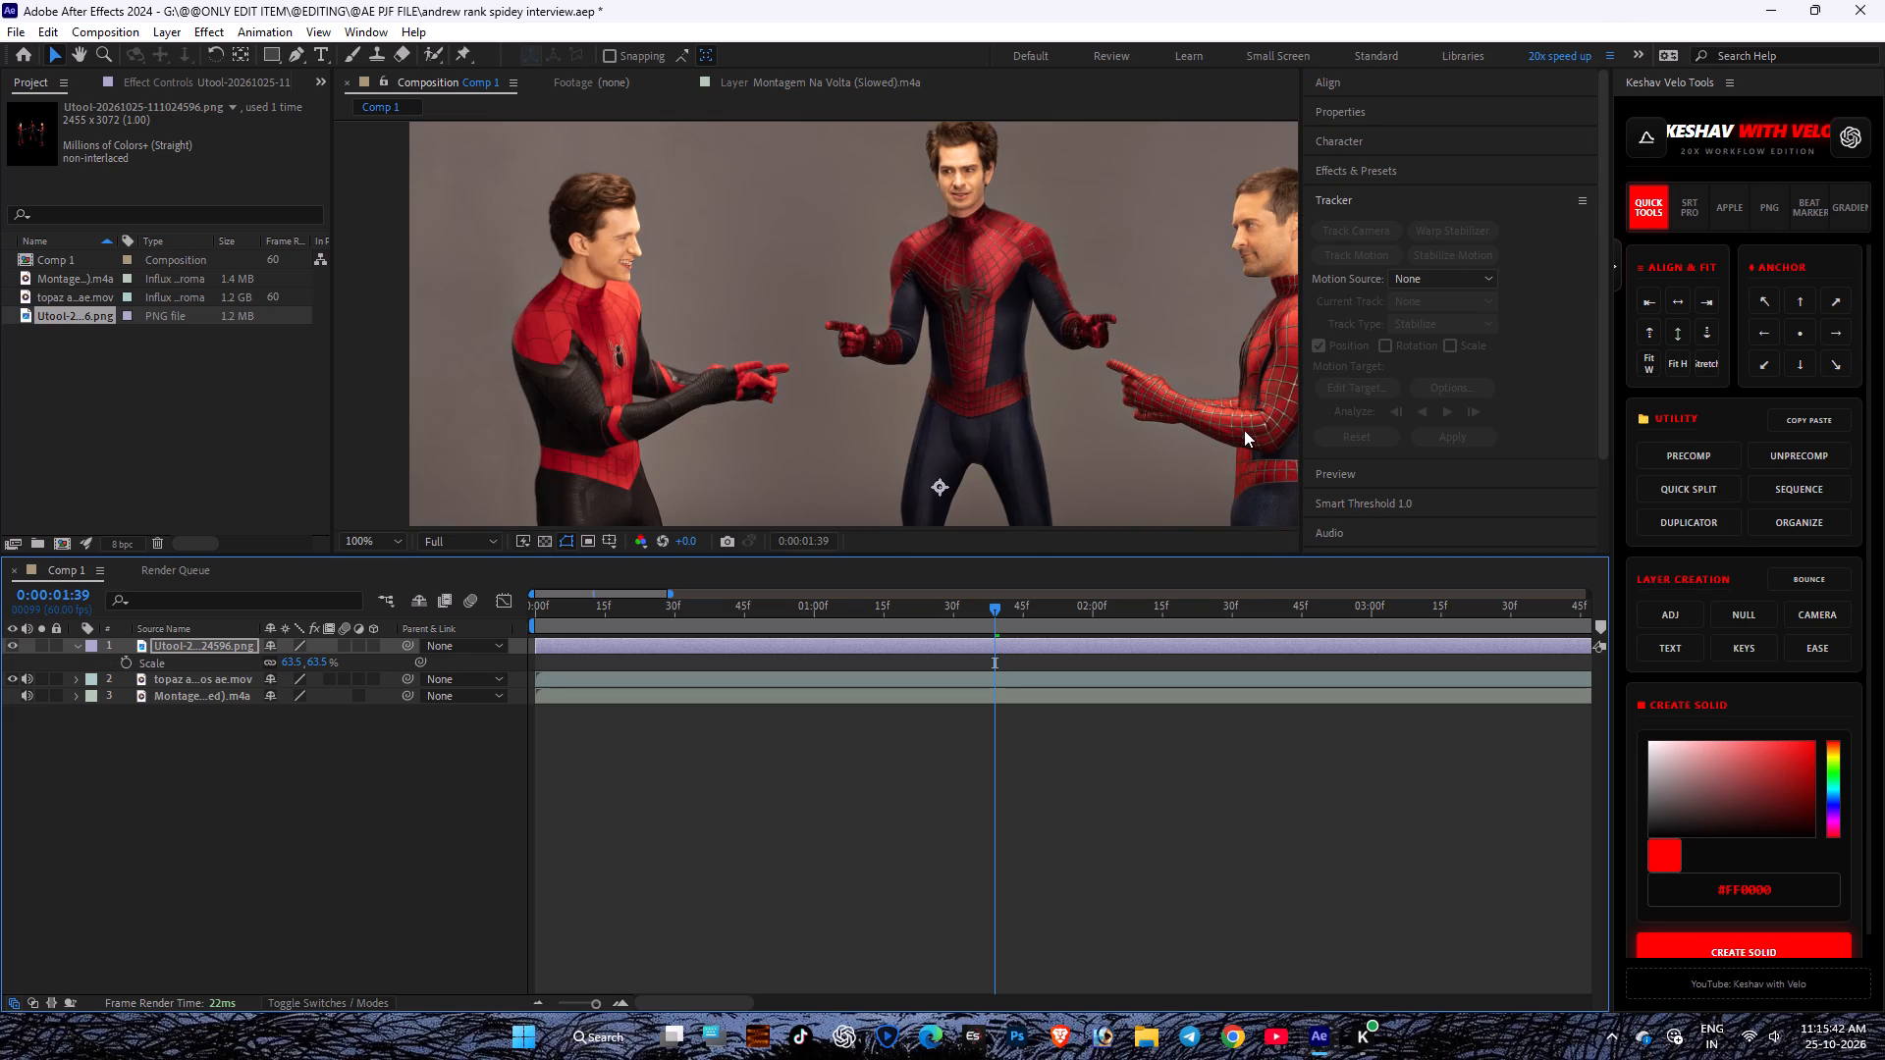
middle_click_drag(1230, 383, 1169, 389)
key("Right")
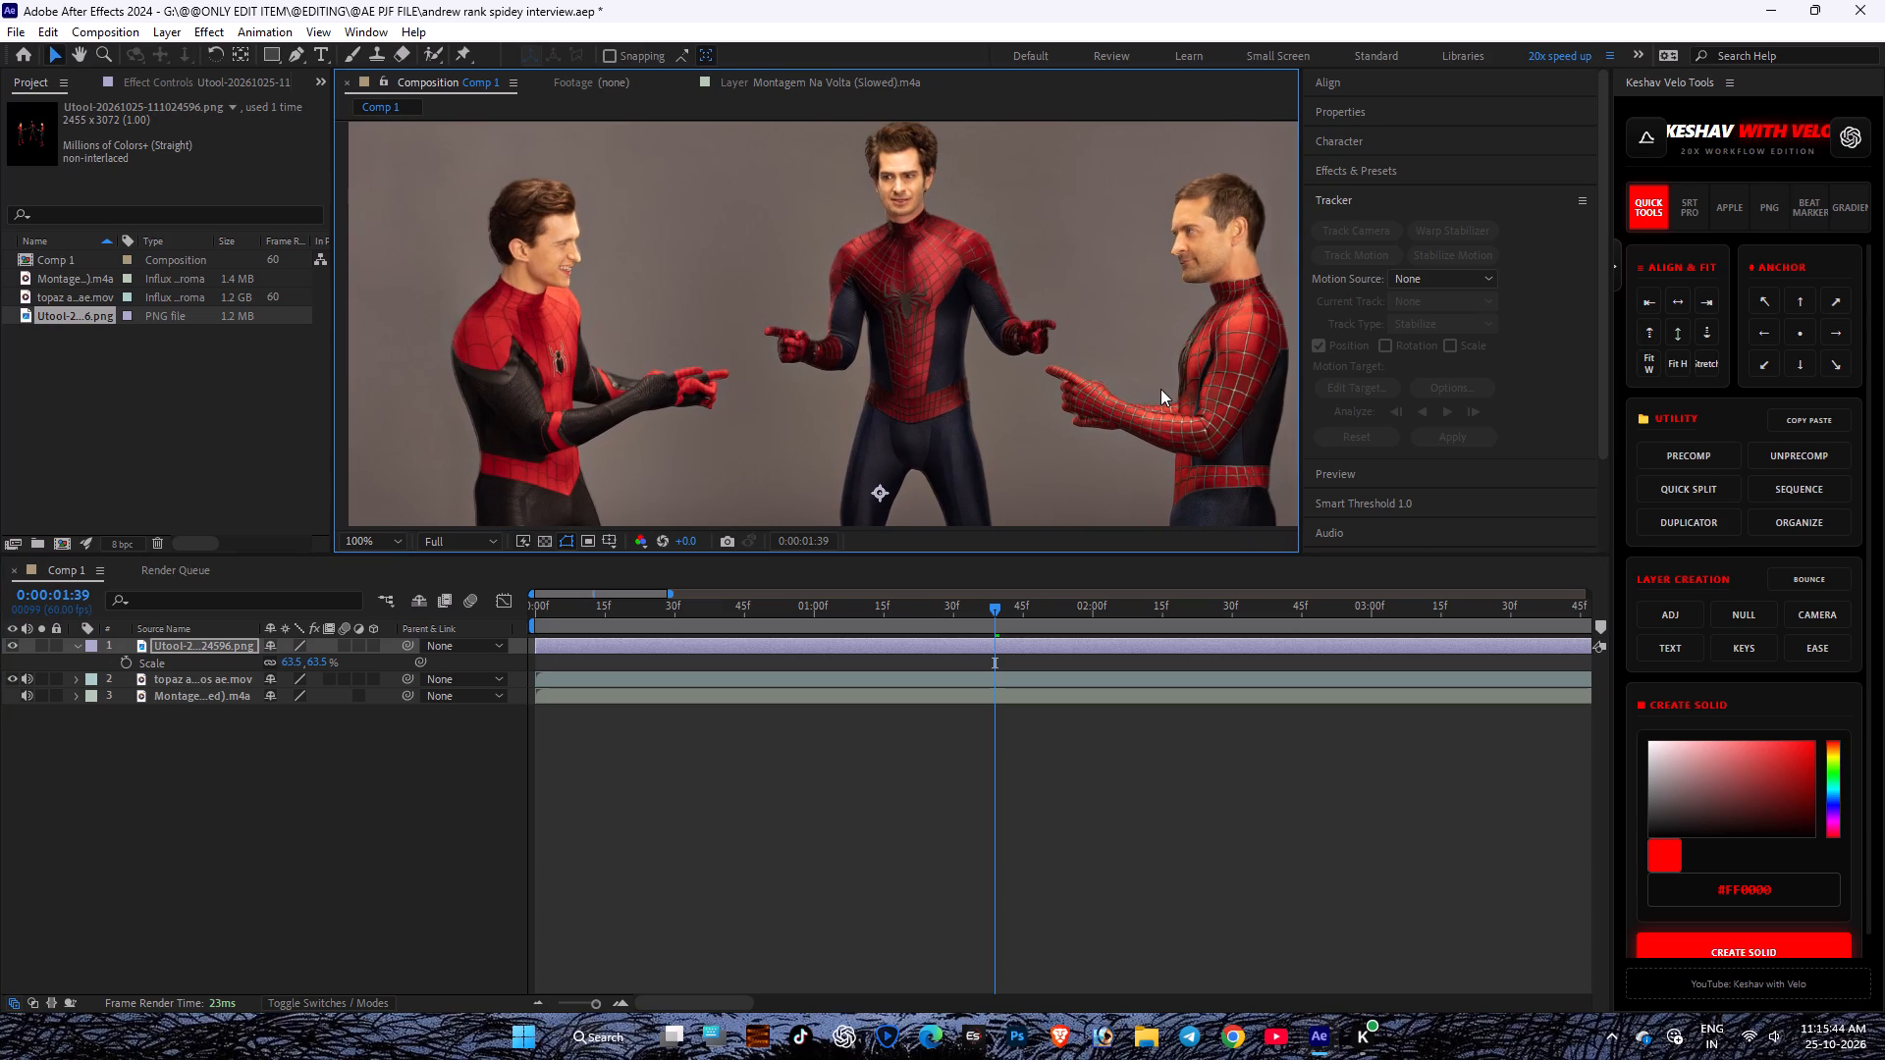
key("Left")
key("Left")
key("Left")
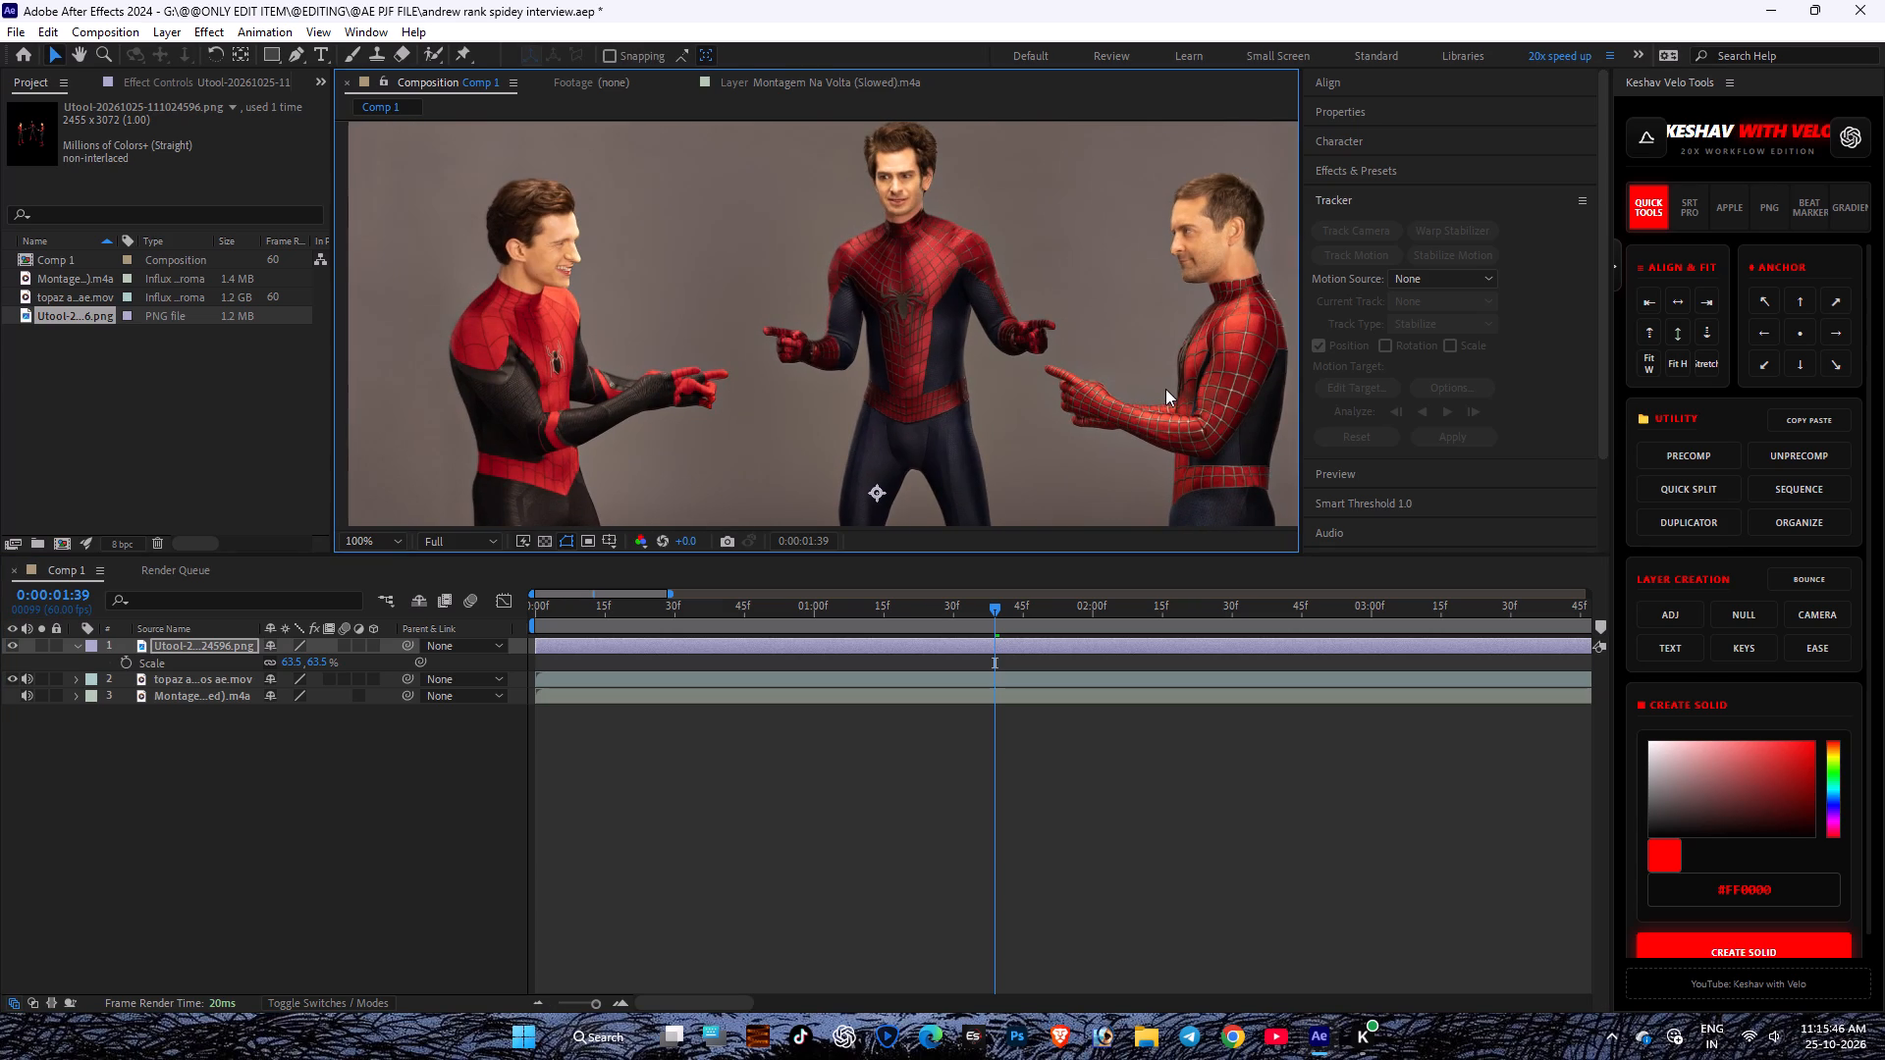
key("Right")
key("Right")
key("Right")
key("Left")
key("Left")
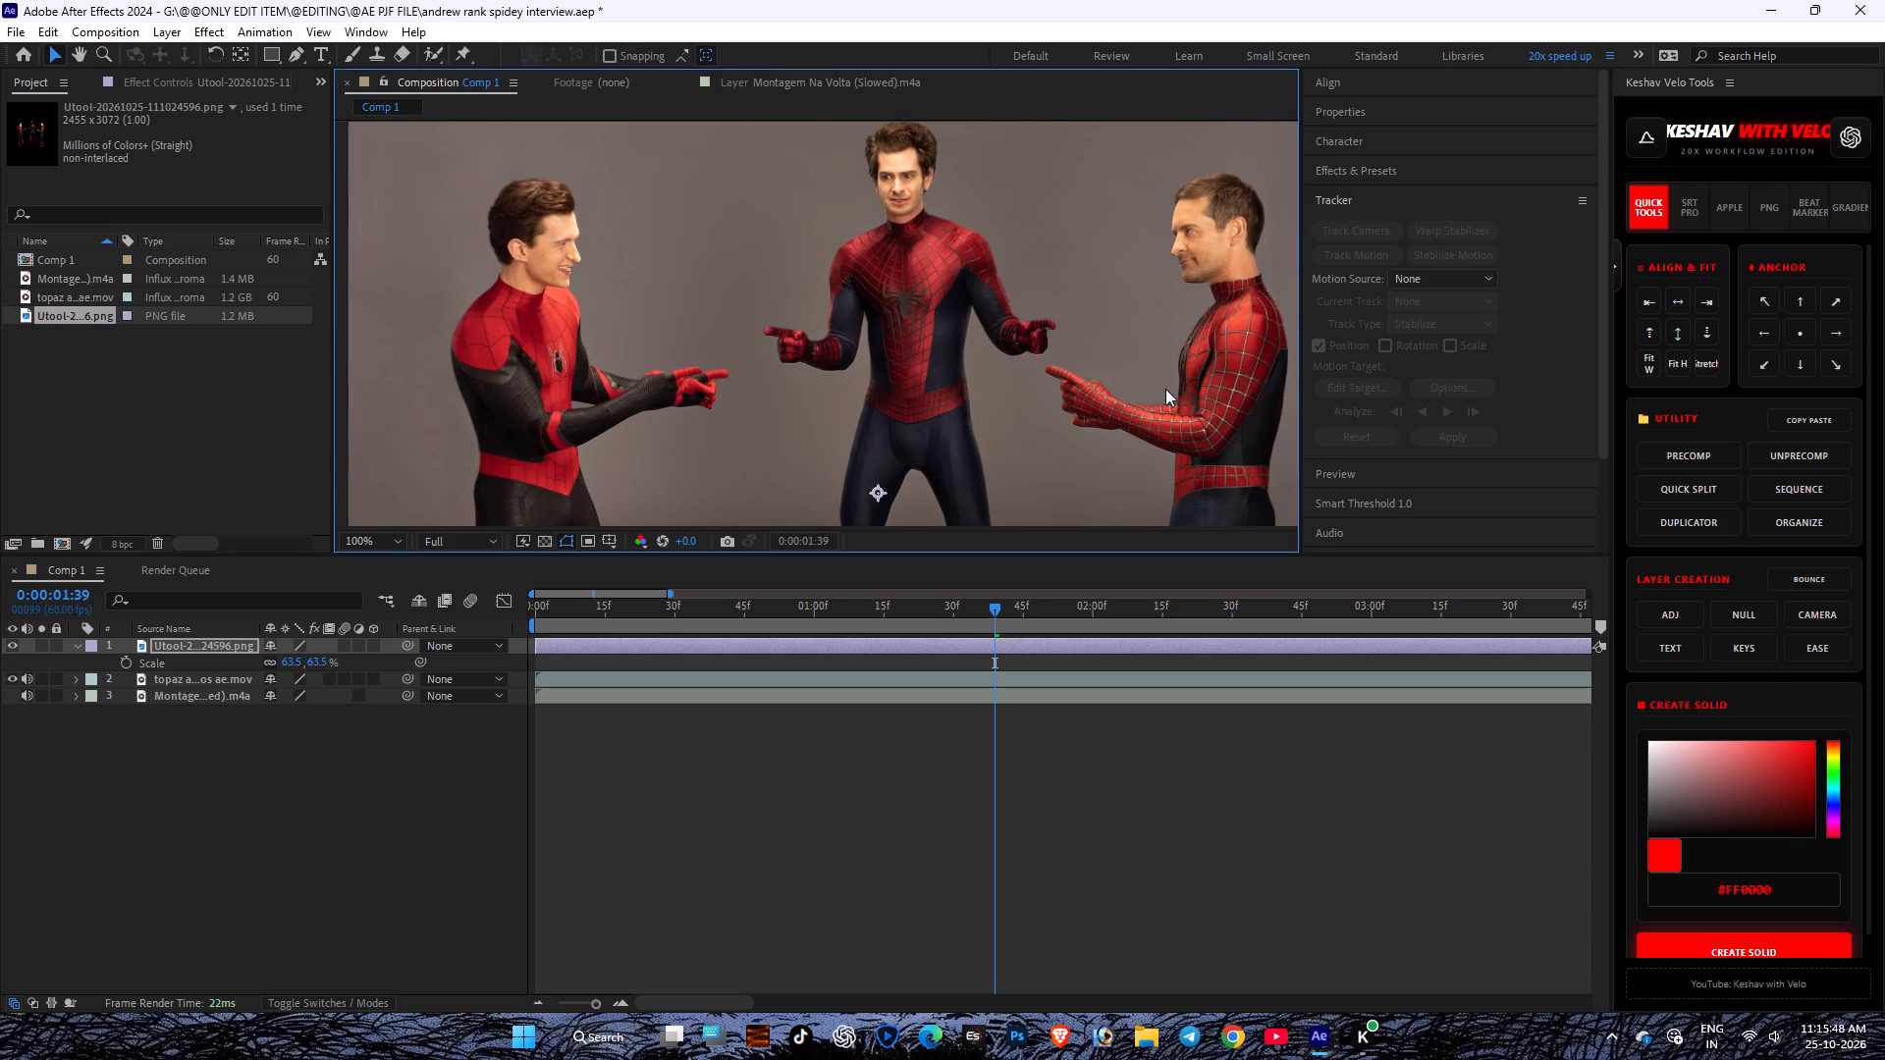
key("Left")
key("Right")
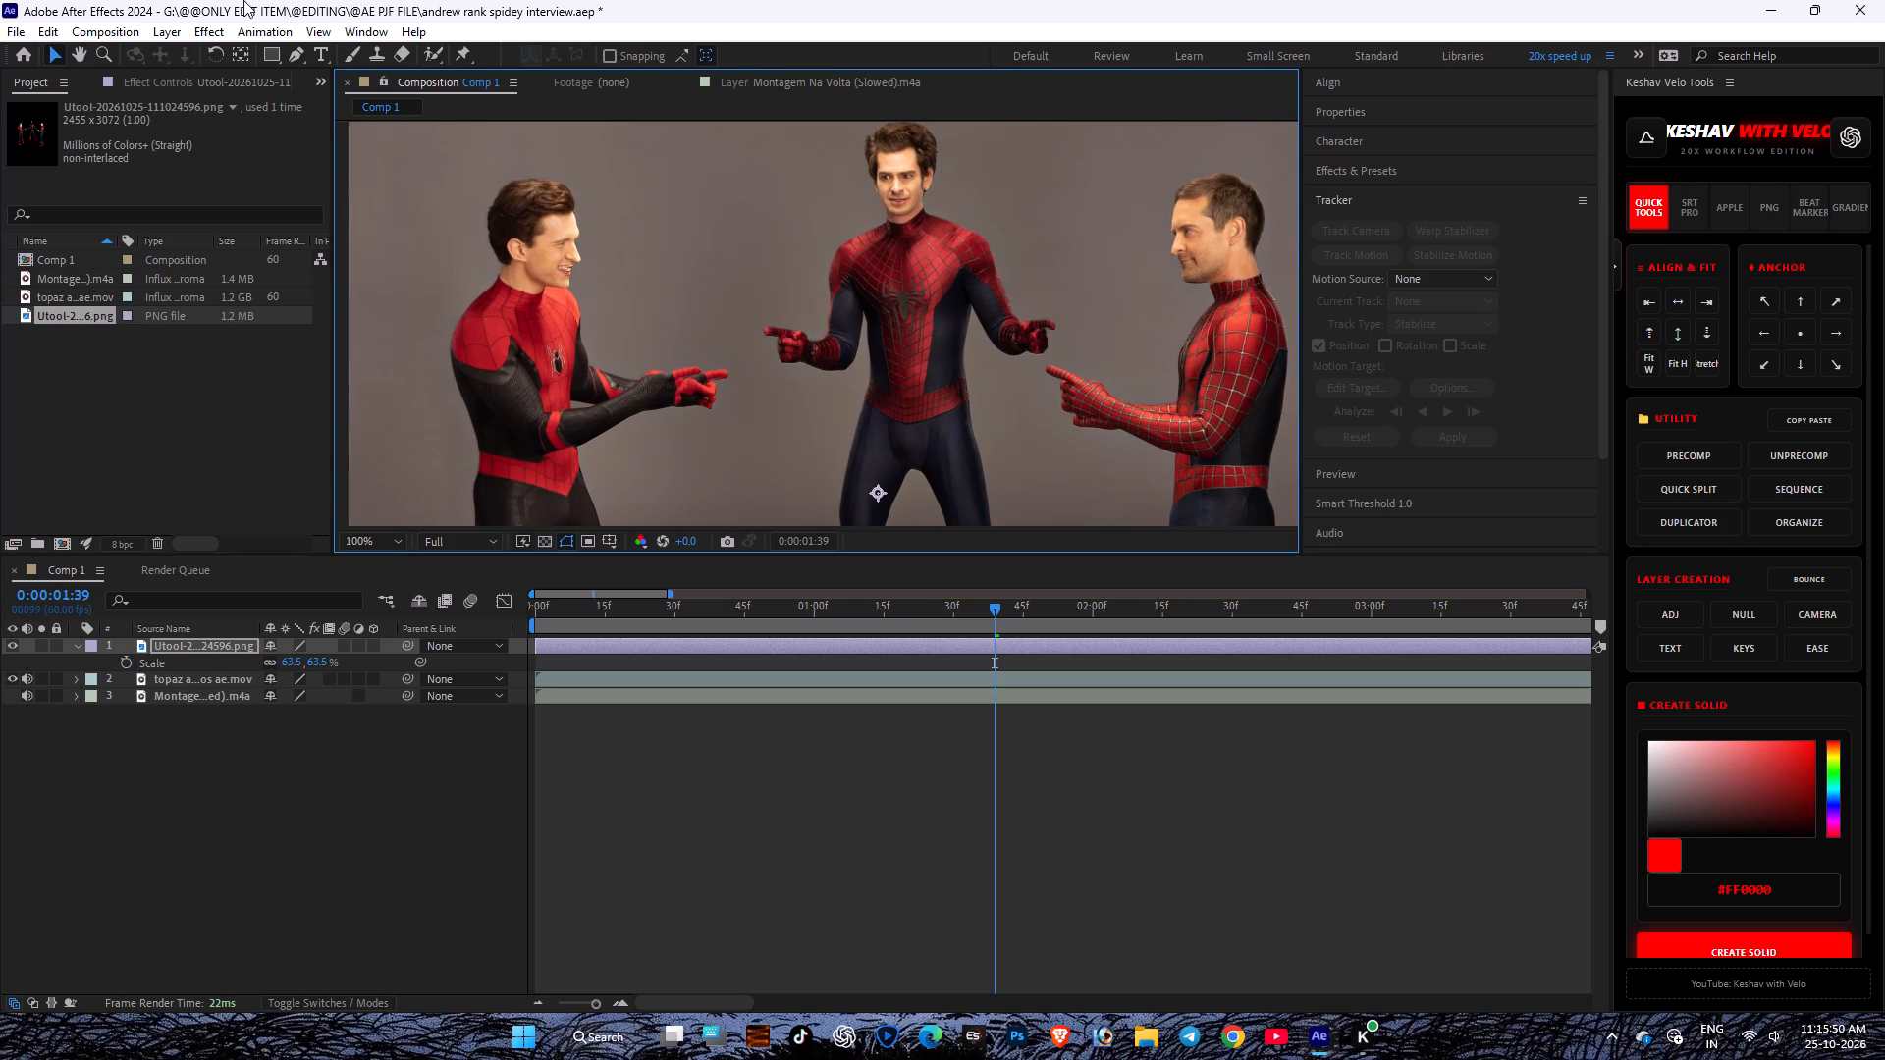
key("Right")
key("Left")
key("Left")
key("Left")
key("Right")
key("Right")
key("Right")
key("Right")
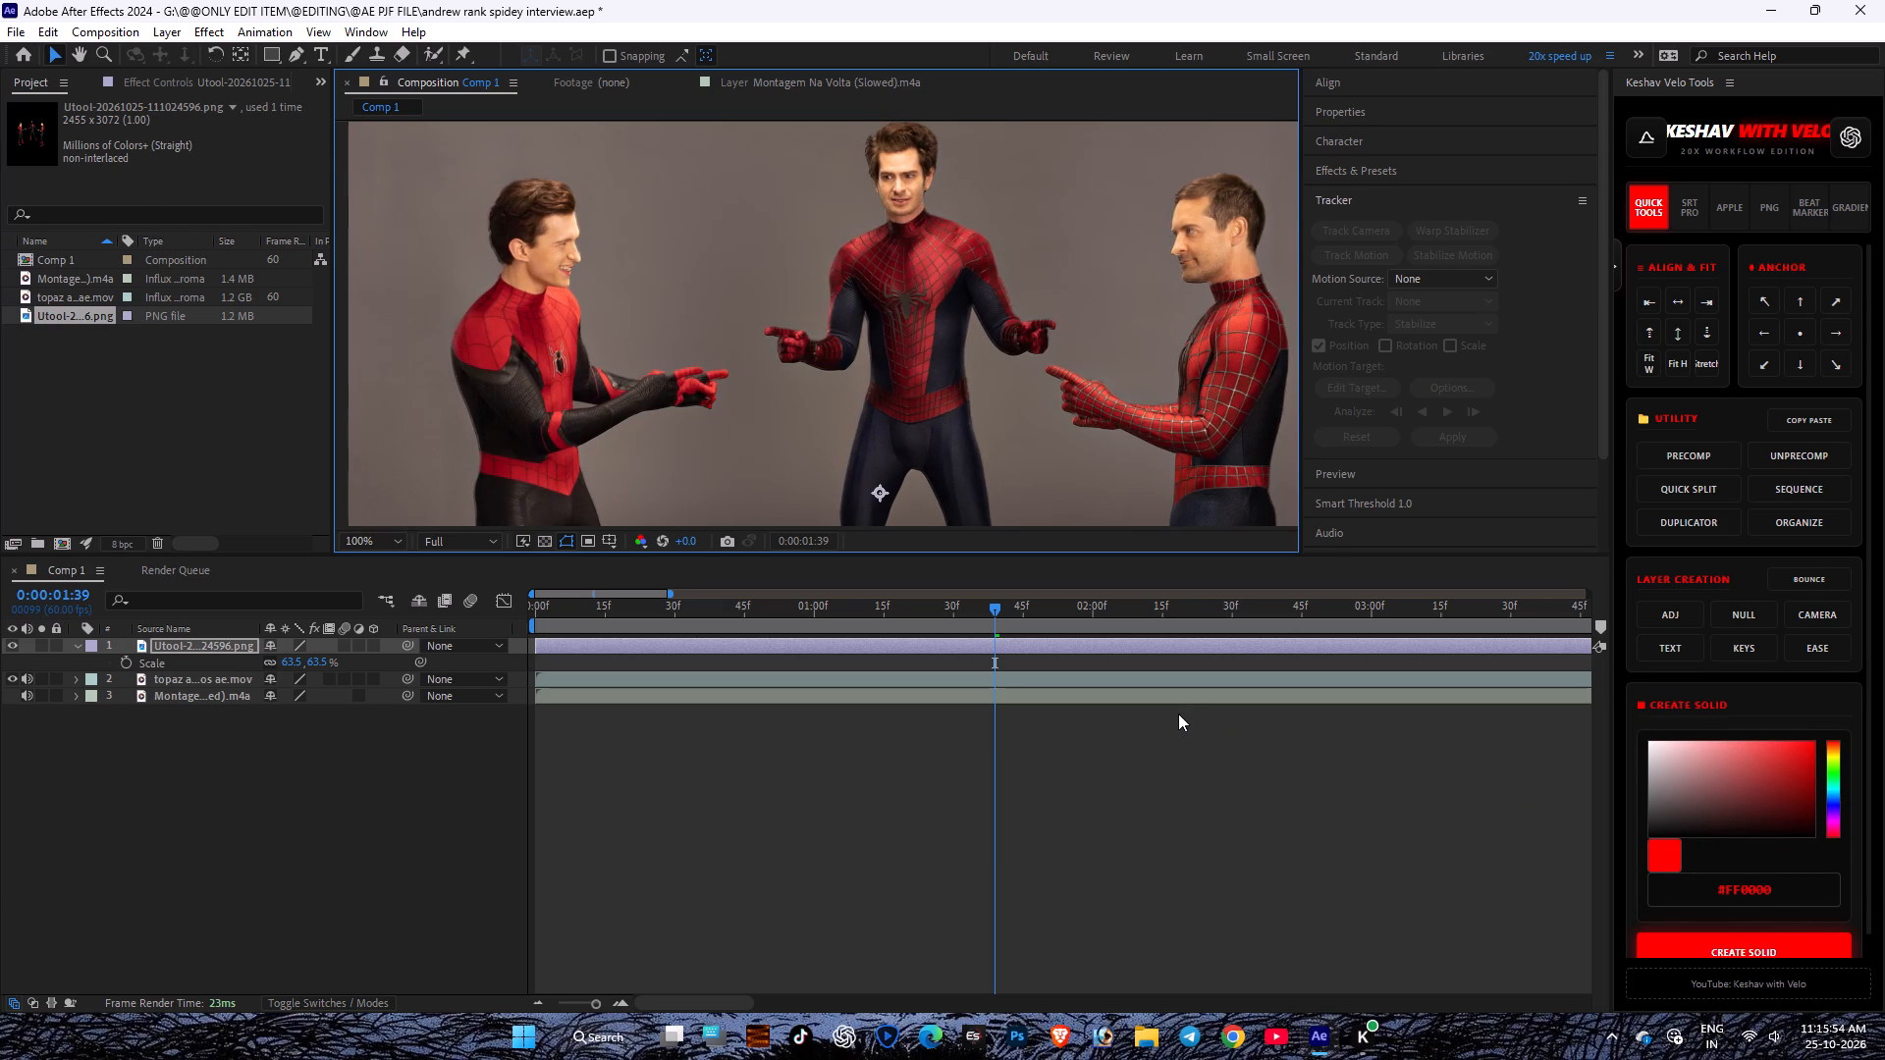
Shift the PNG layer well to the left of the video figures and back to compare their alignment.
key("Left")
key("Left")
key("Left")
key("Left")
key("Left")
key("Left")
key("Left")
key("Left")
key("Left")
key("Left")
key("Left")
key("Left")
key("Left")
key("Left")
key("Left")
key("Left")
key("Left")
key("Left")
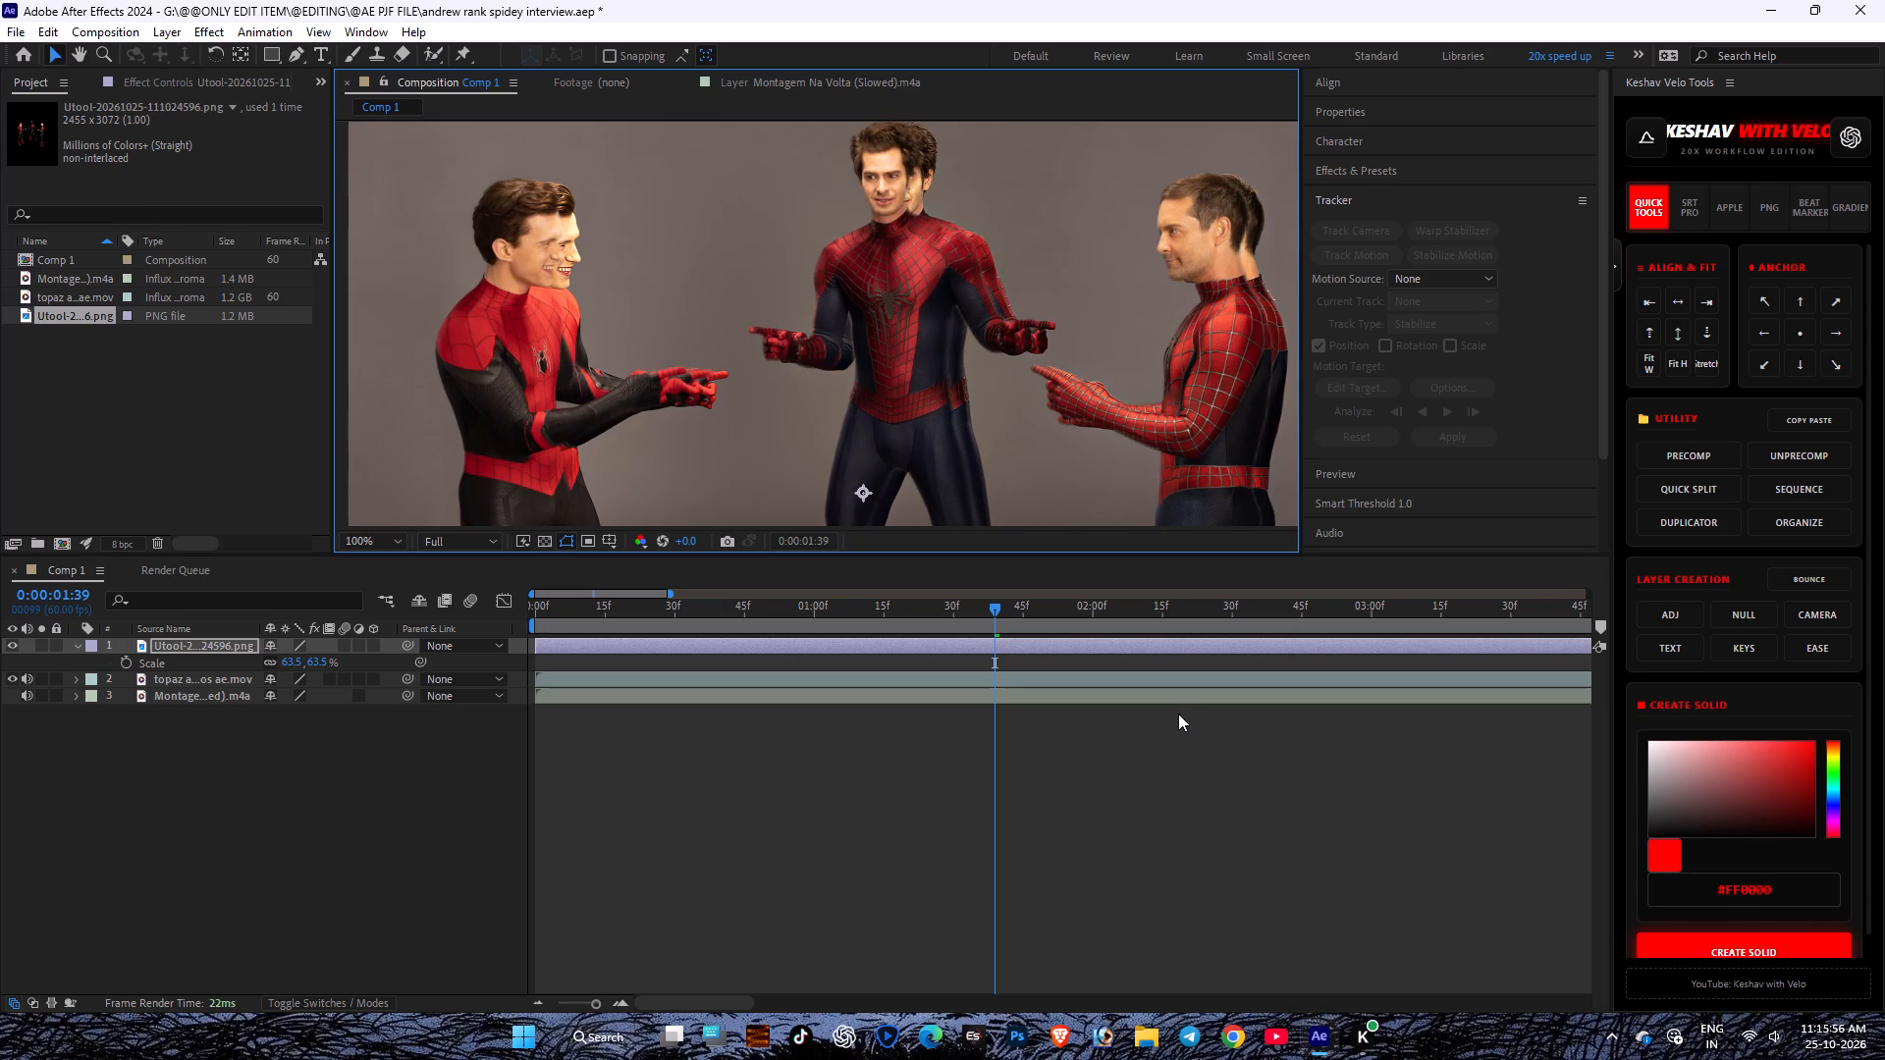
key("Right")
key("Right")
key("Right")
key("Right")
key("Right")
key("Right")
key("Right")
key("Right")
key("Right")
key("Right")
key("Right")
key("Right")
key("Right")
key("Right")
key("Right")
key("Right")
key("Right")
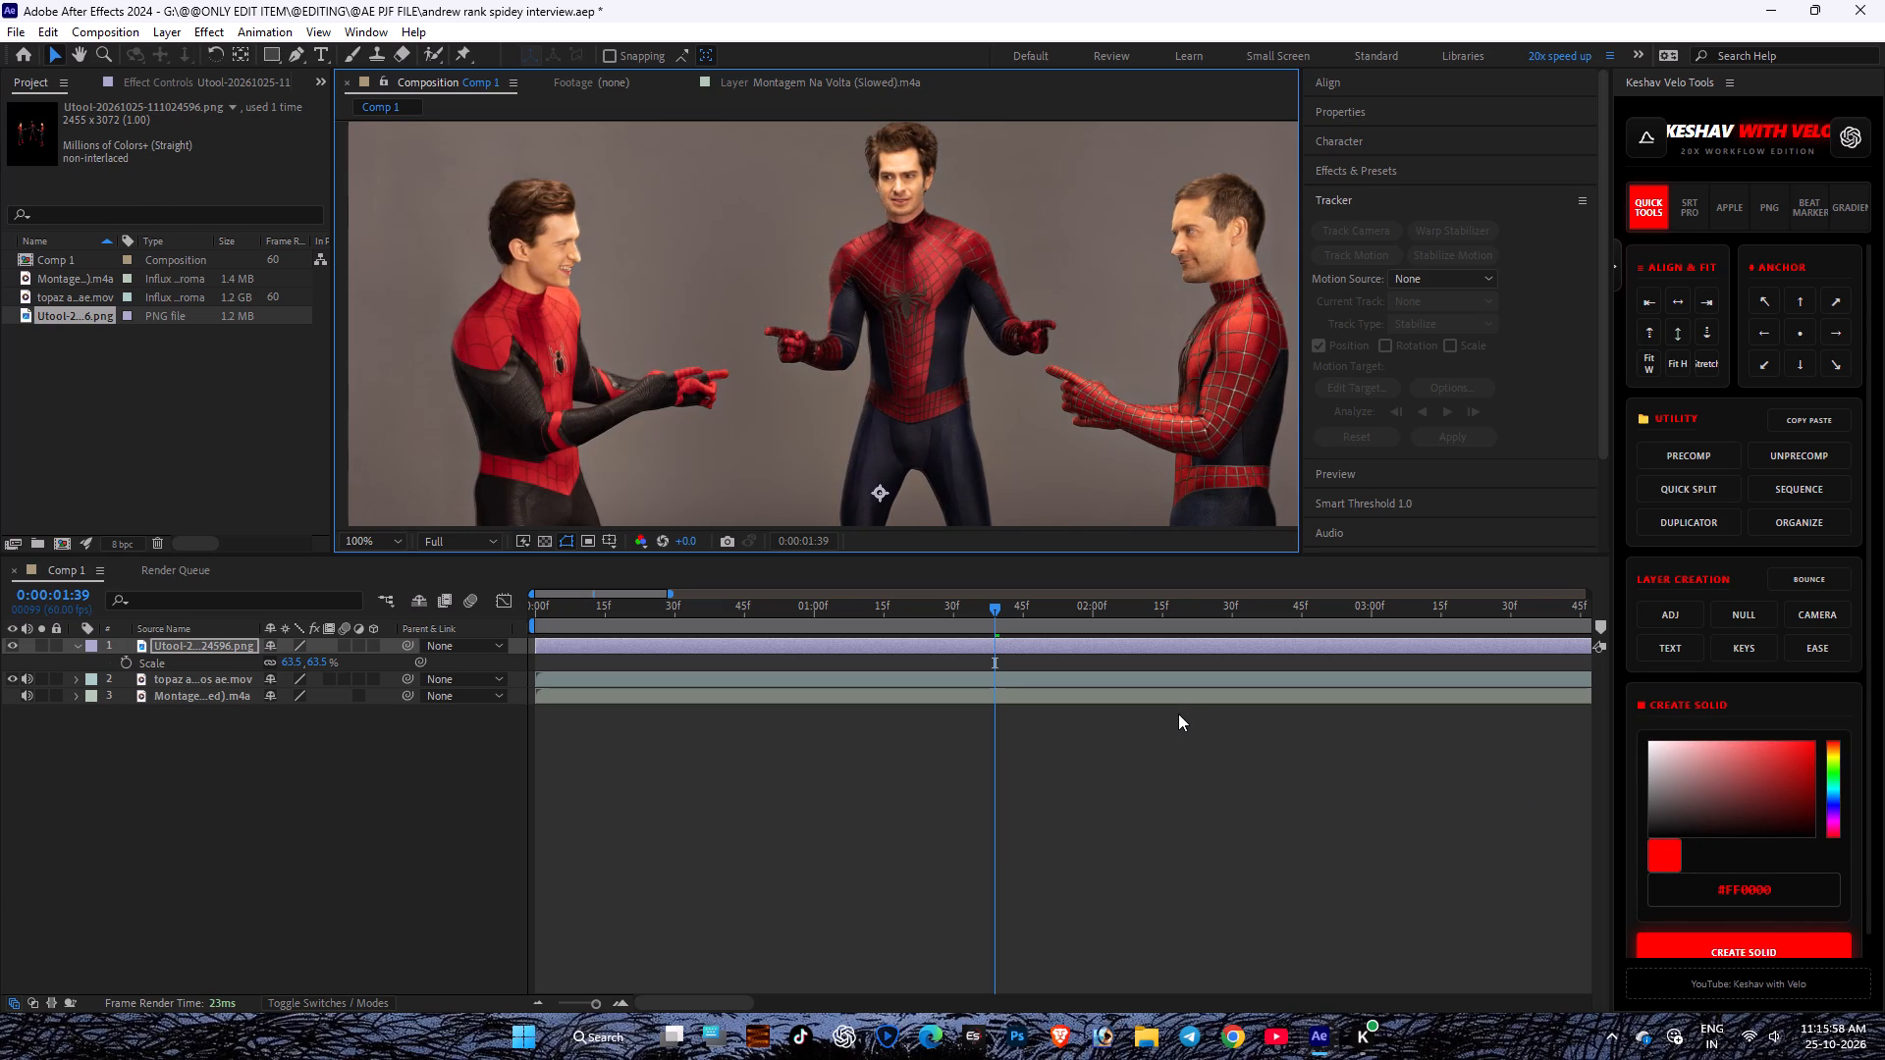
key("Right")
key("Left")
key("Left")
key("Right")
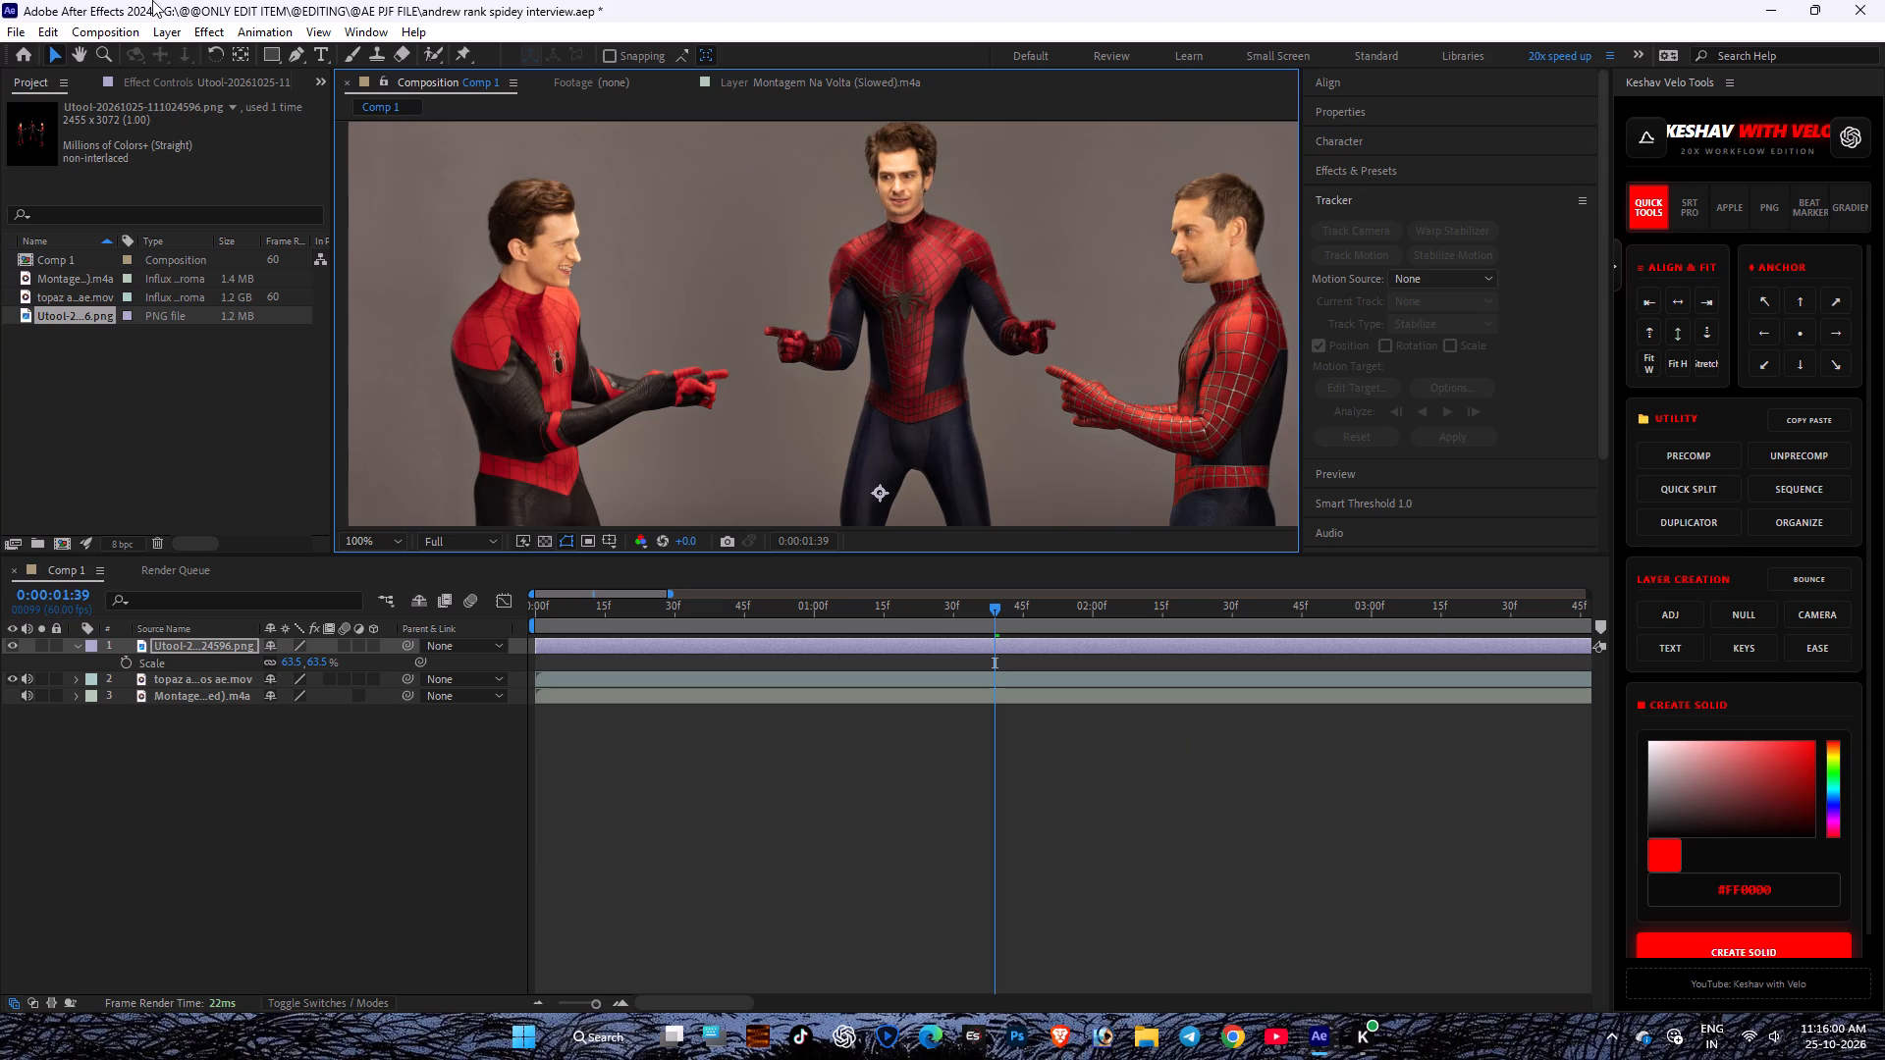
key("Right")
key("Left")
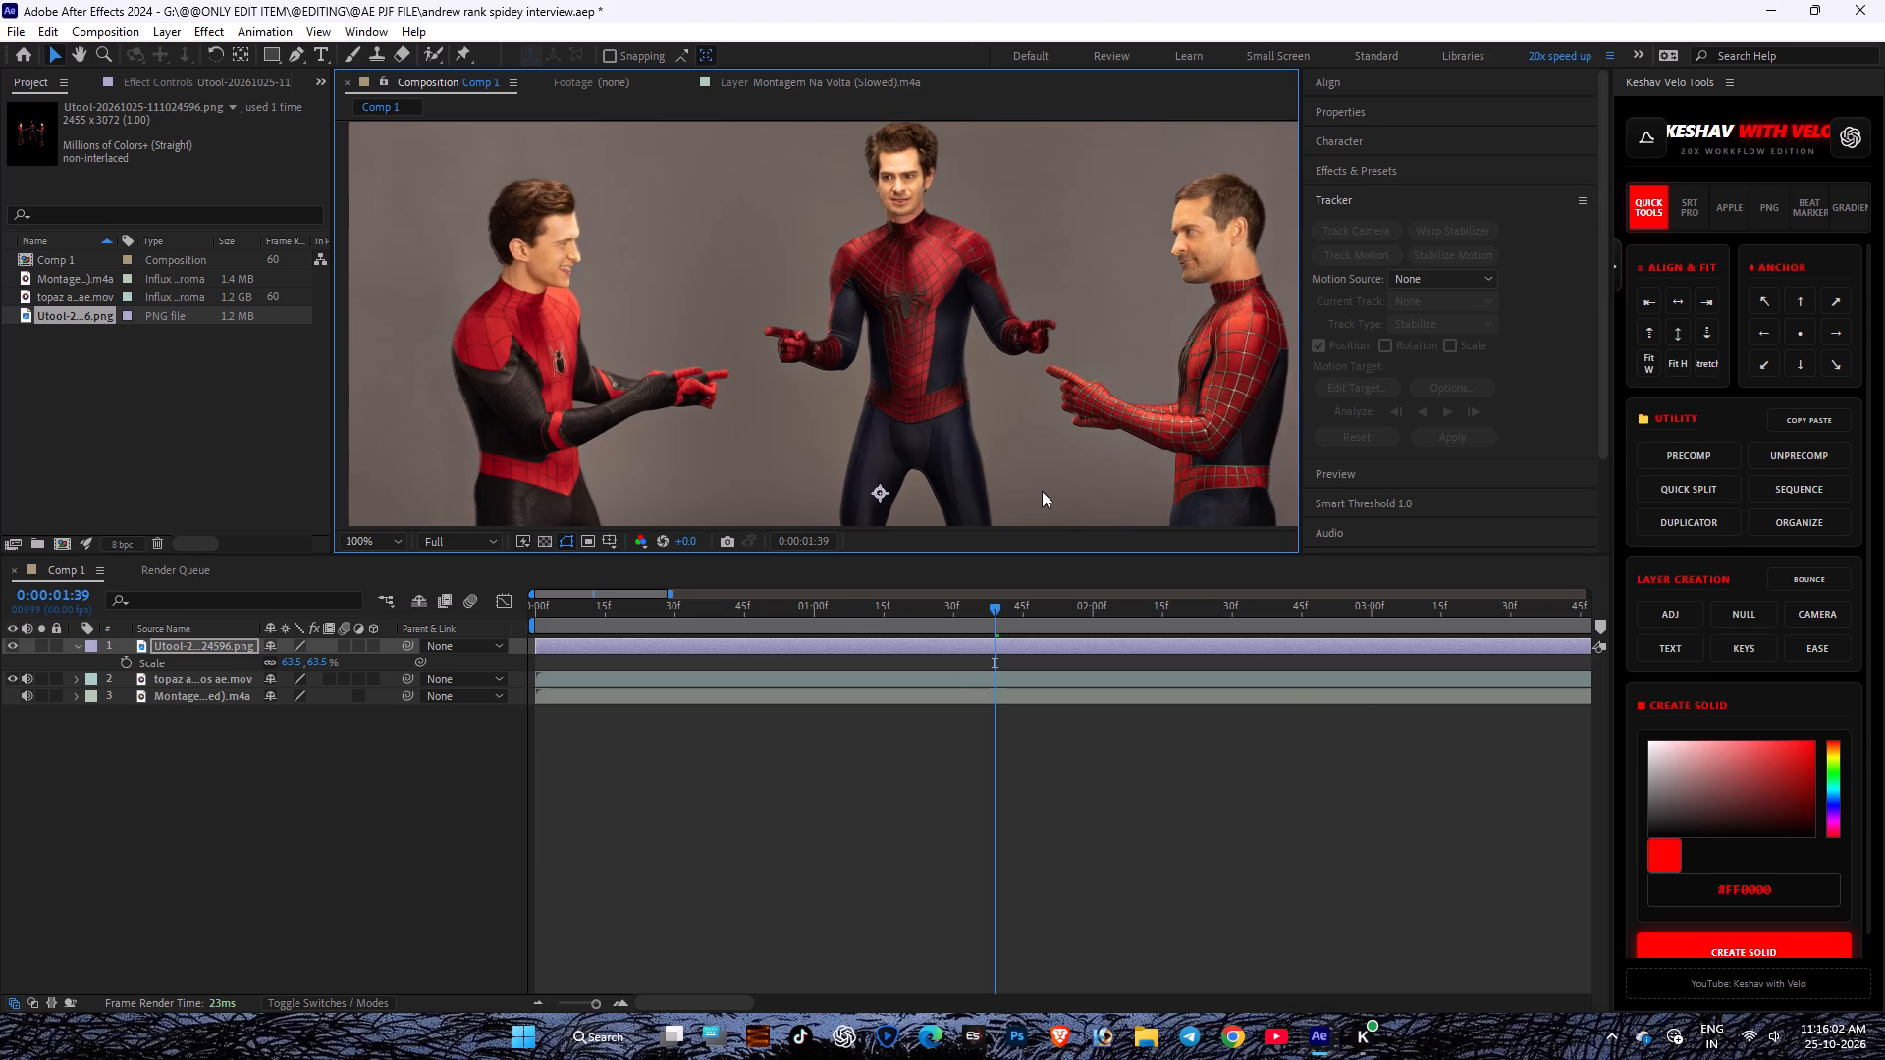
Examine the PNG overlay across the whole frame and on the middle figure's legs and boots, ending with the full composition in view.
scroll(1173, 415, "down", 1)
left_click(384, 540)
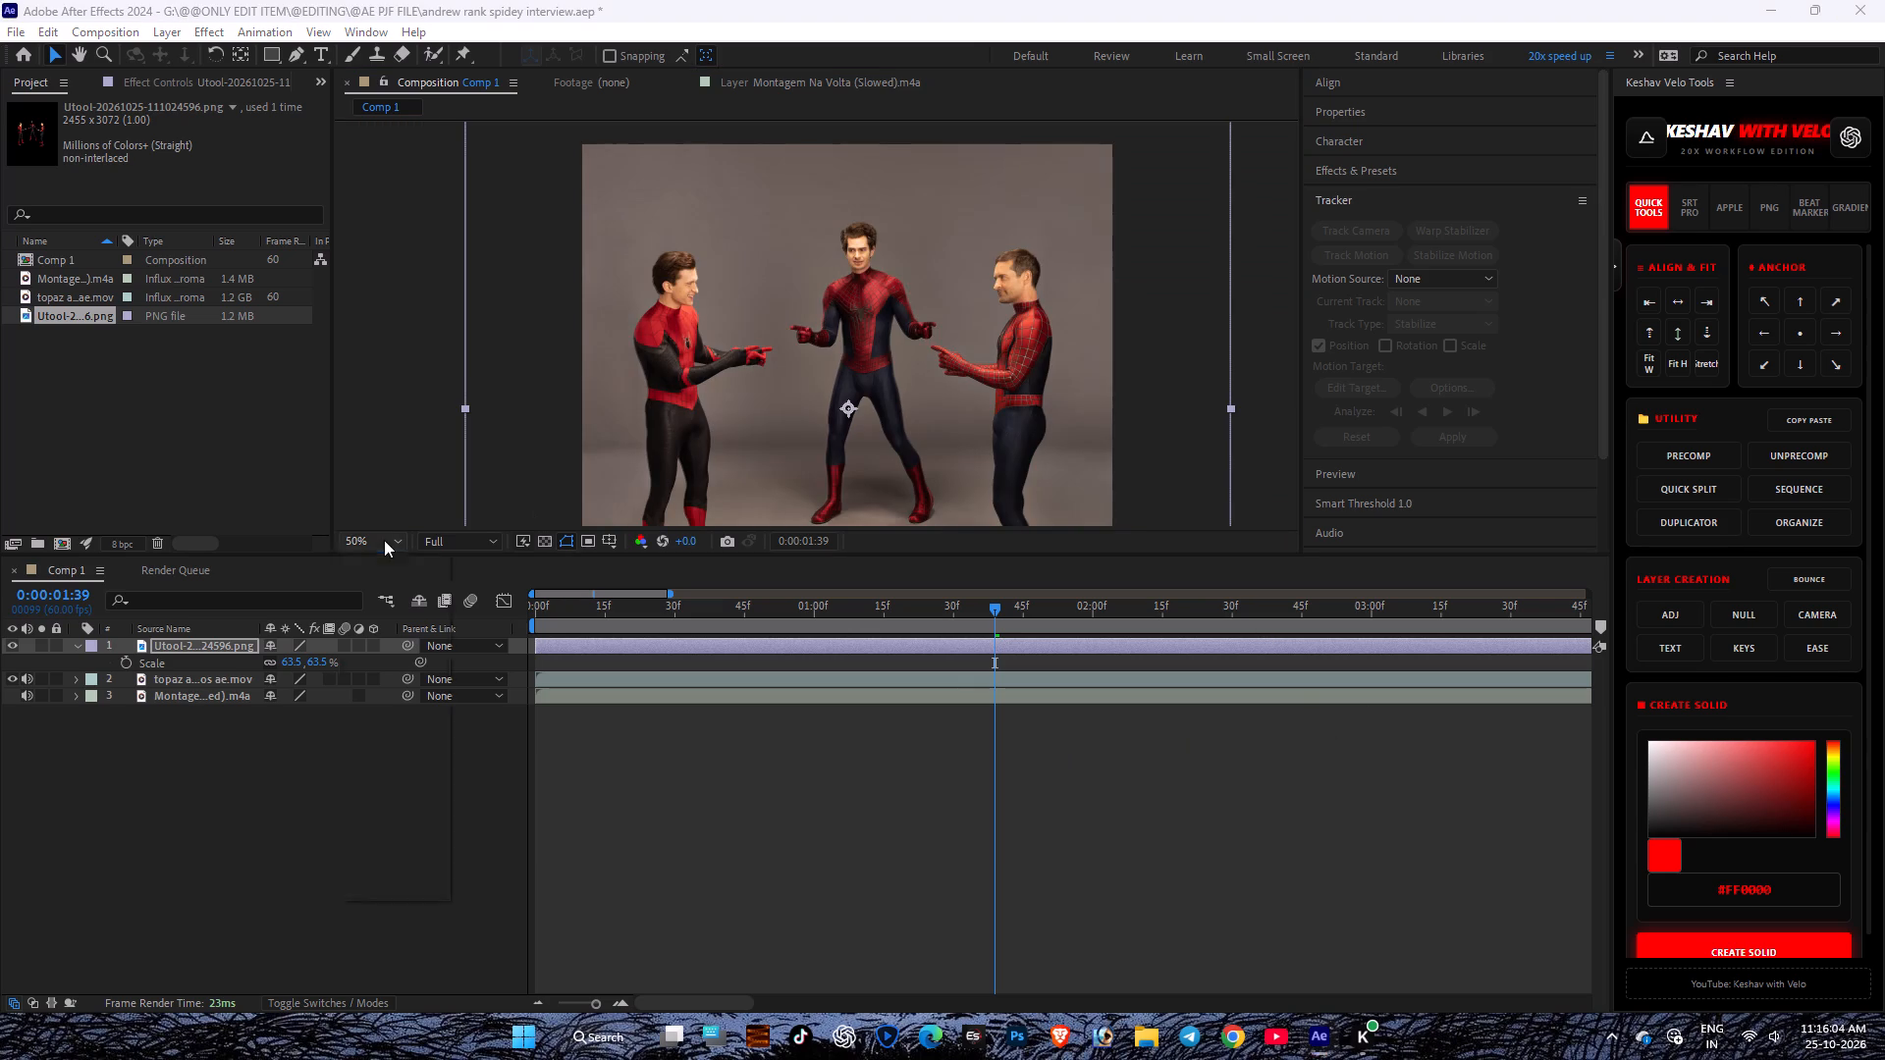
left_click(404, 555)
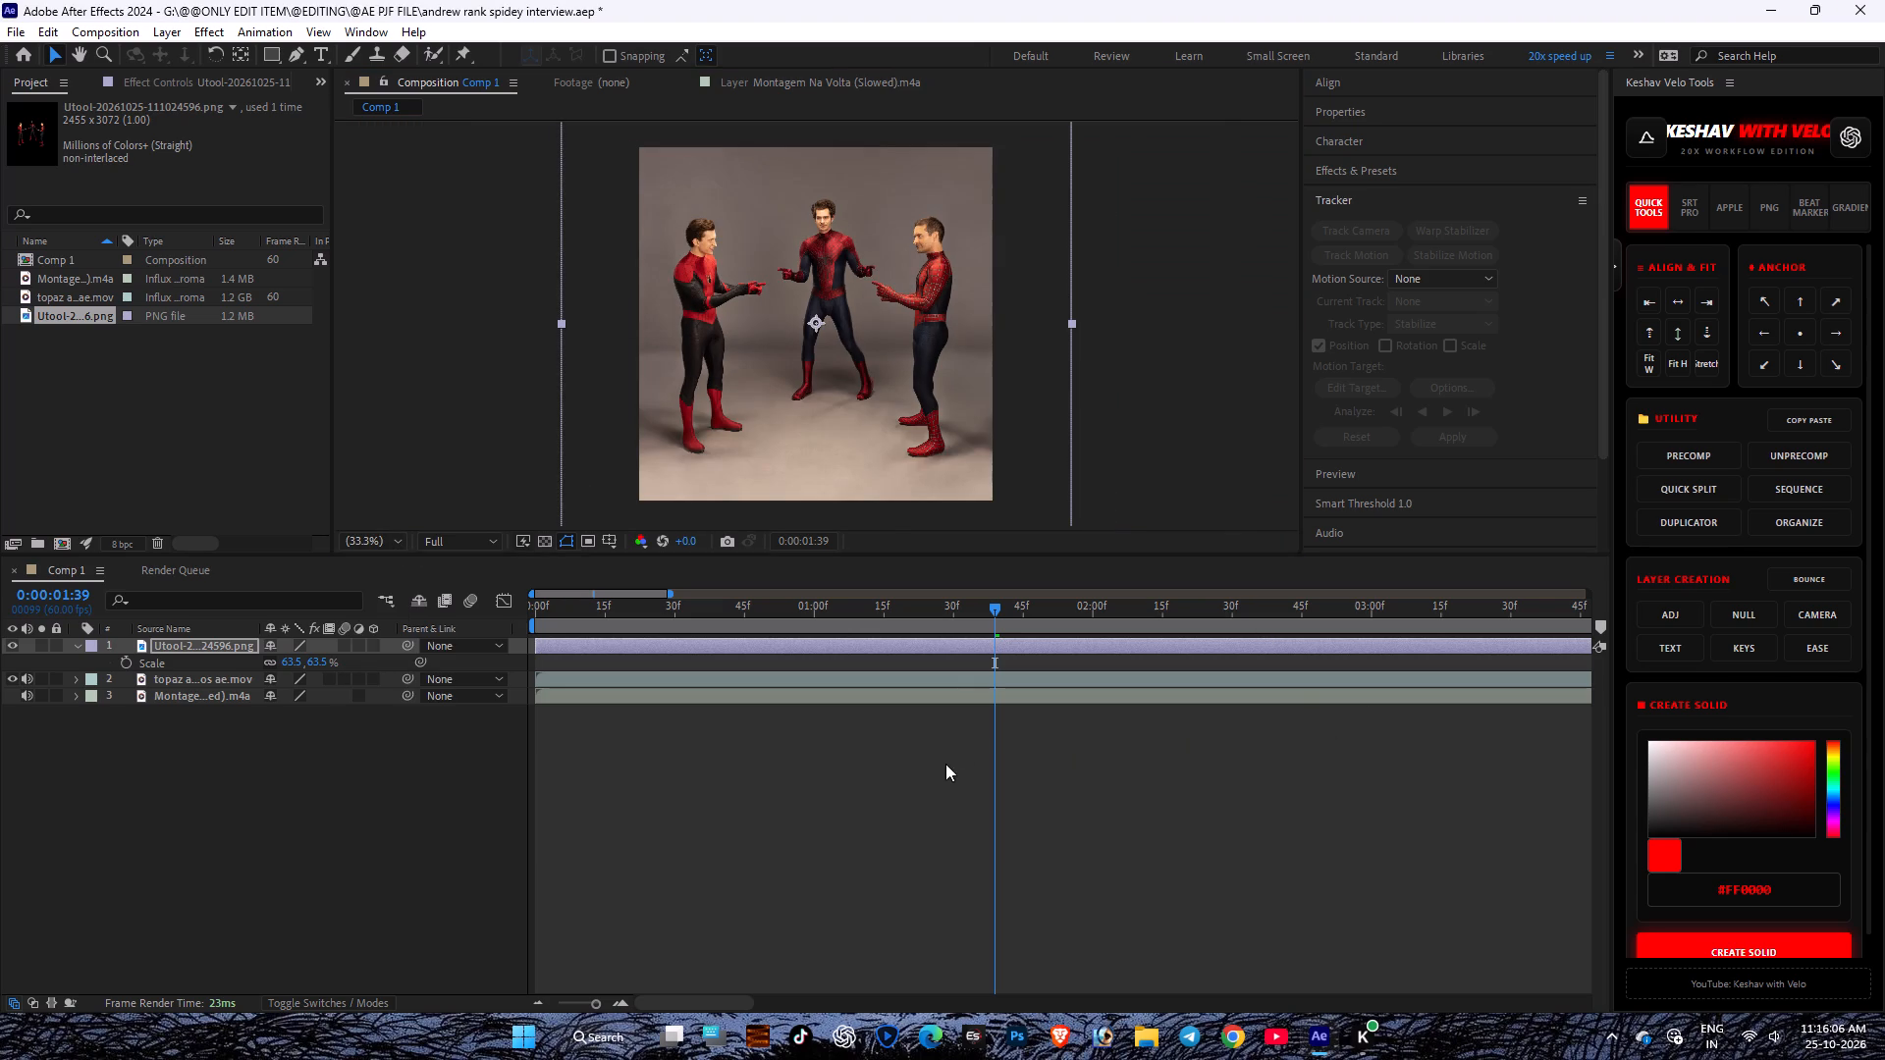
left_click(945, 764)
scroll(872, 439, "up", 3)
scroll(888, 443, "down", 1)
middle_click_drag(884, 443, 885, 414)
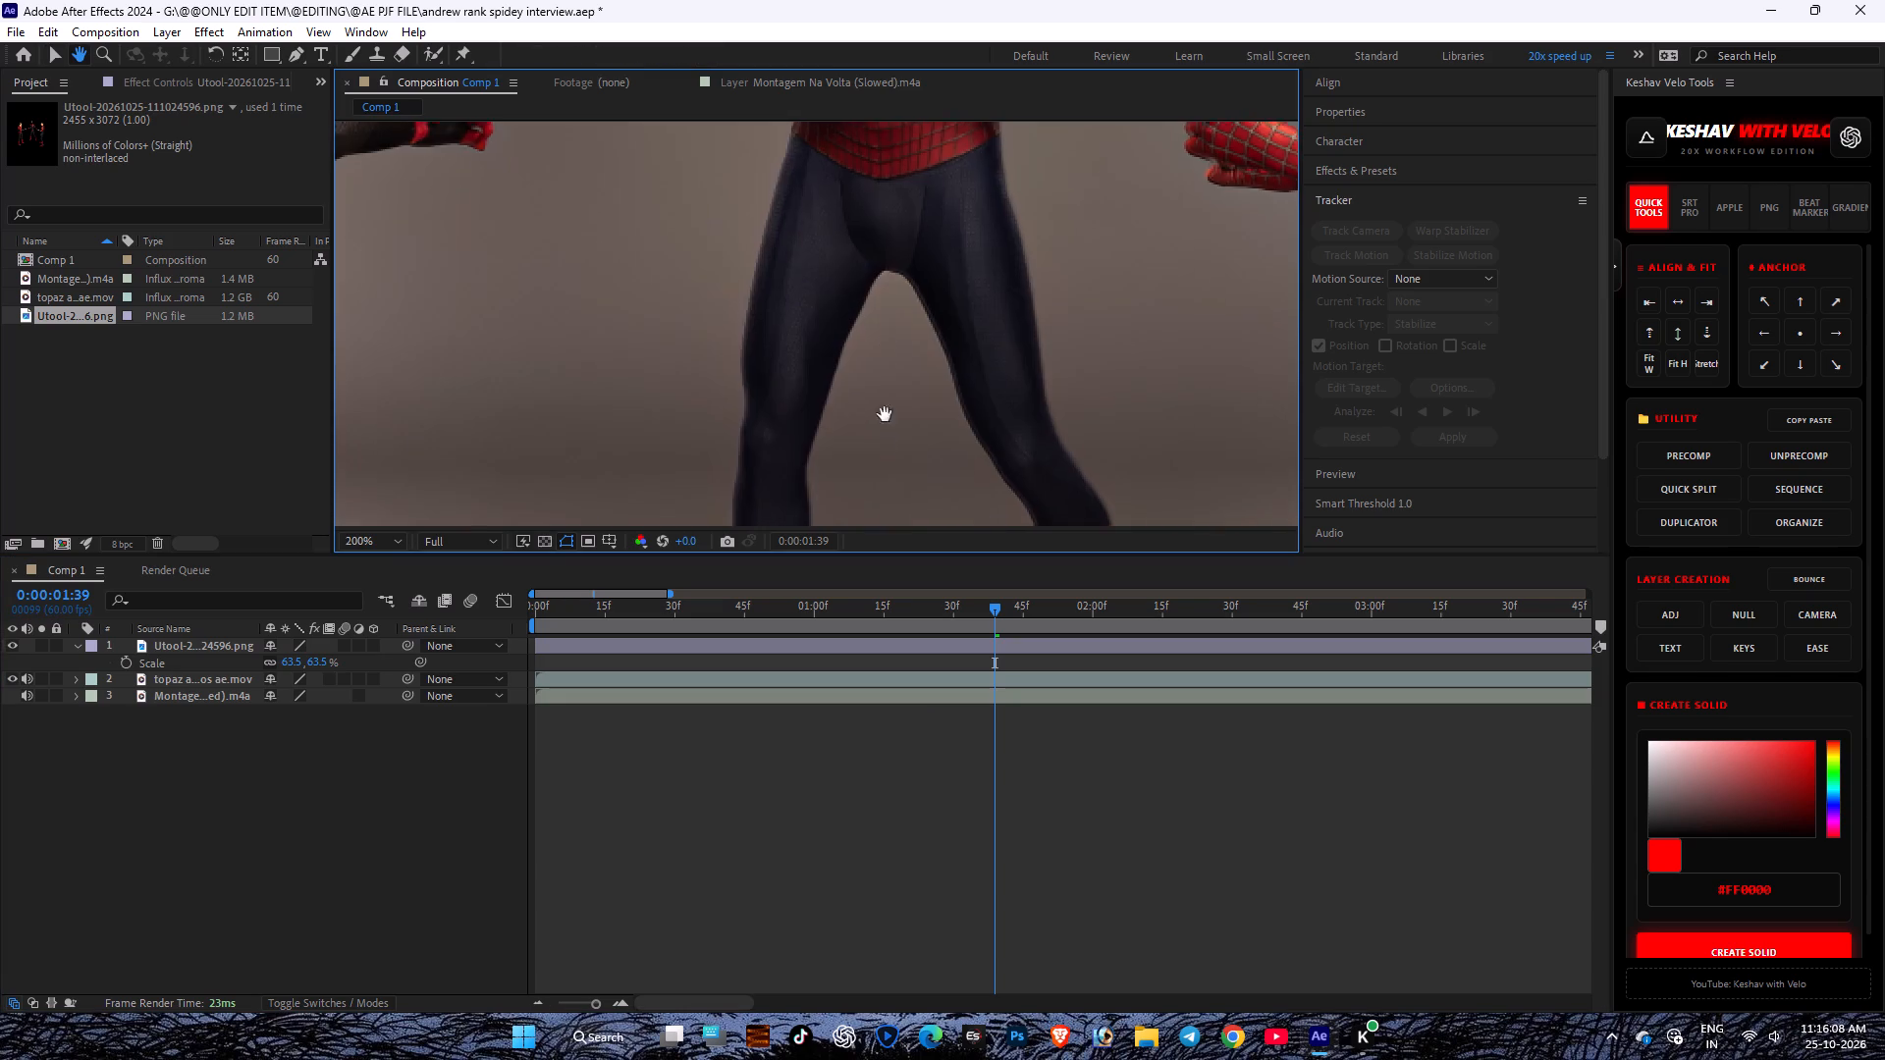
middle_click_drag(885, 414, 869, 89)
scroll(871, 89, "up", 1)
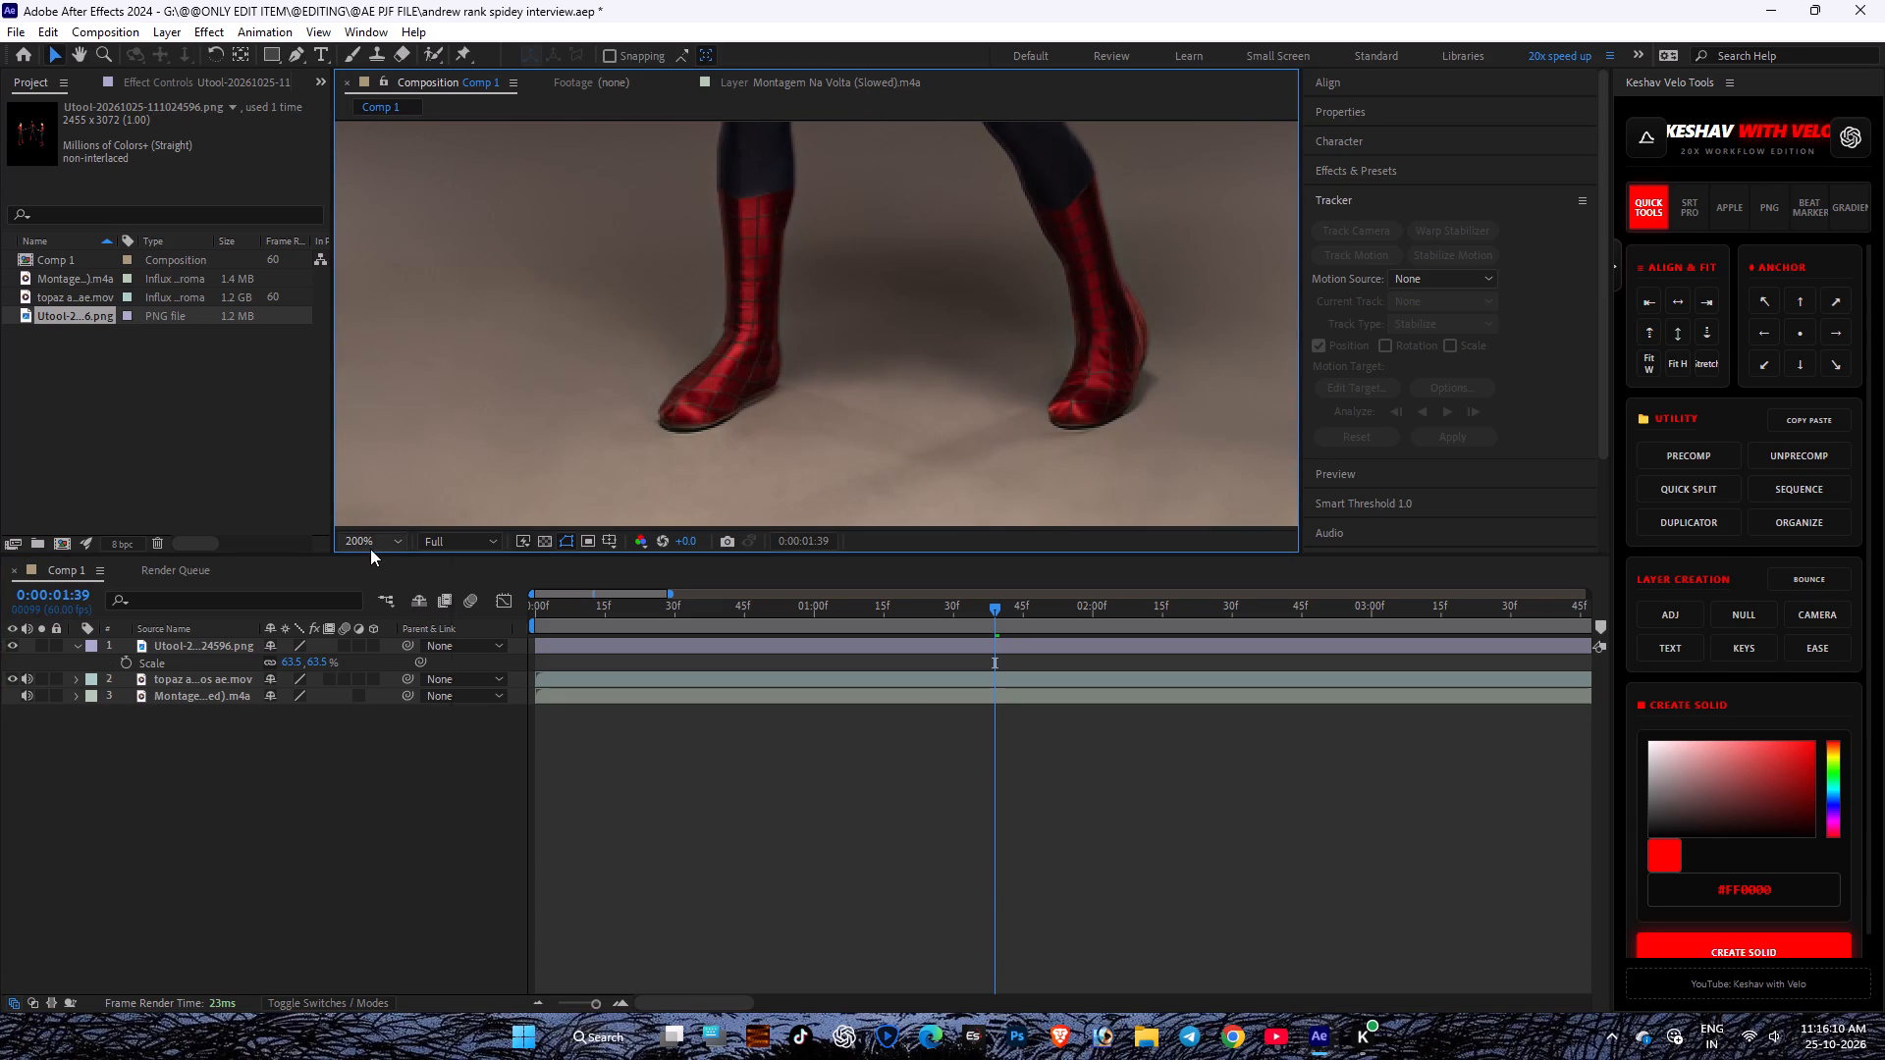
left_click(370, 549)
left_click(386, 564)
left_click(277, 772)
key("u")
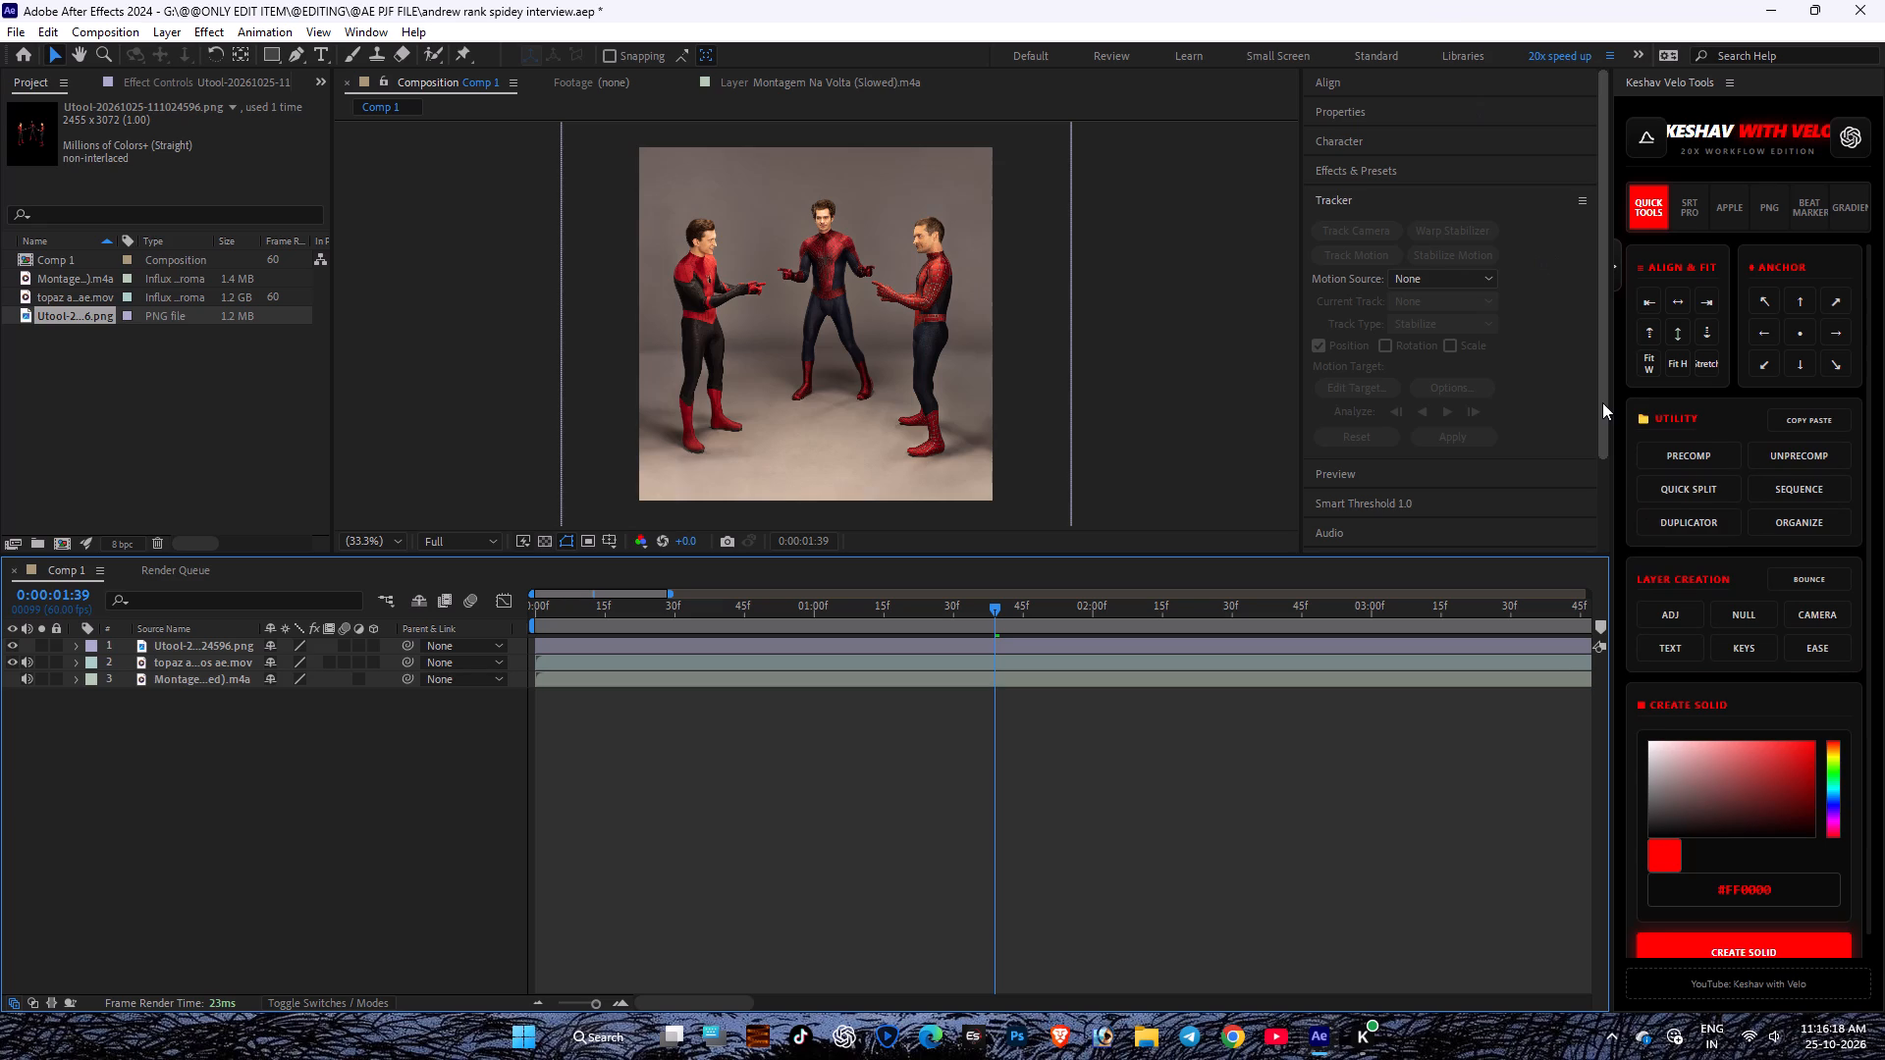
Create a new text layer directly beneath the PNG cutout layer and above the video, and open its text for editing.
left_click(1689, 645)
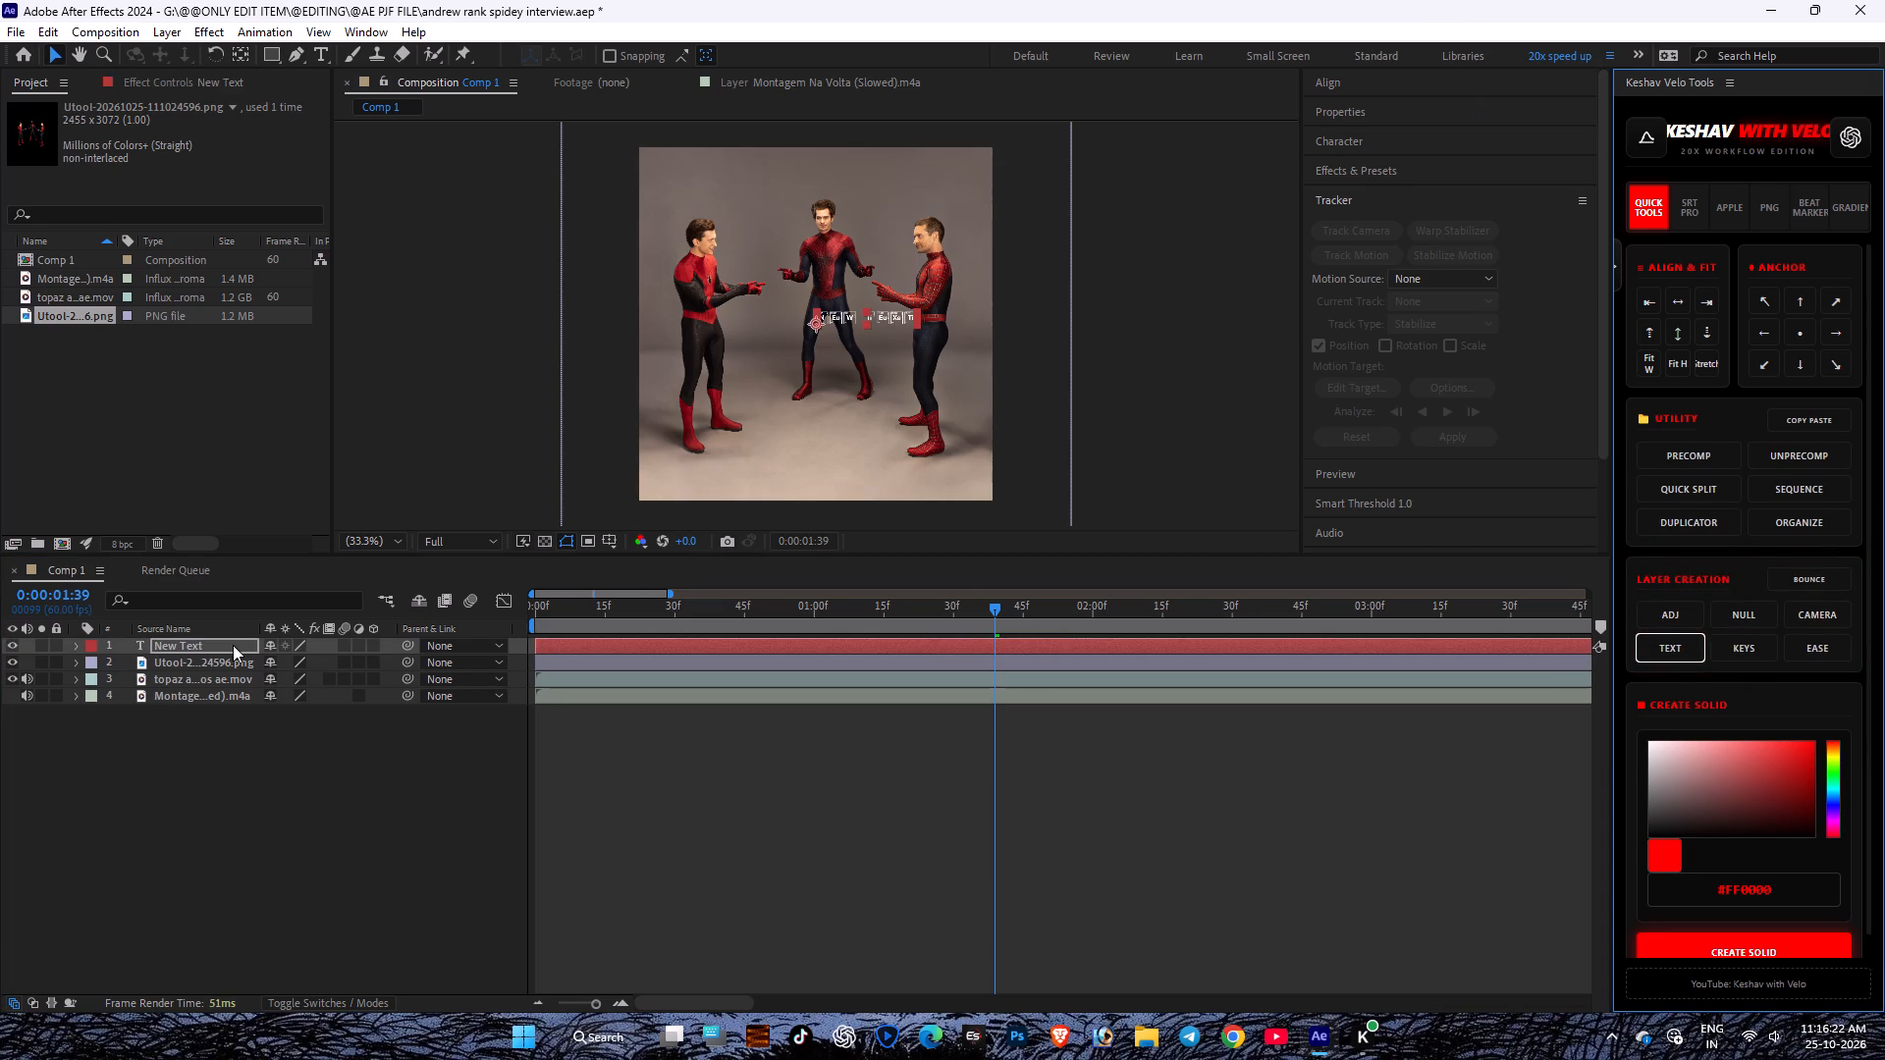
left_click_drag(233, 645, 239, 673)
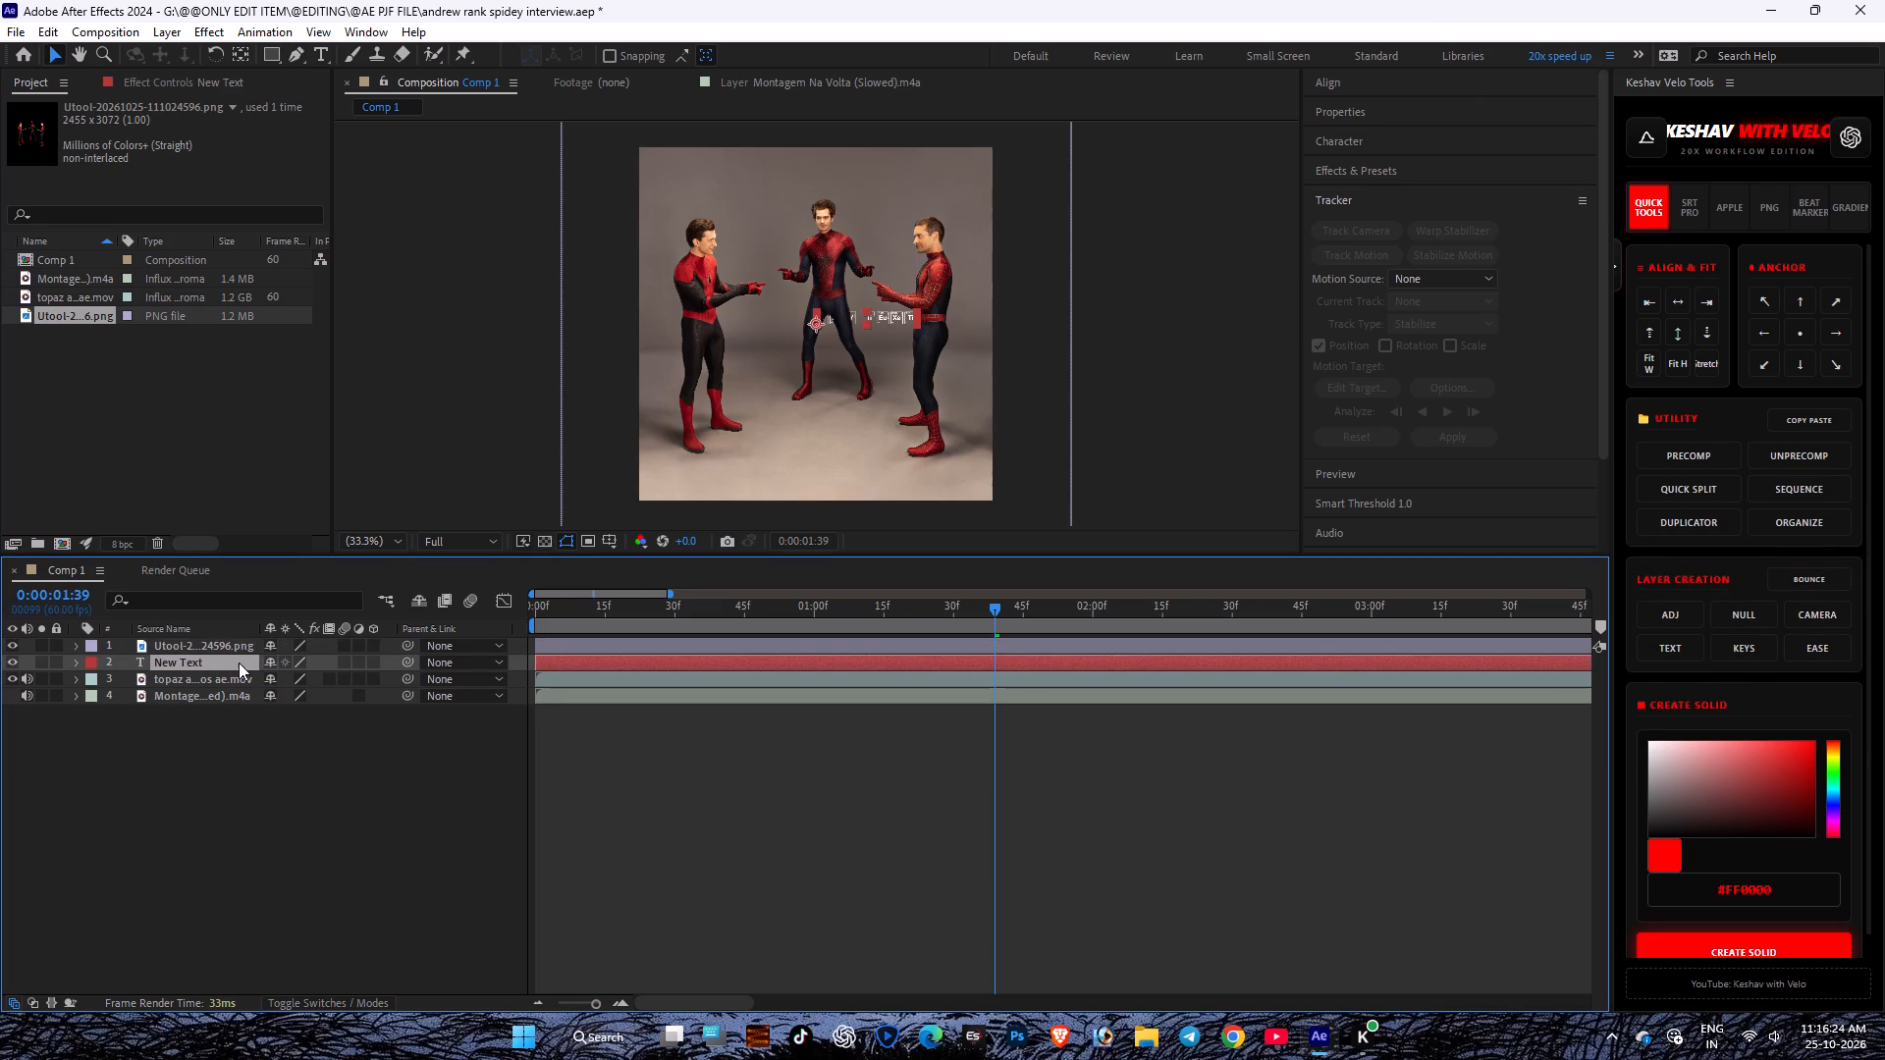
double_click(239, 662)
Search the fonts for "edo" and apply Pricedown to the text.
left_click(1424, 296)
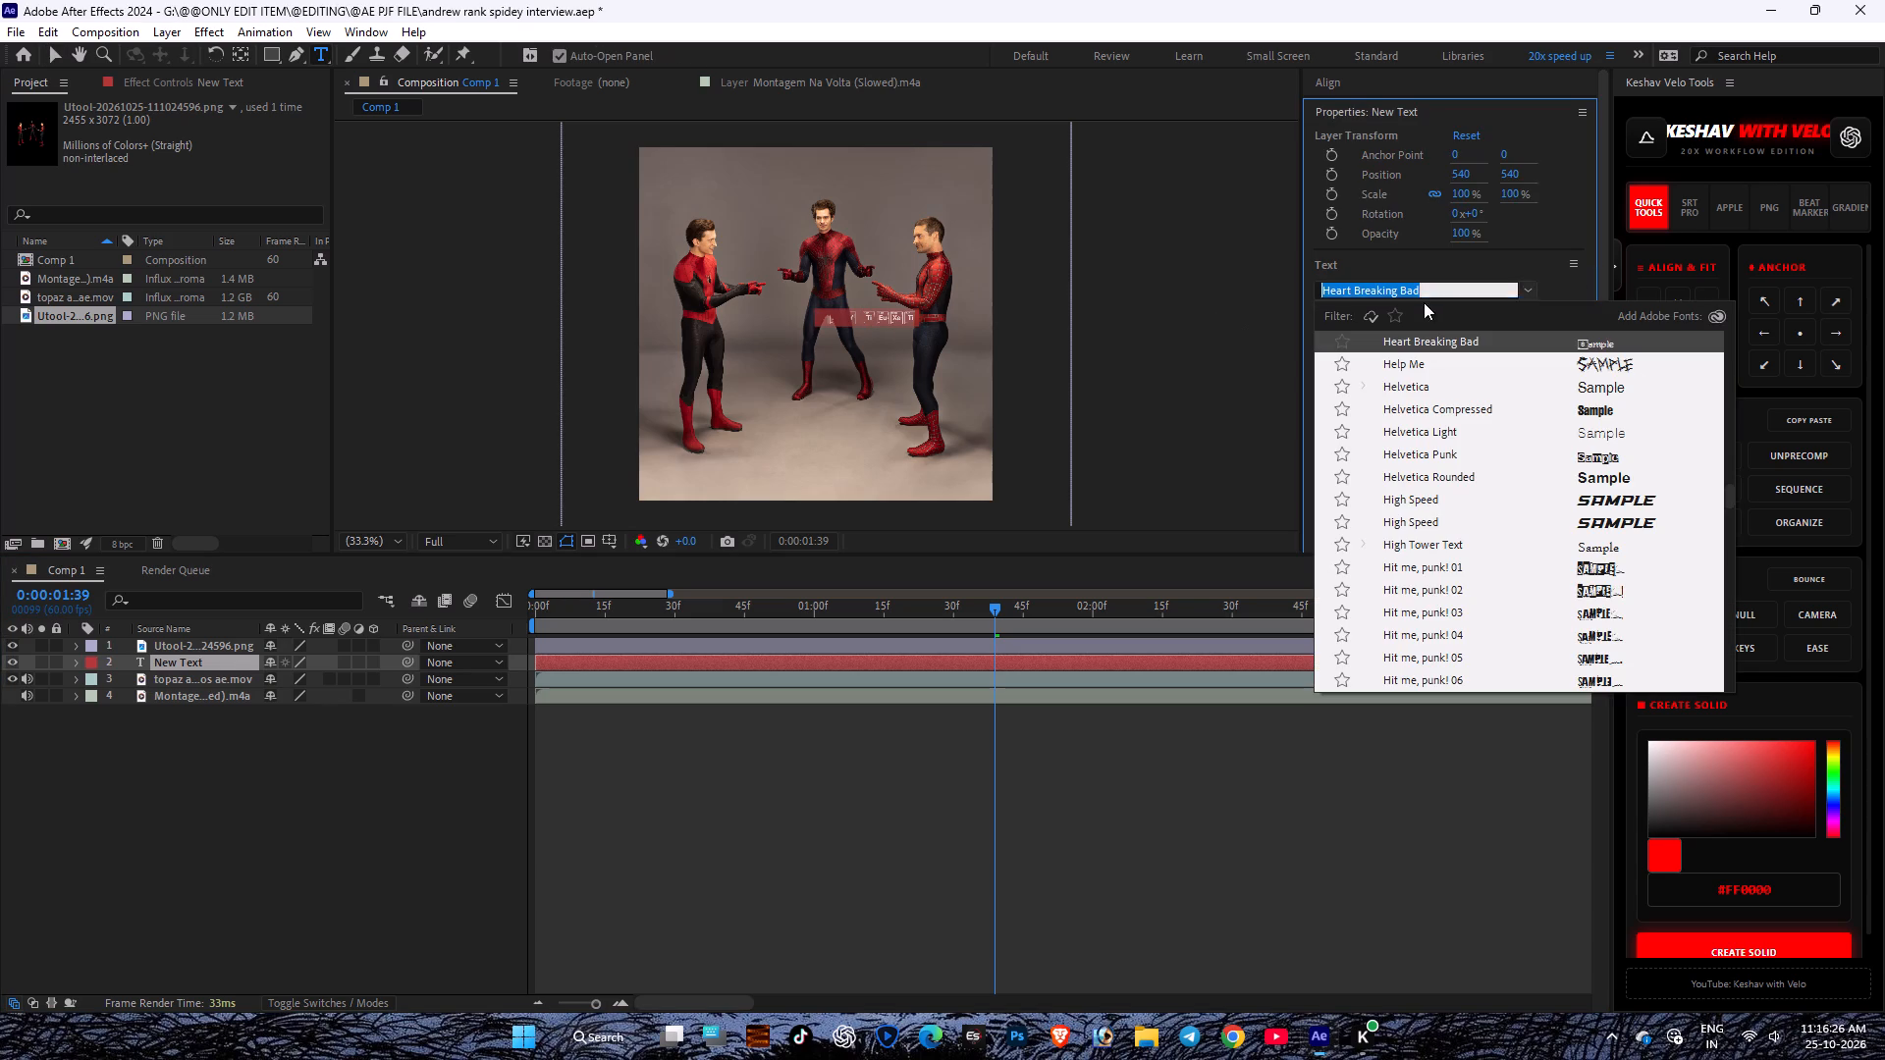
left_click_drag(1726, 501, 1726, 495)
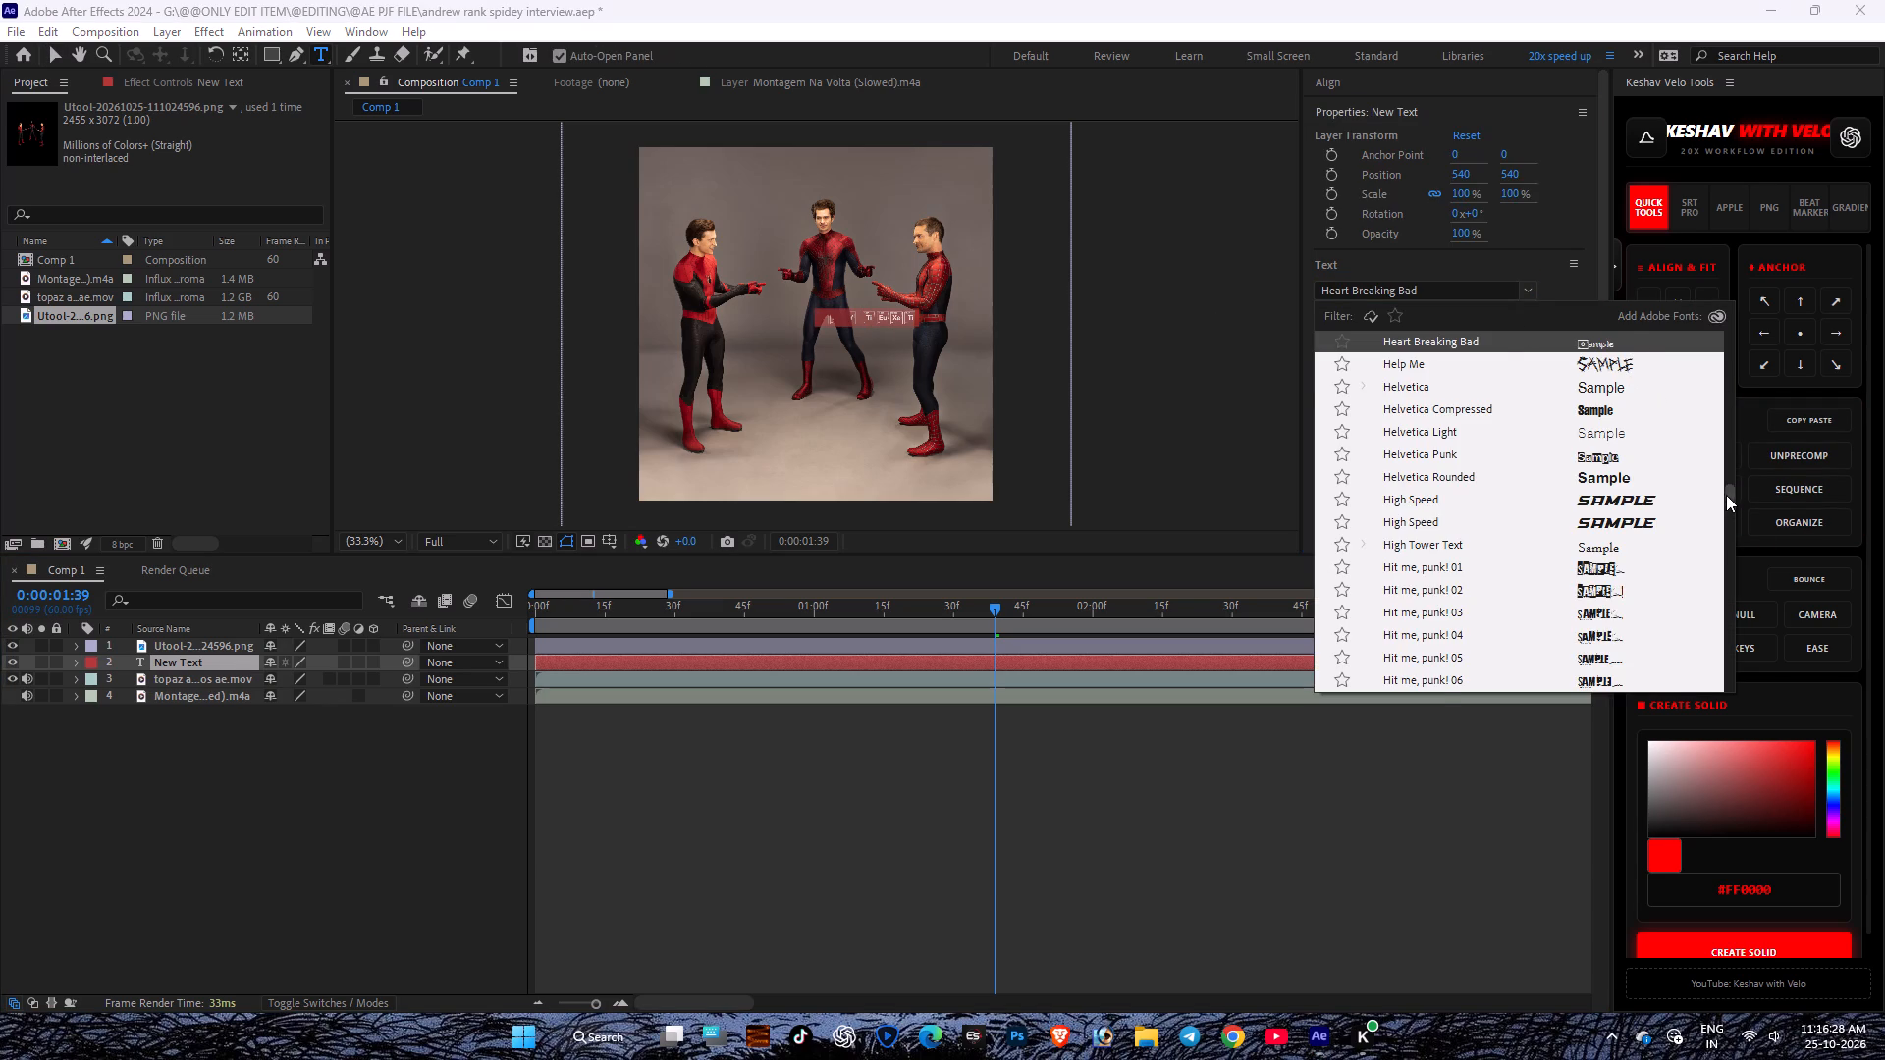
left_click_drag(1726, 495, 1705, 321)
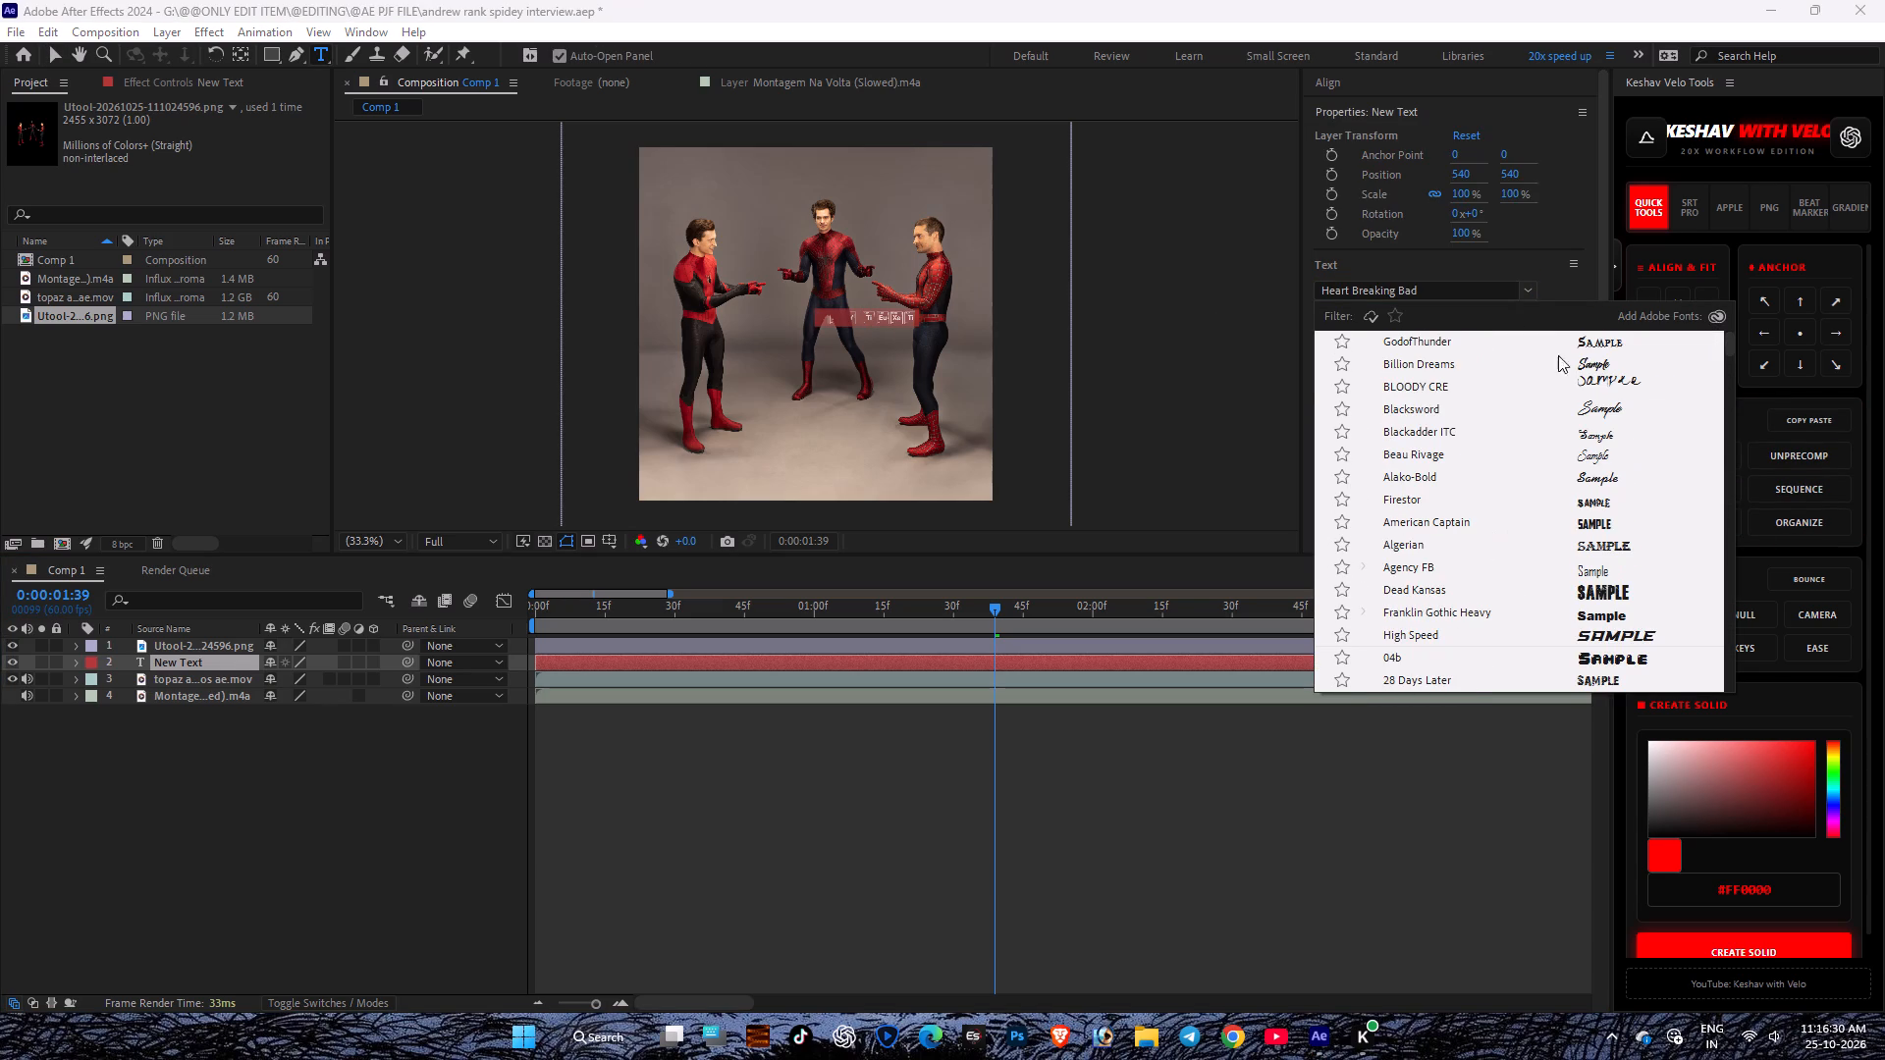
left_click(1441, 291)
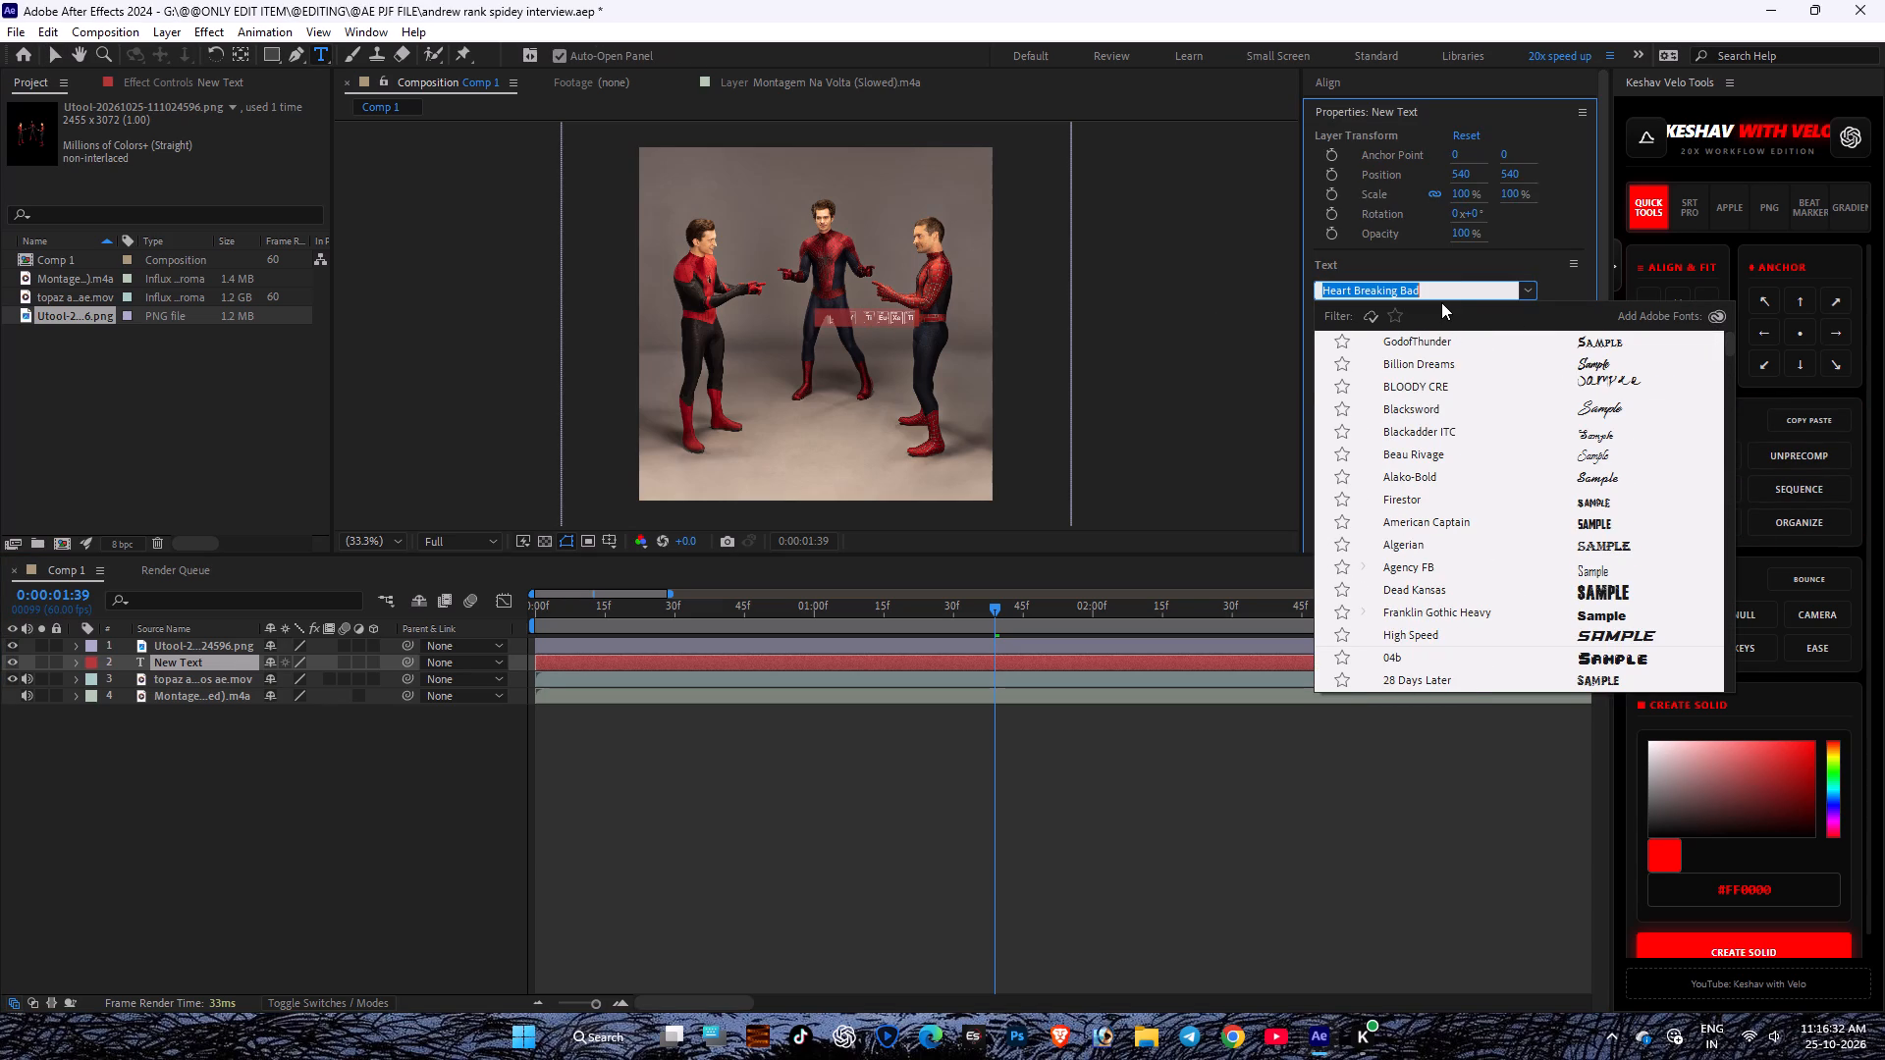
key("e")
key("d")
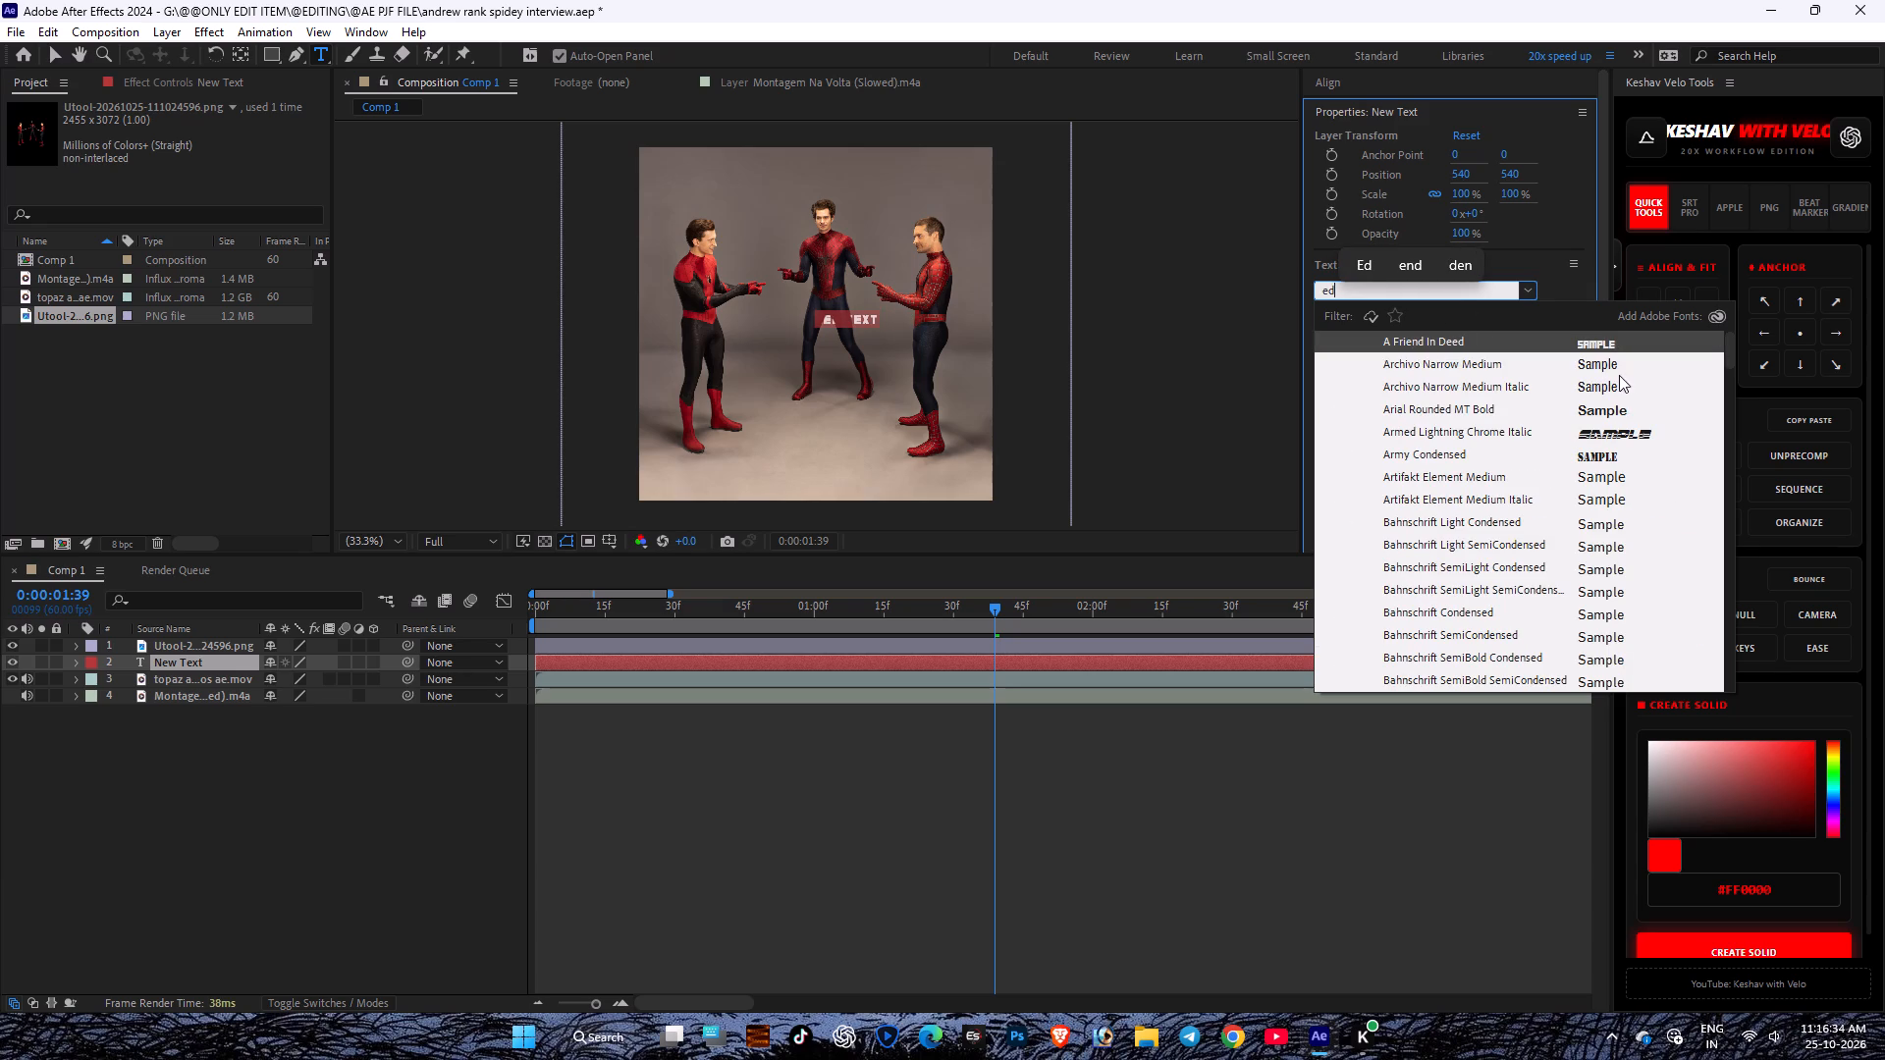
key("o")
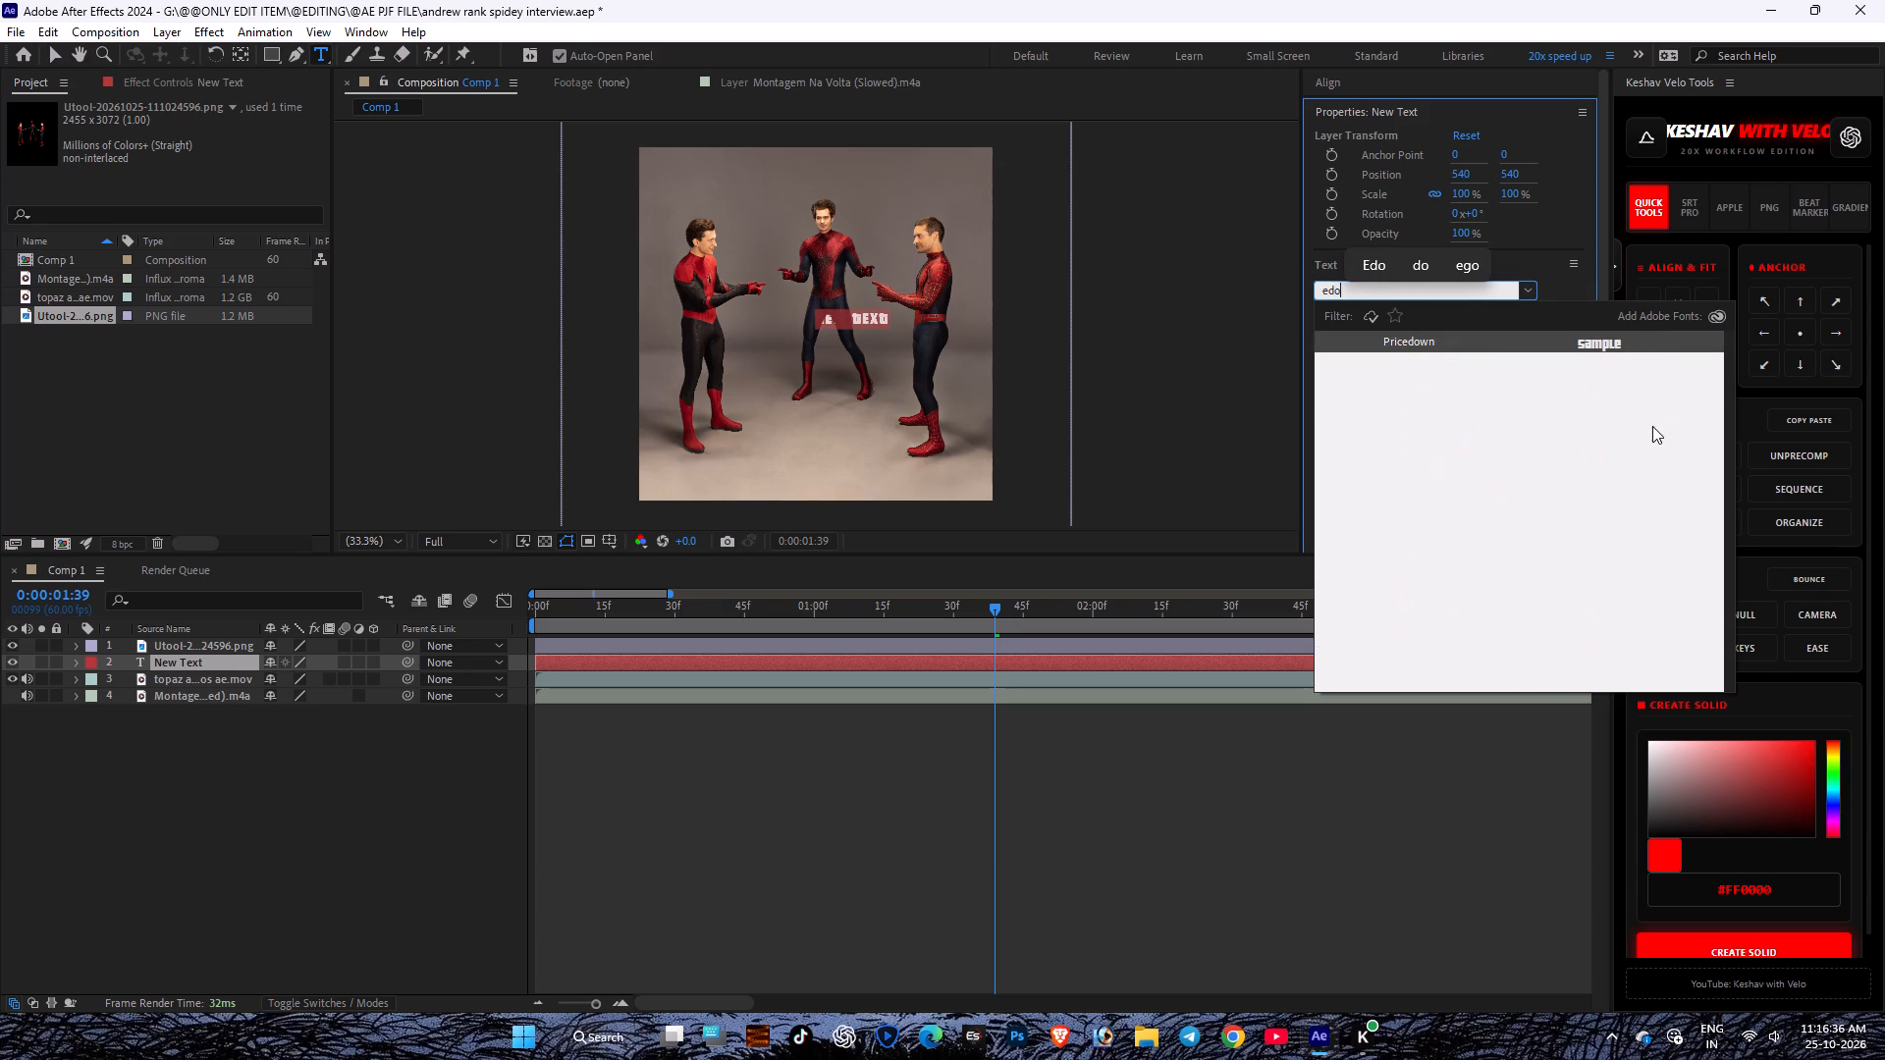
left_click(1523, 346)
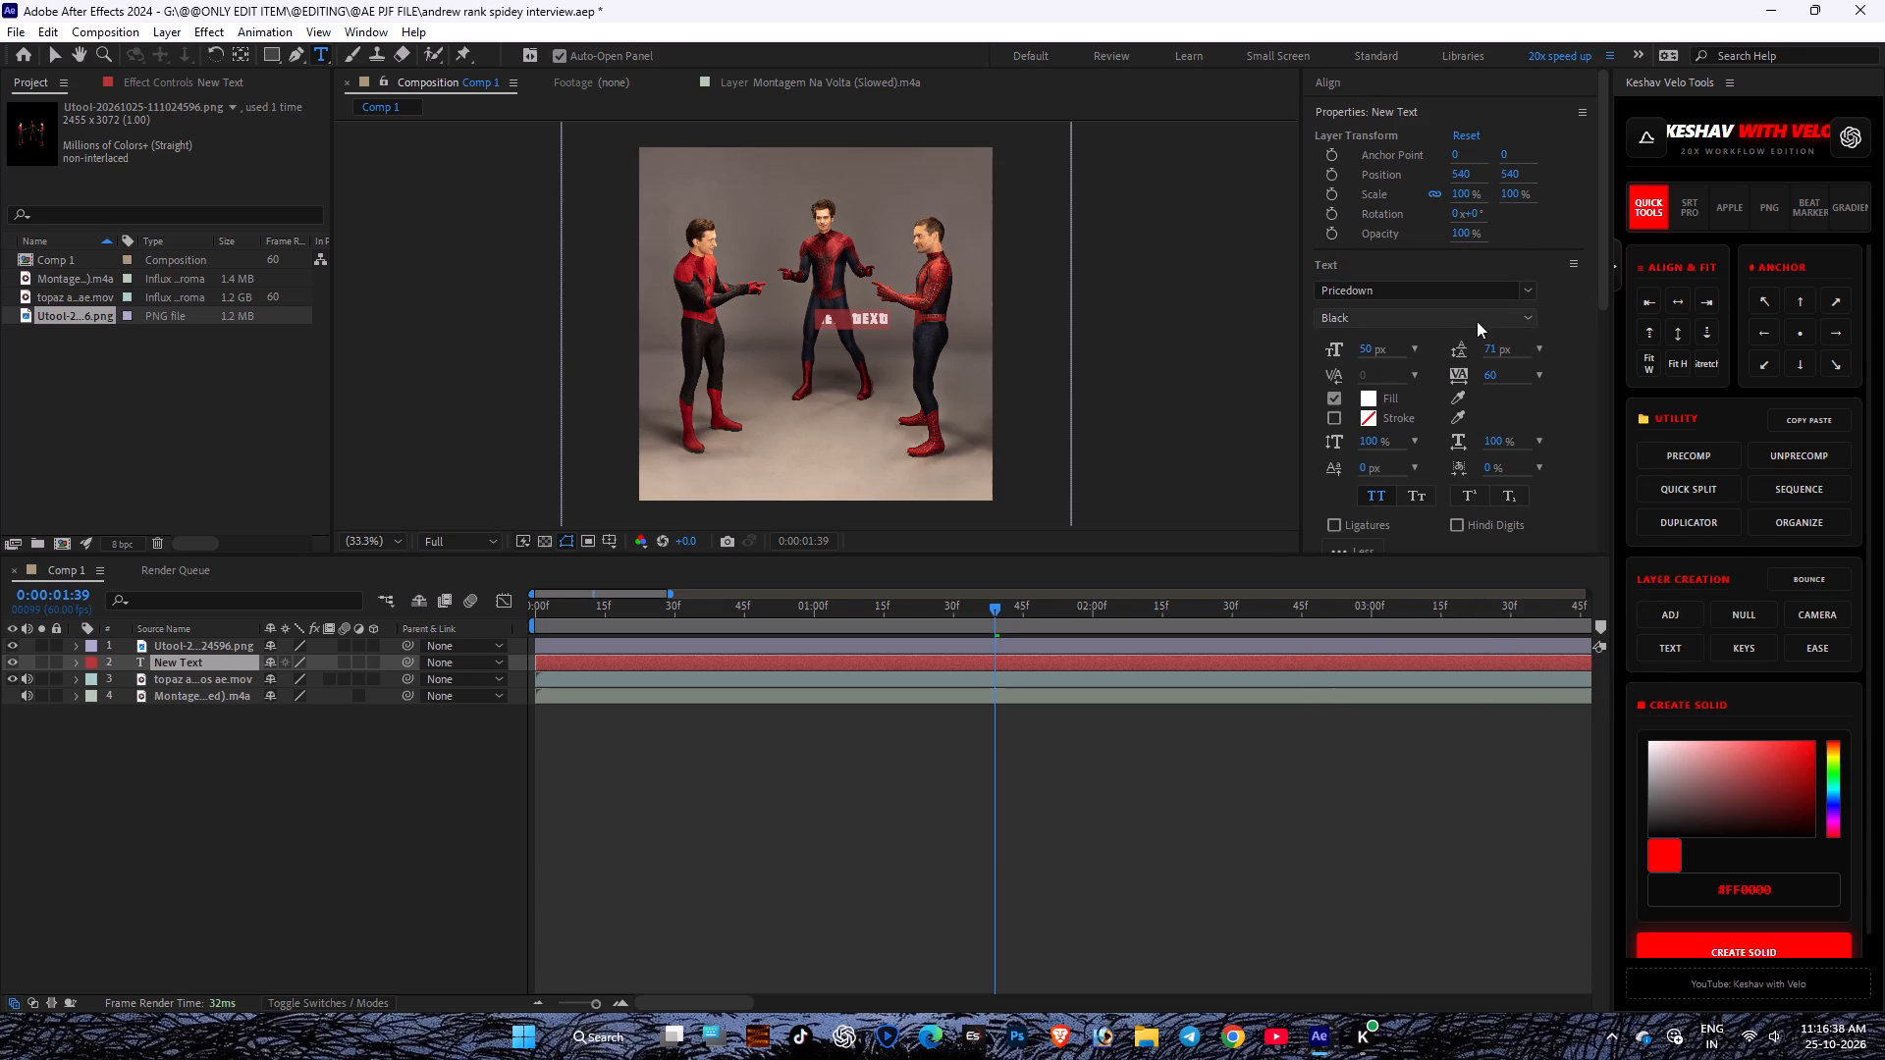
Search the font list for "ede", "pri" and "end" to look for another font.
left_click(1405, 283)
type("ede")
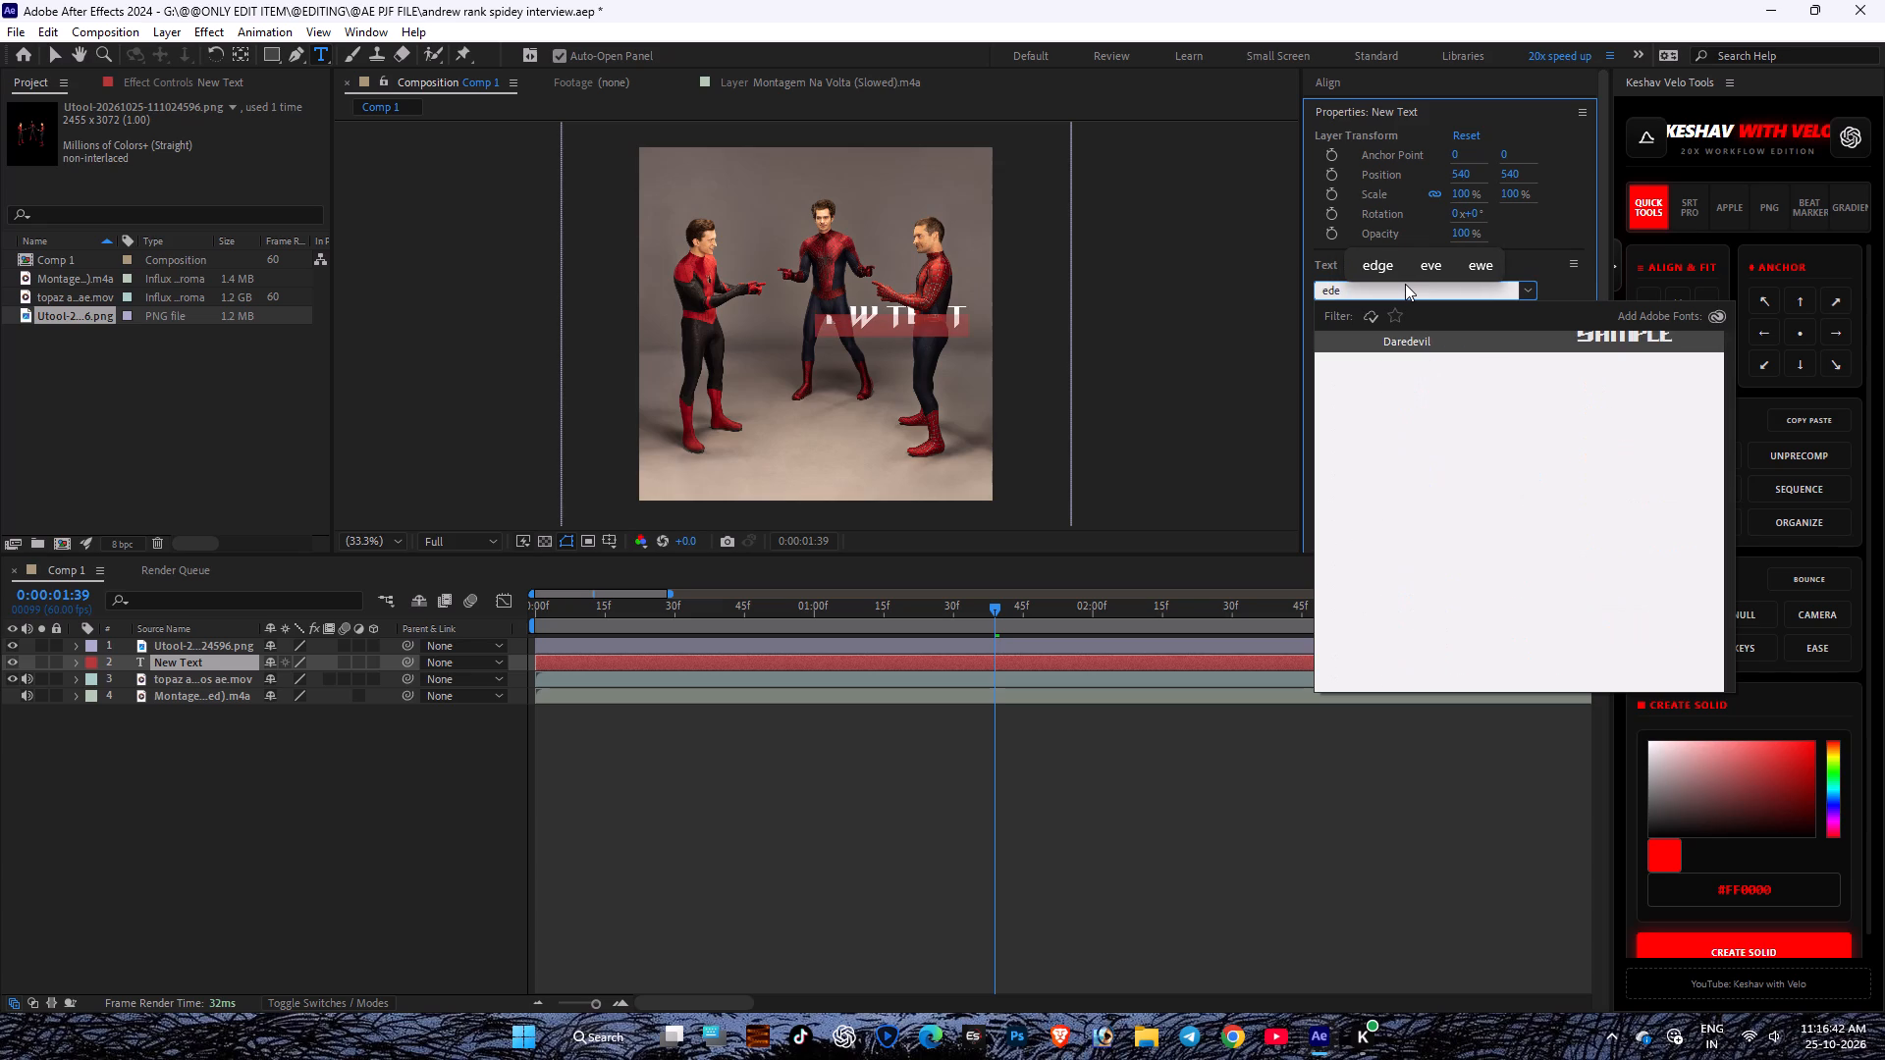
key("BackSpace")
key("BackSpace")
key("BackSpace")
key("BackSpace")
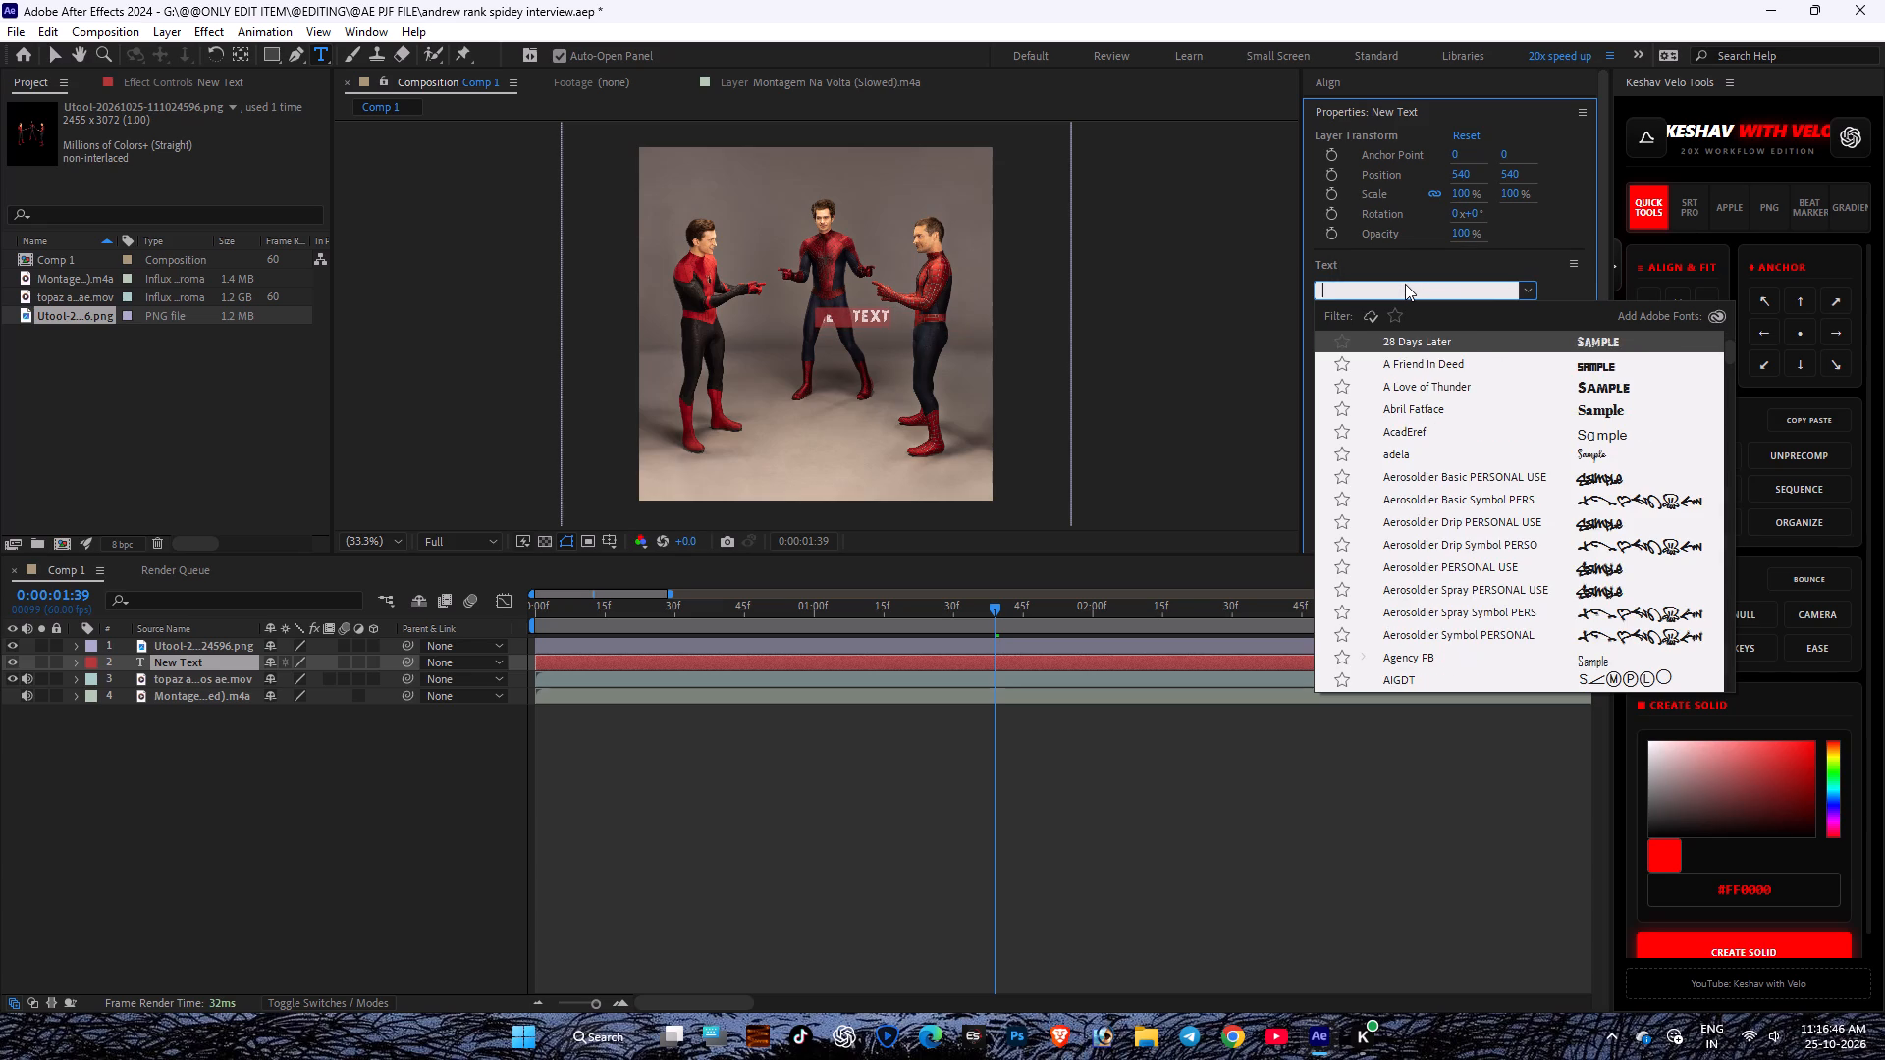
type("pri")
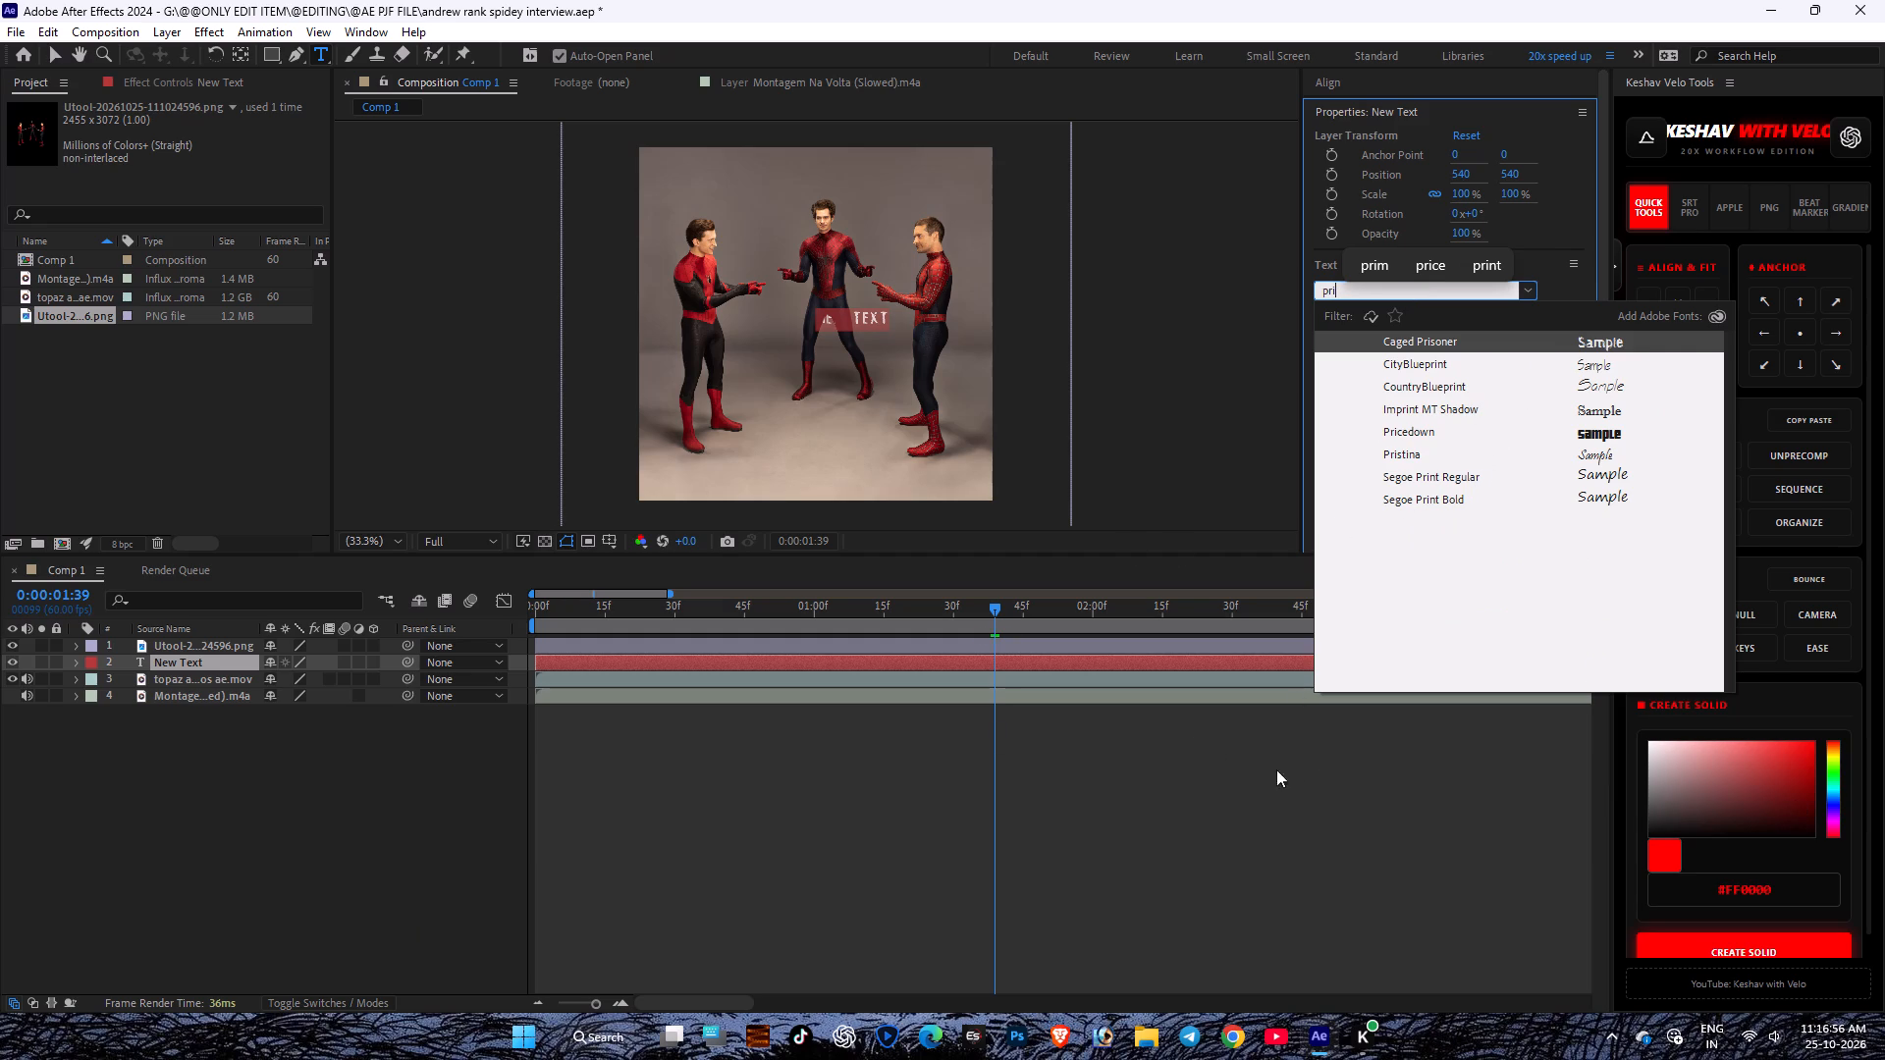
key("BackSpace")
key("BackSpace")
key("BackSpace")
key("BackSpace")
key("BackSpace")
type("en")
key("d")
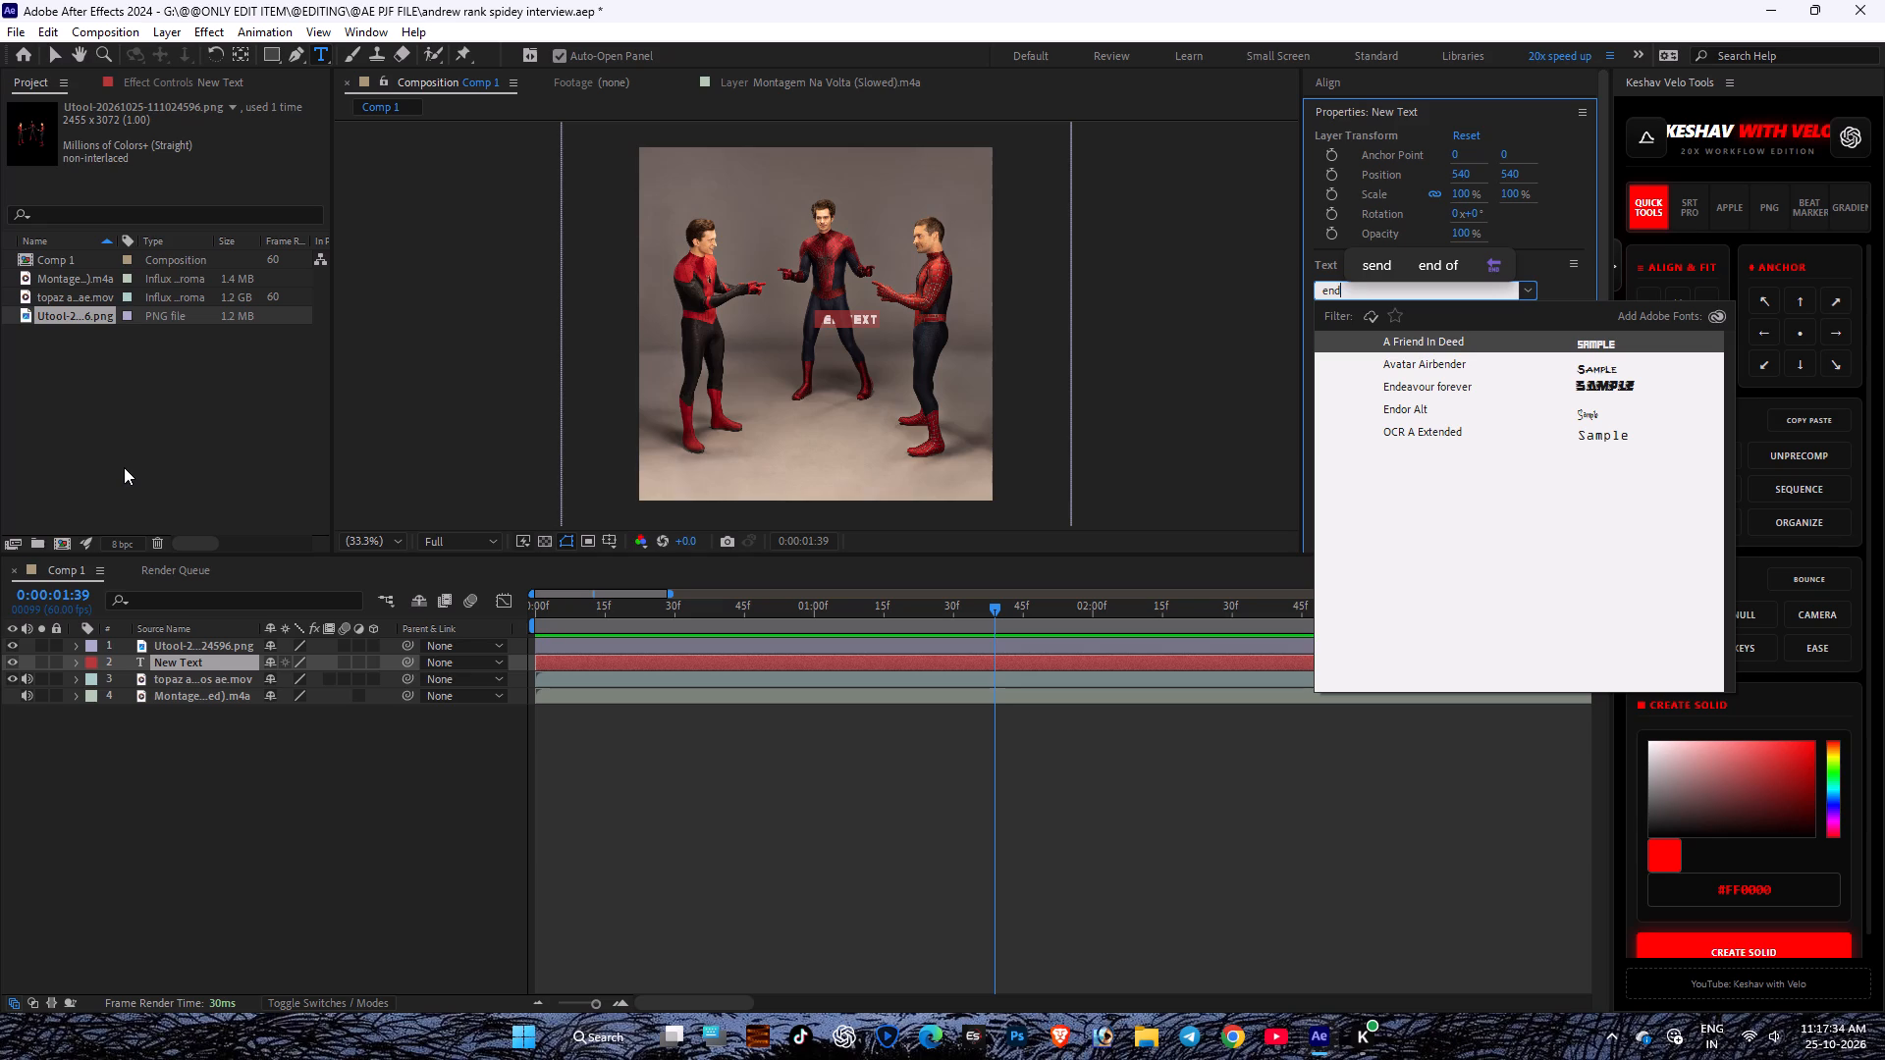
Search the fonts for "ero" and set the text's font to ERODED PERSONAL USE.
key("BackSpace")
key("BackSpace")
key("BackSpace")
key("BackSpace")
key("BackSpace")
key("BackSpace")
key("BackSpace")
key("BackSpace")
key("BackSpace")
key("BackSpace")
key("BackSpace")
type("erop")
key("BackSpace")
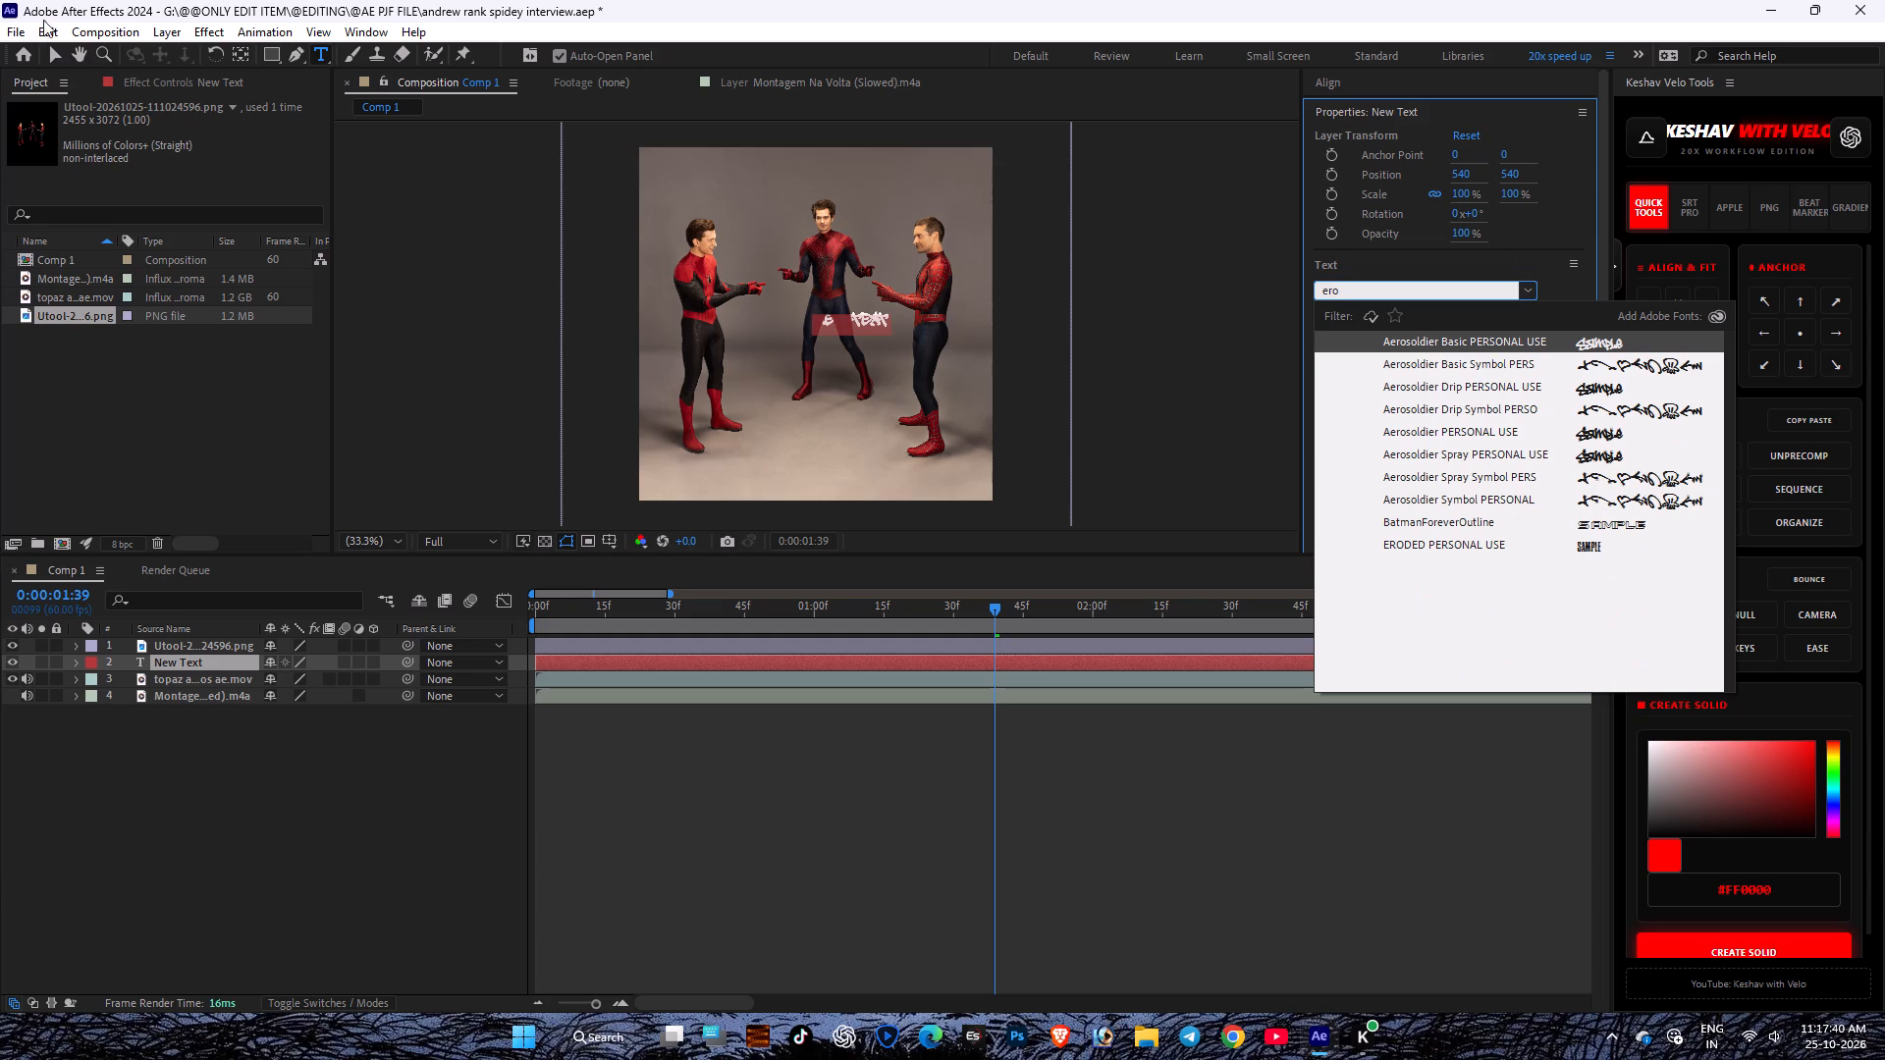
left_click(1595, 551)
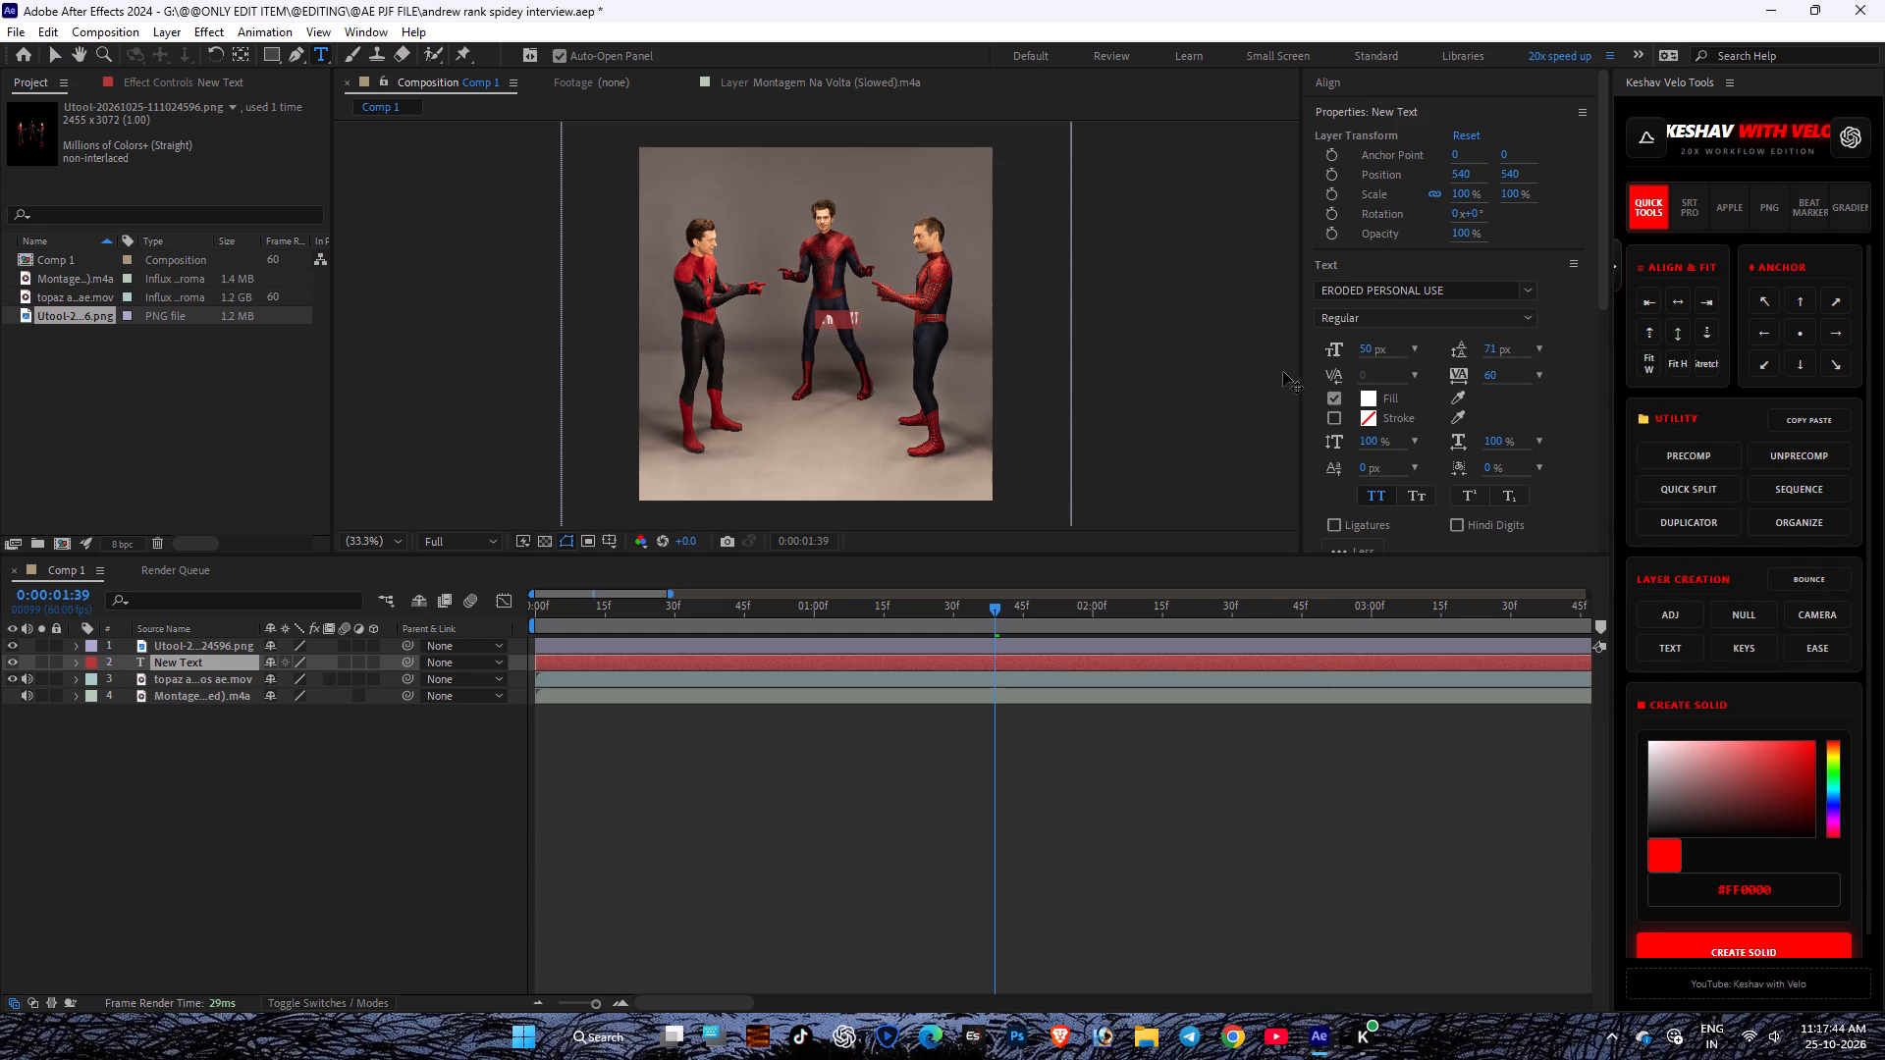
Set the text's font size to 200 px.
left_click(1363, 348)
type("200")
key("Return")
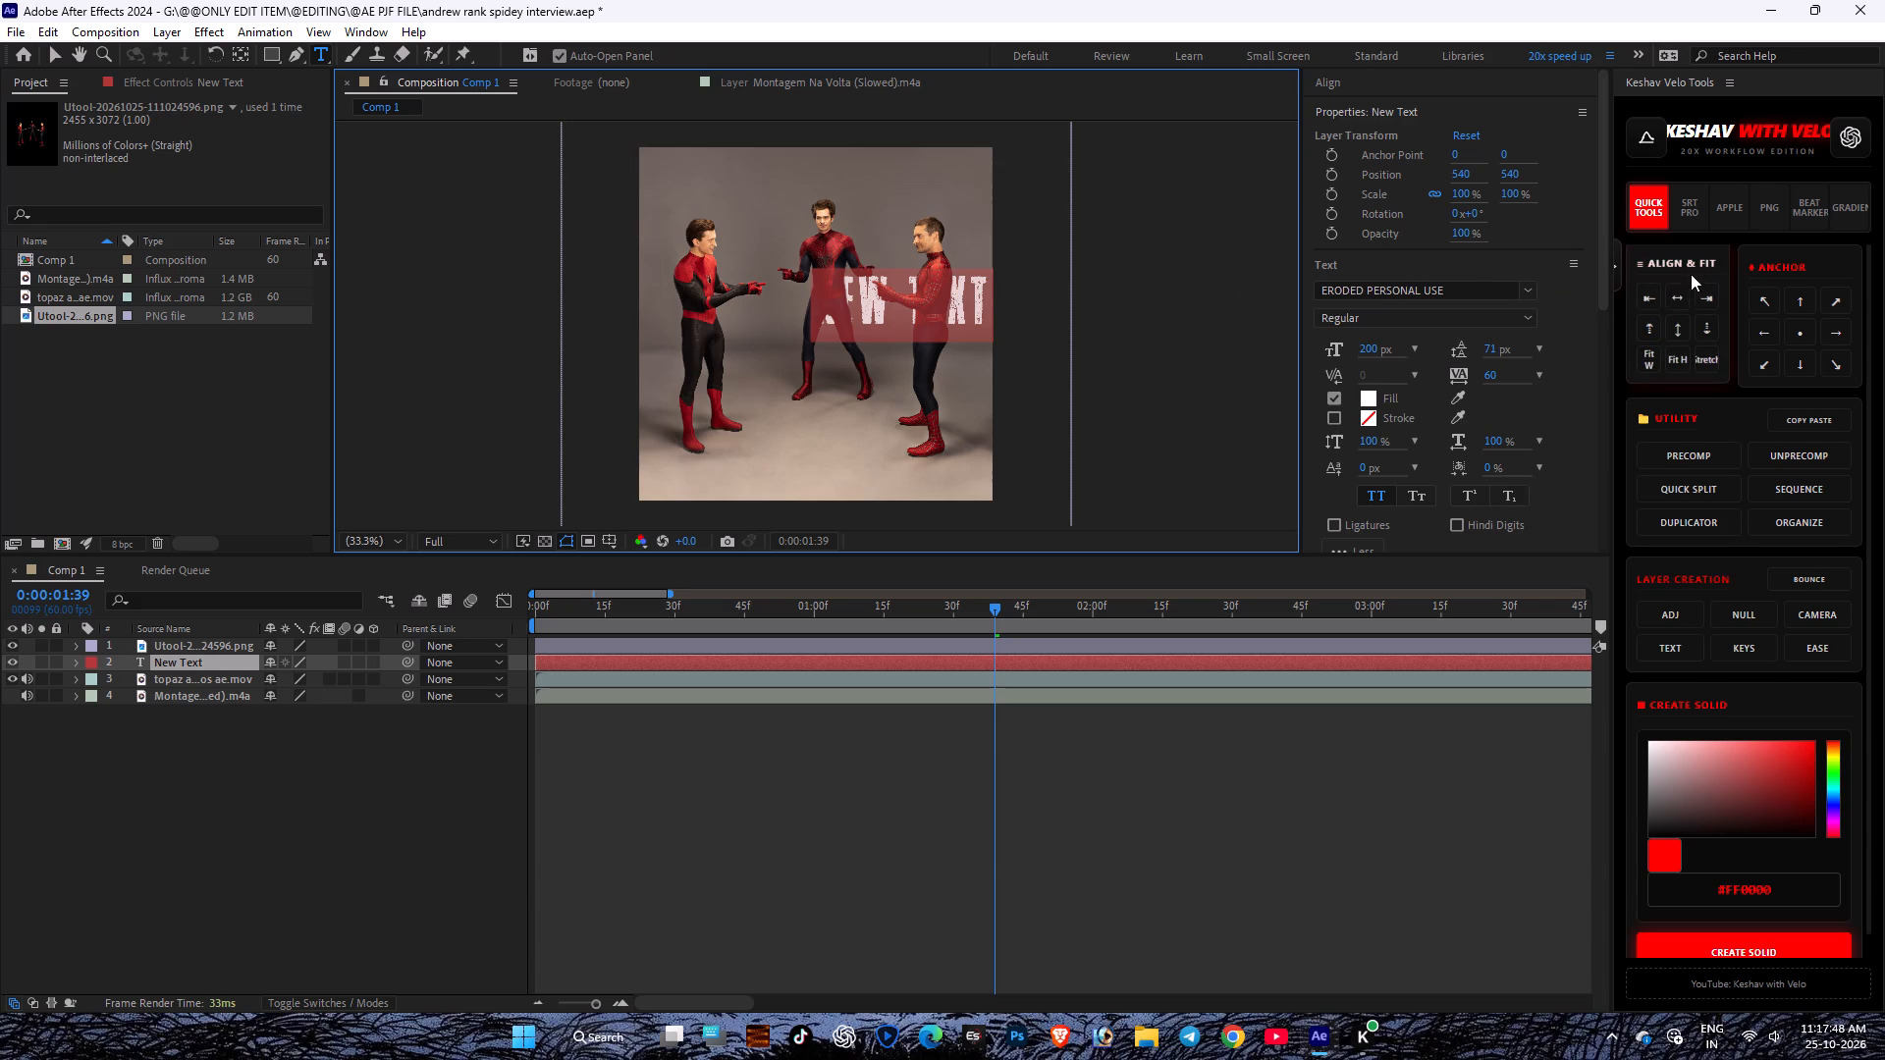
Center the text layer horizontally and vertically in the composition.
left_click(1677, 292)
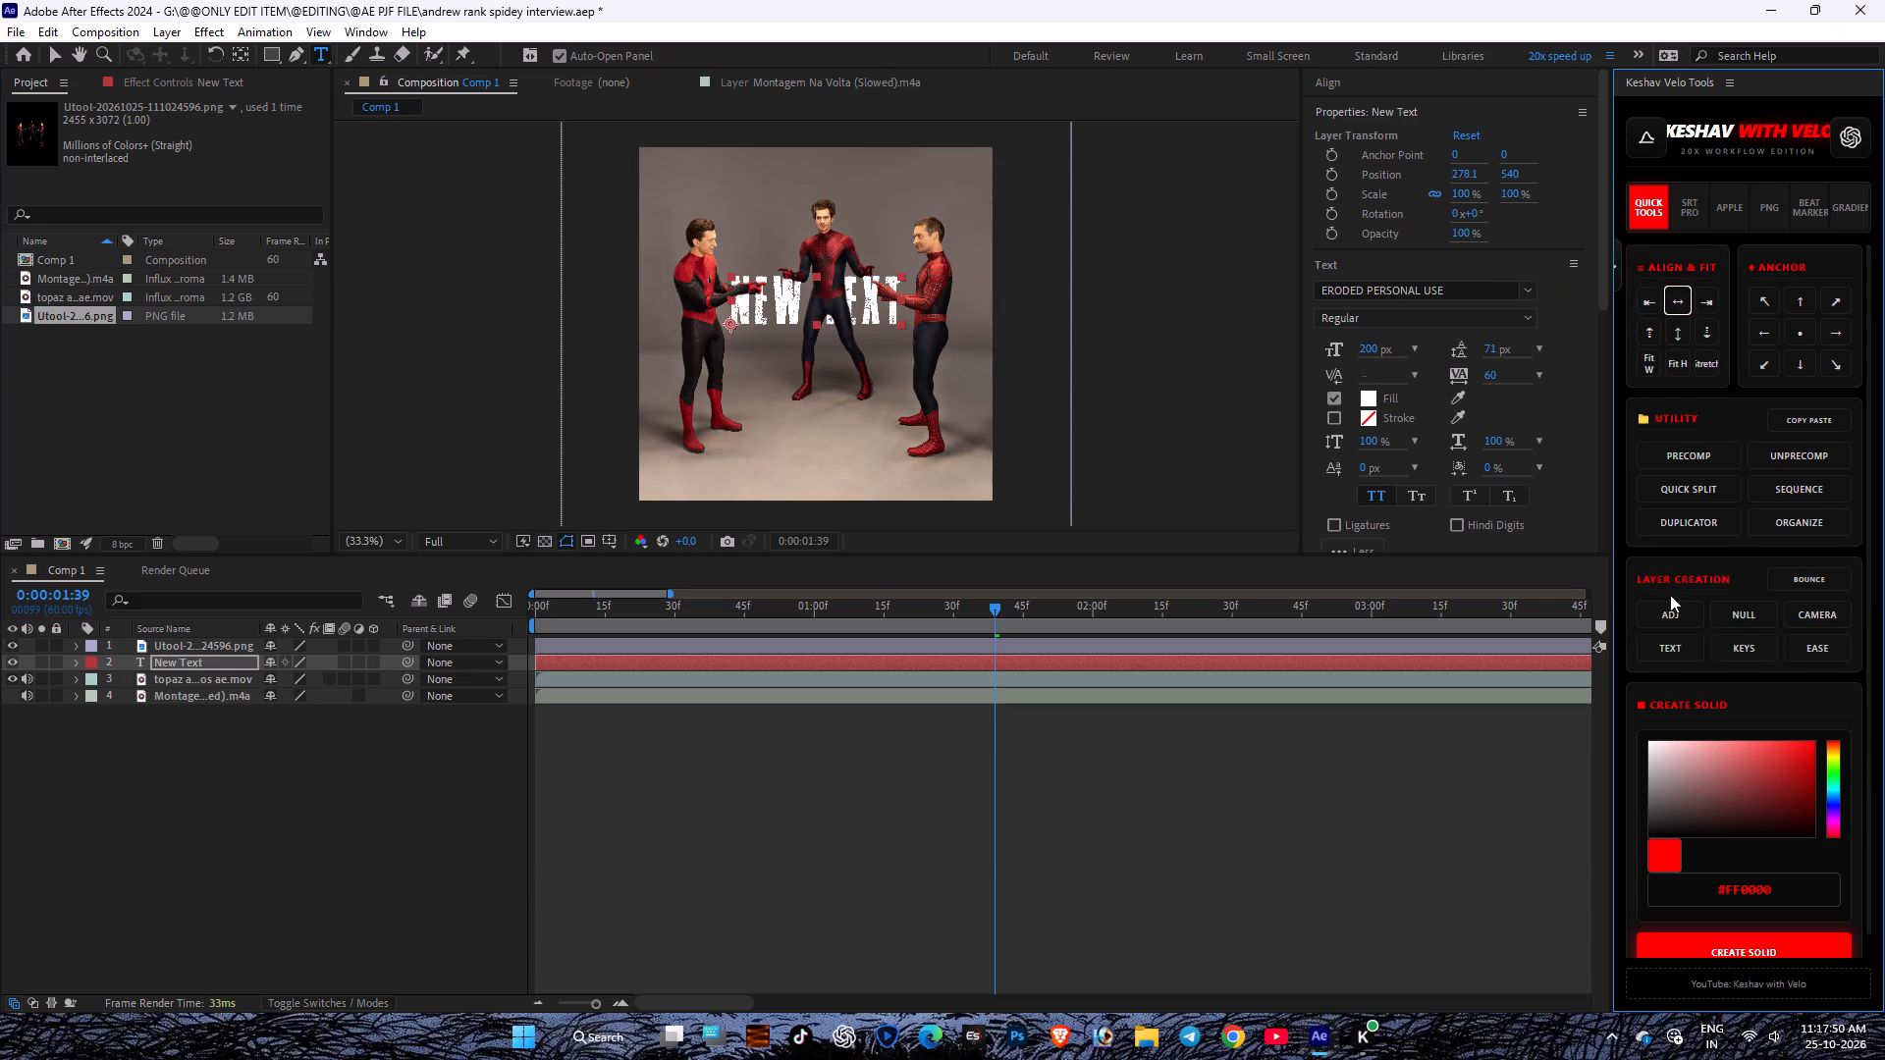
left_click(1677, 319)
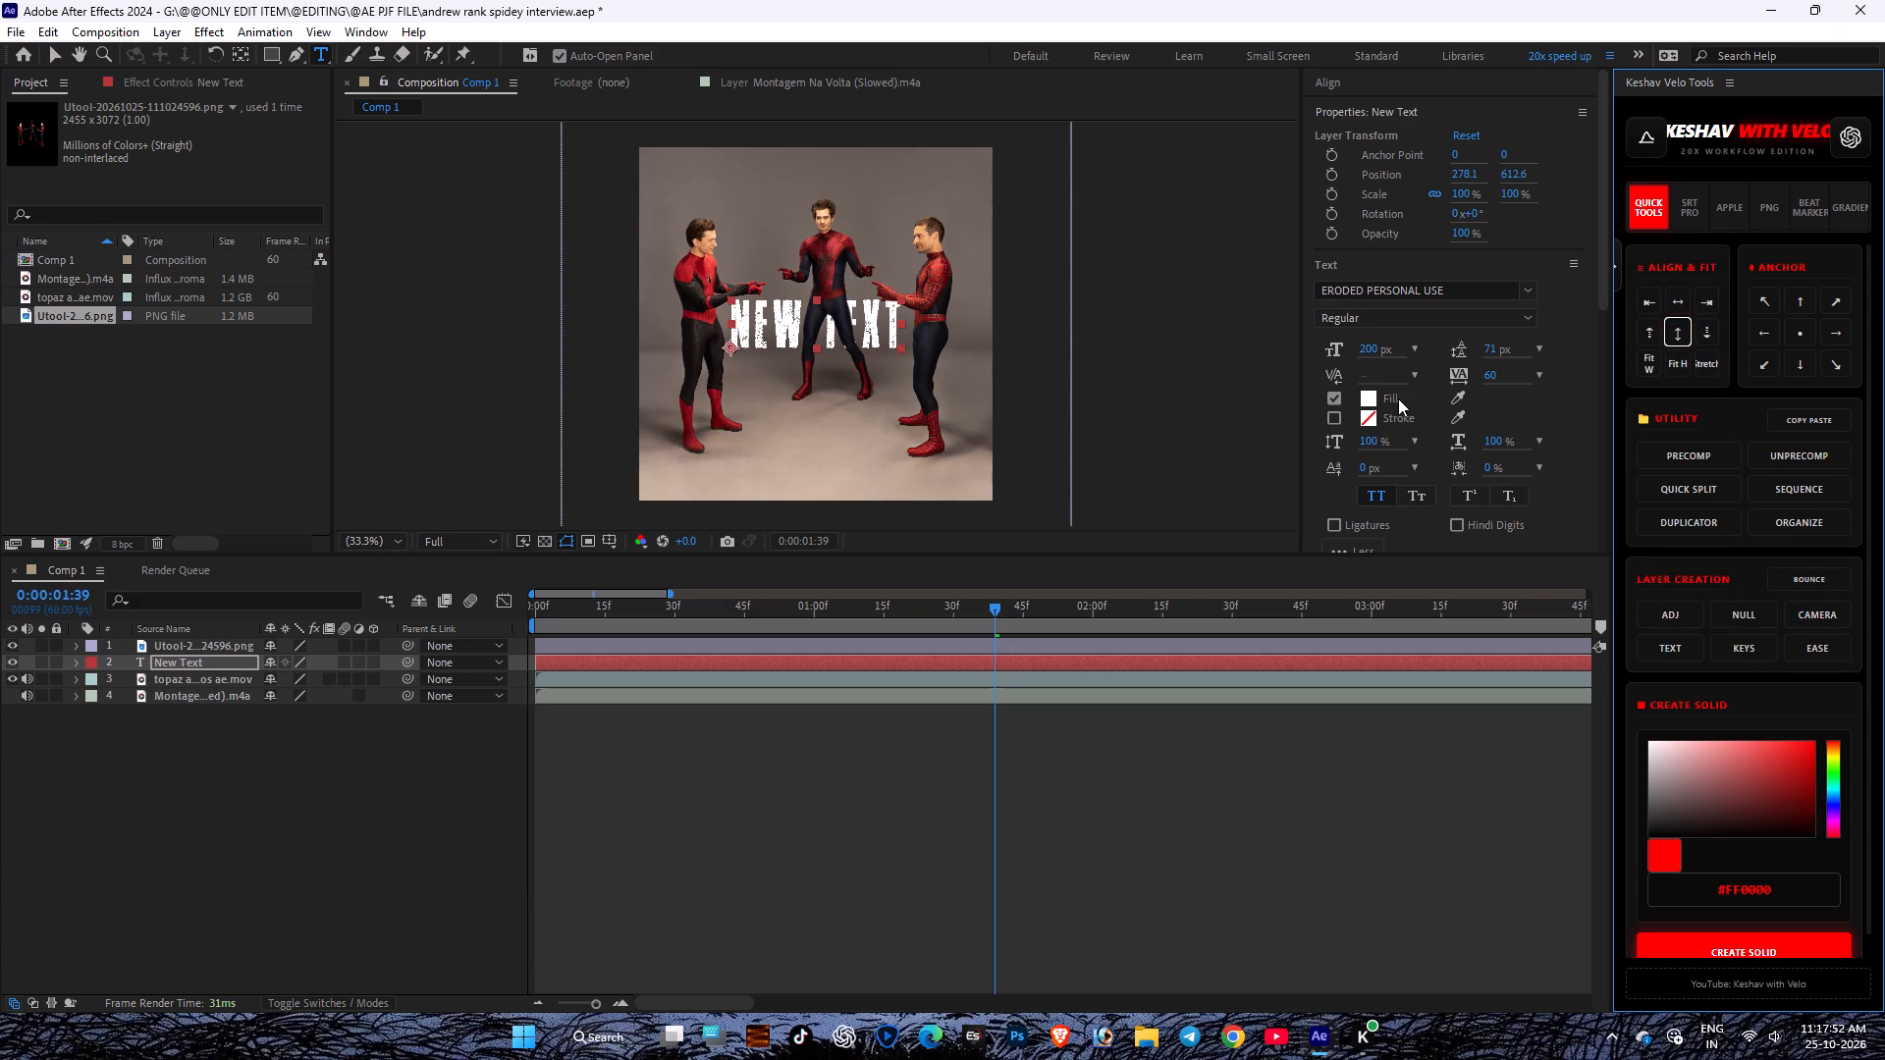
Nudge the text layer up to a Y position of about 550.
key("Up")
key("Up")
key("Up")
key("Up")
key("Up")
key("Up")
key("Up")
key("Up")
key("Up")
key("Up")
key("Up")
key("Up")
key("Up")
key("Up")
key("Up")
key("Up")
key("Up")
key("Up")
key("Up")
key("Up")
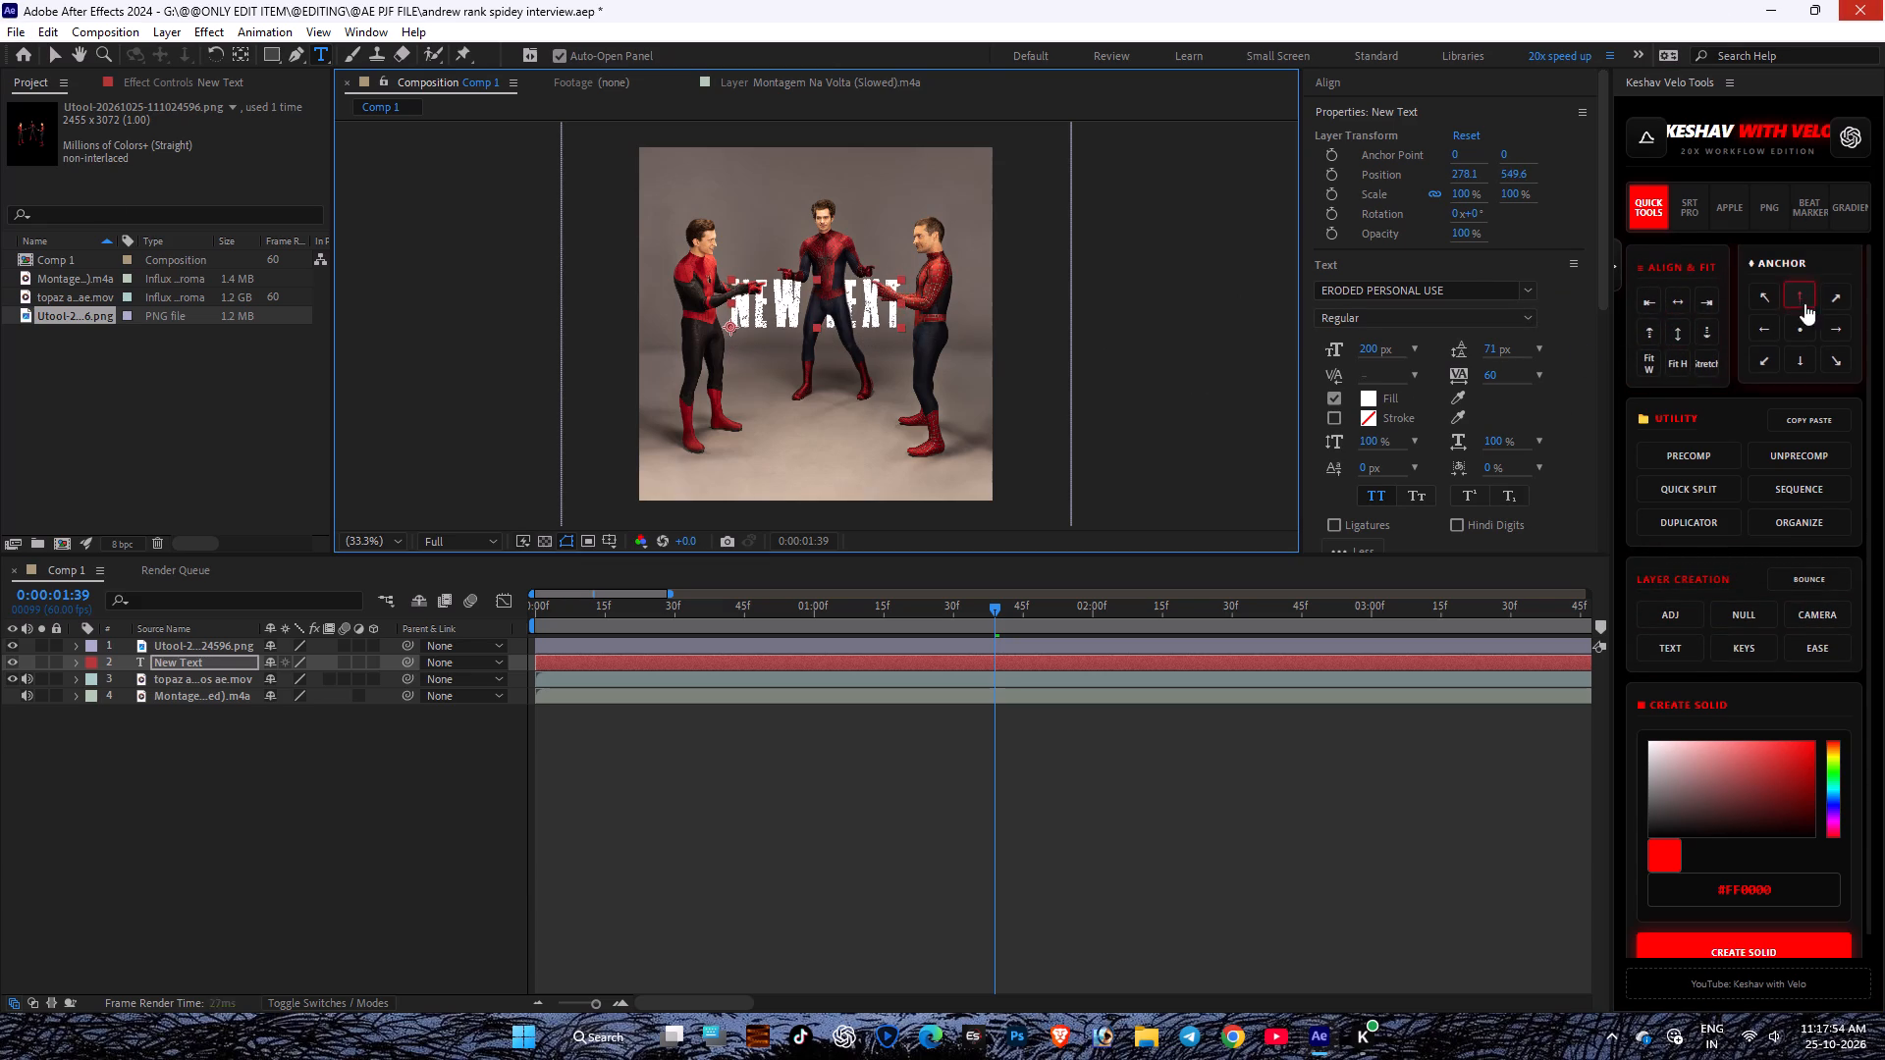
Center the text layer's anchor point on the text and nudge the layer up to a Y position of 351.
left_click(1800, 326)
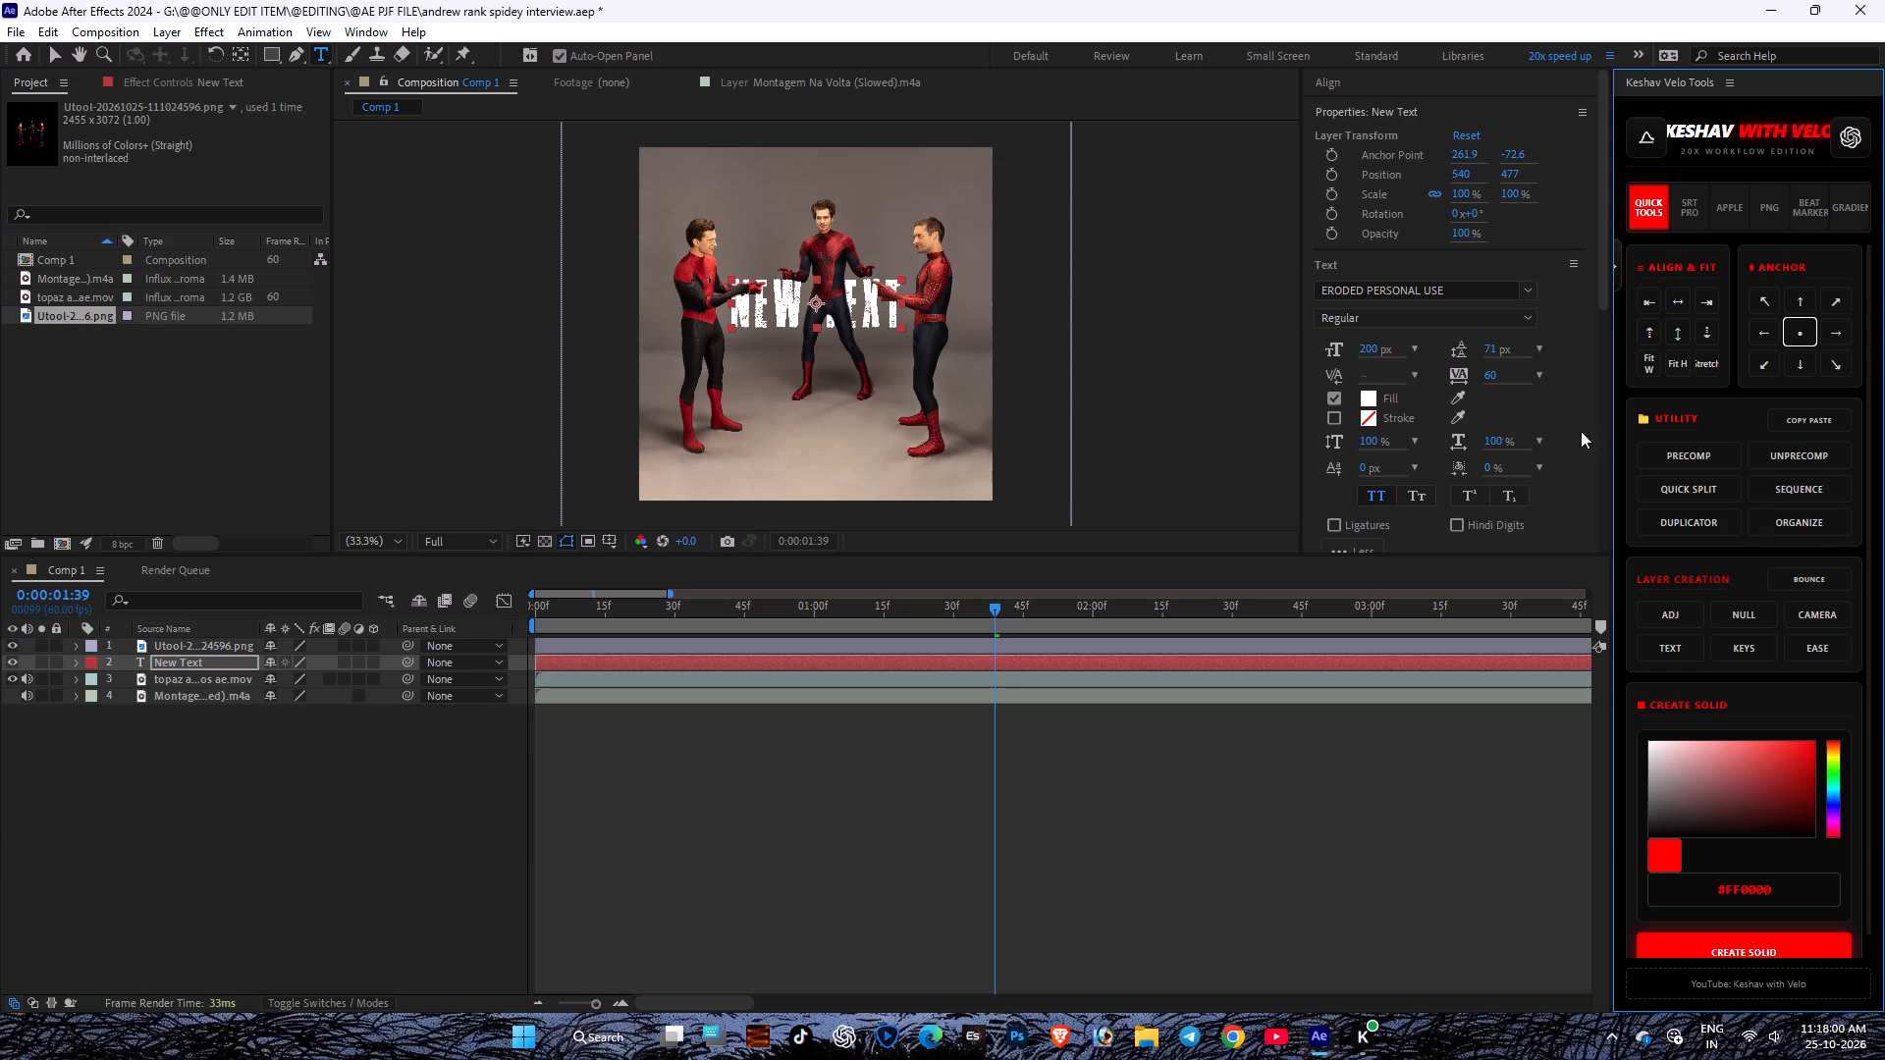
key("Up")
key("Up")
key("Up")
key("Up")
key("Up")
key("Up")
key("Up")
key("Up")
key("Up")
key("Up")
key("Up")
key("Up")
key("Up")
key("Up")
key("Up")
key("Up")
key("Up")
key("Up")
key("Up")
key("Up")
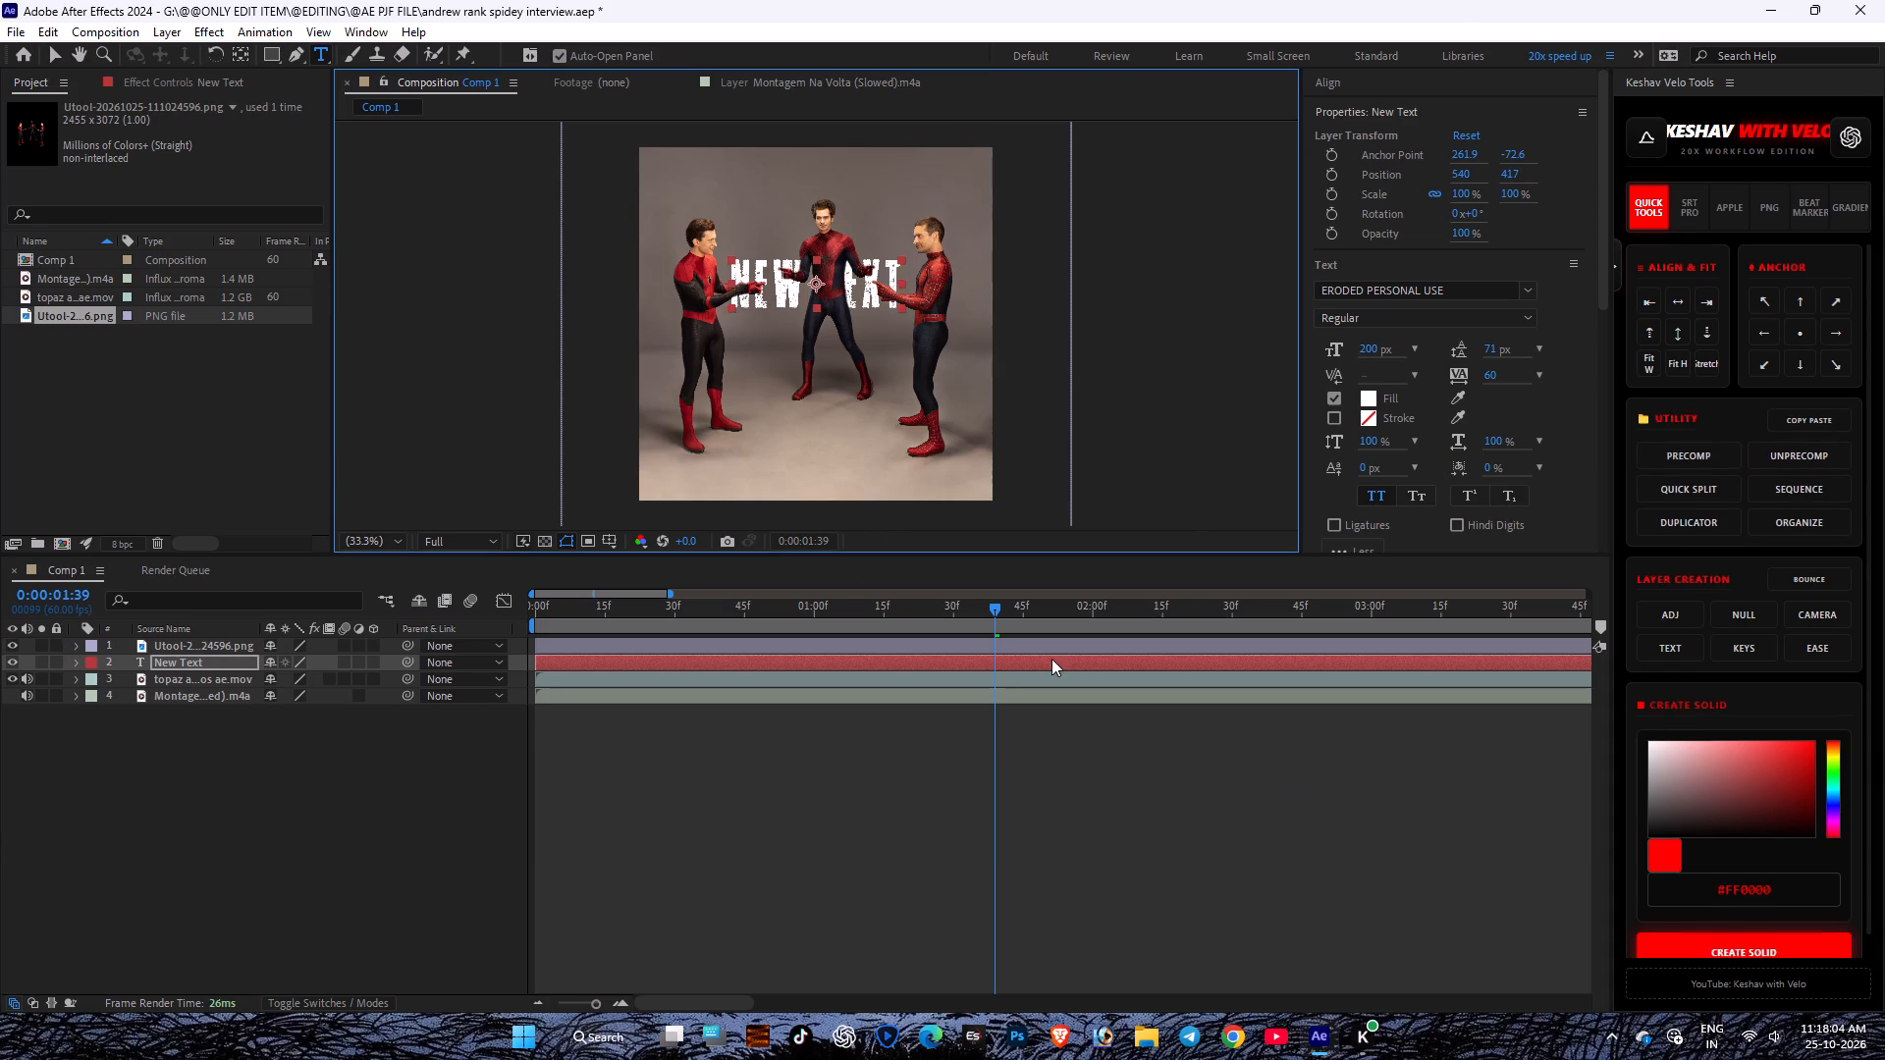
key("Up")
key("Up")
key("Up")
key("Up")
key("Up")
key("Up")
key("Up")
key("Up")
key("Up")
key("Up")
key("Up")
key("Up")
key("Up")
key("Up")
key("Up")
key("Up")
key("Up")
key("Up")
key("Up")
key("Up")
key("Up")
key("Up")
key("Up")
key("Up")
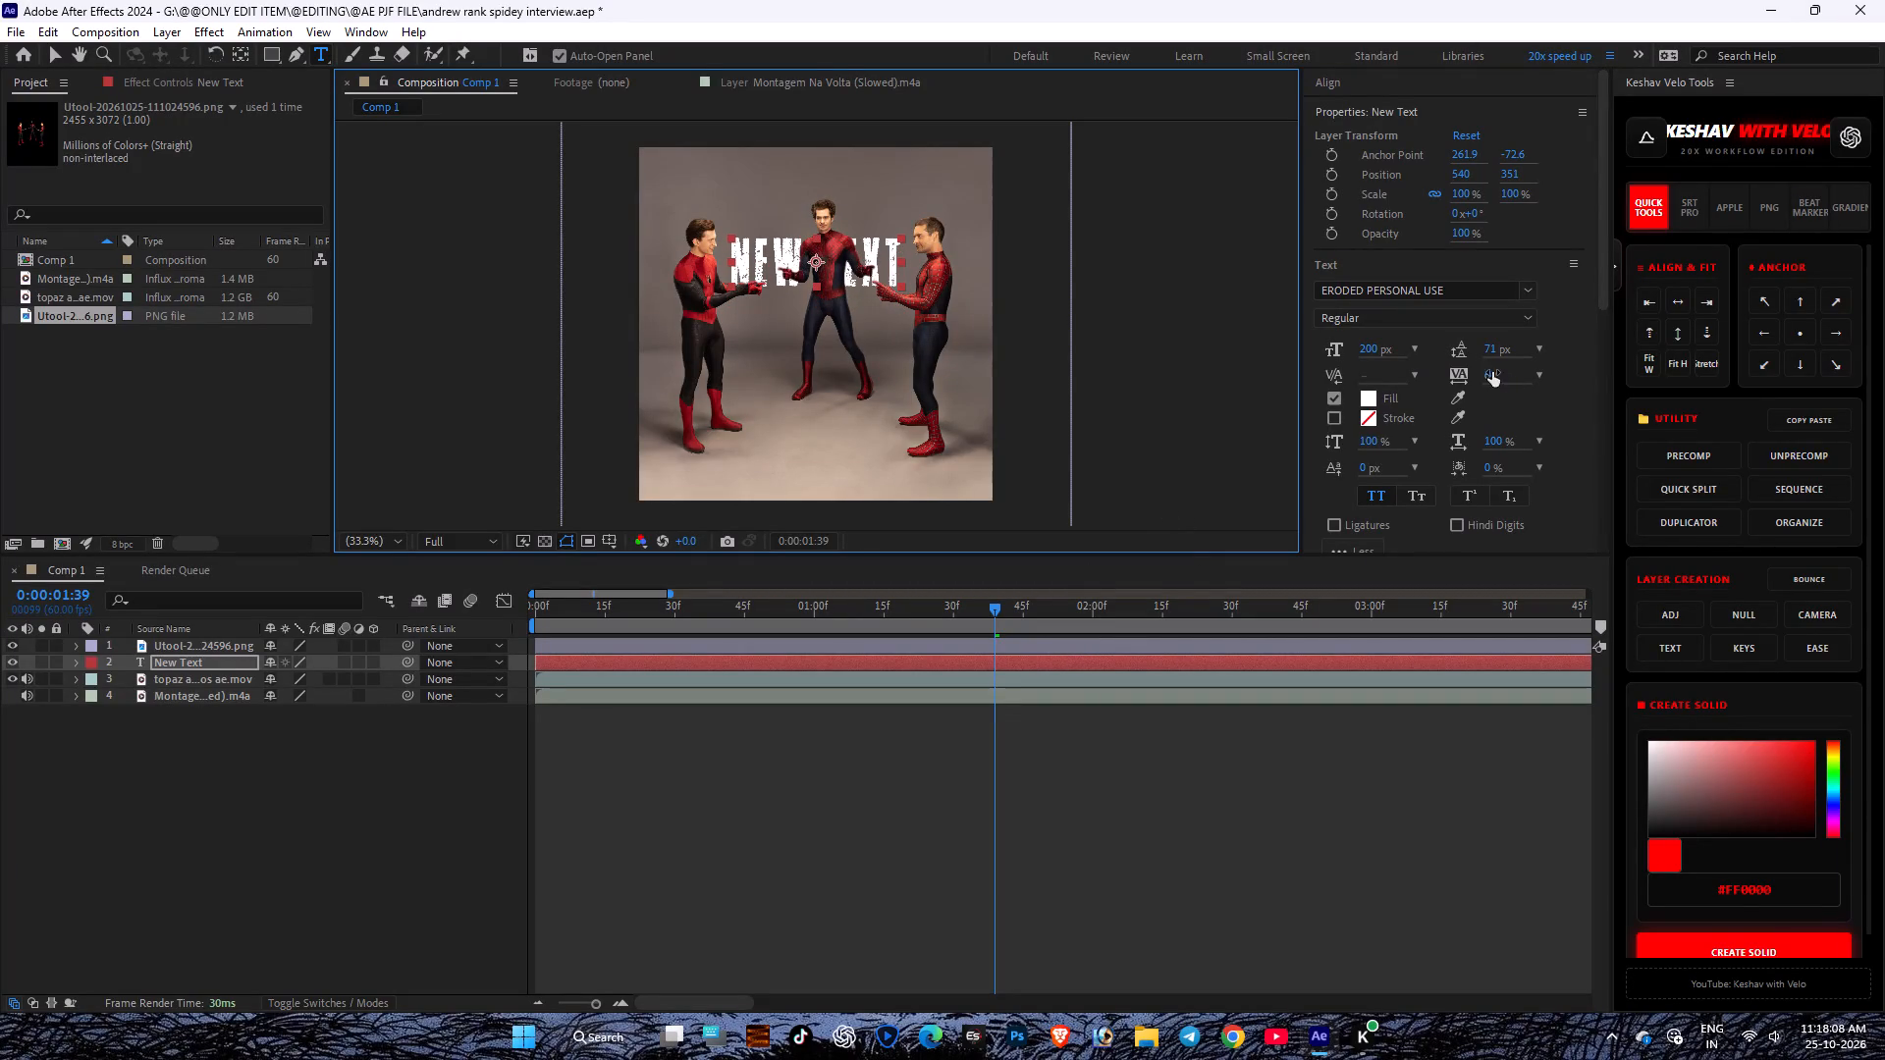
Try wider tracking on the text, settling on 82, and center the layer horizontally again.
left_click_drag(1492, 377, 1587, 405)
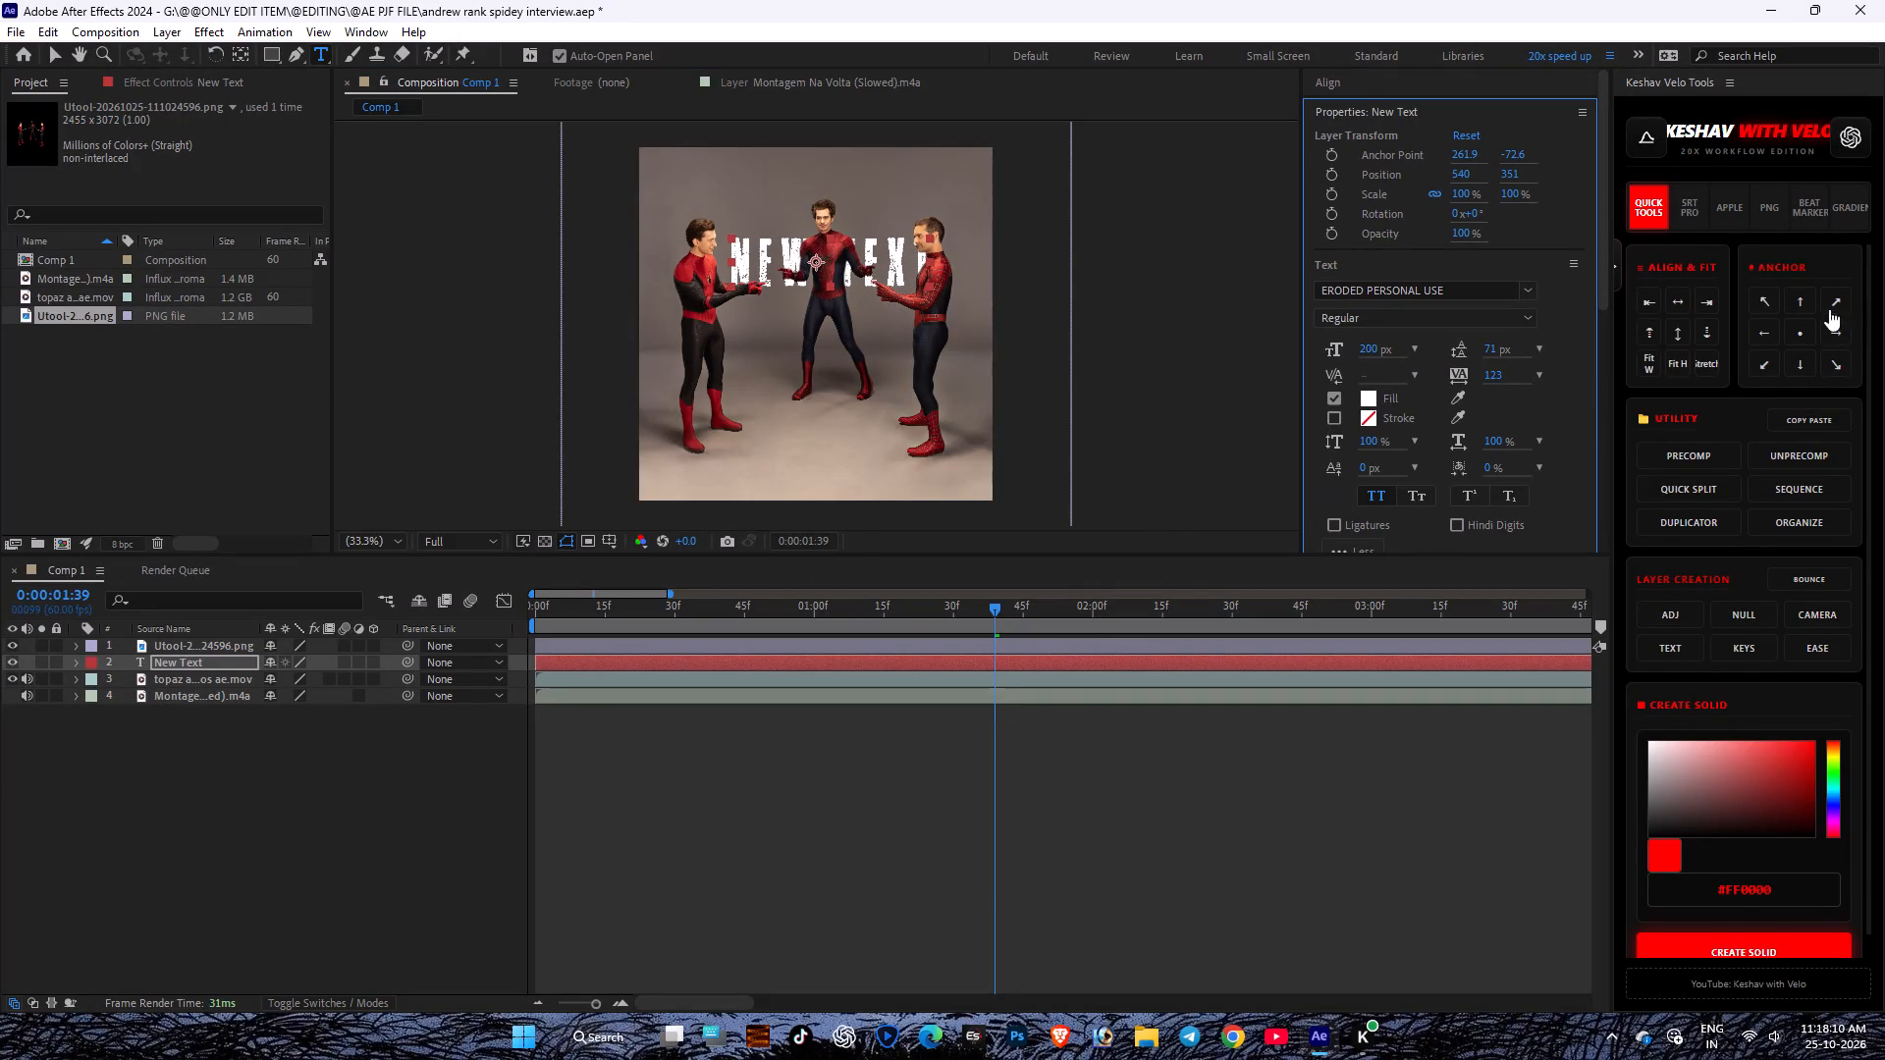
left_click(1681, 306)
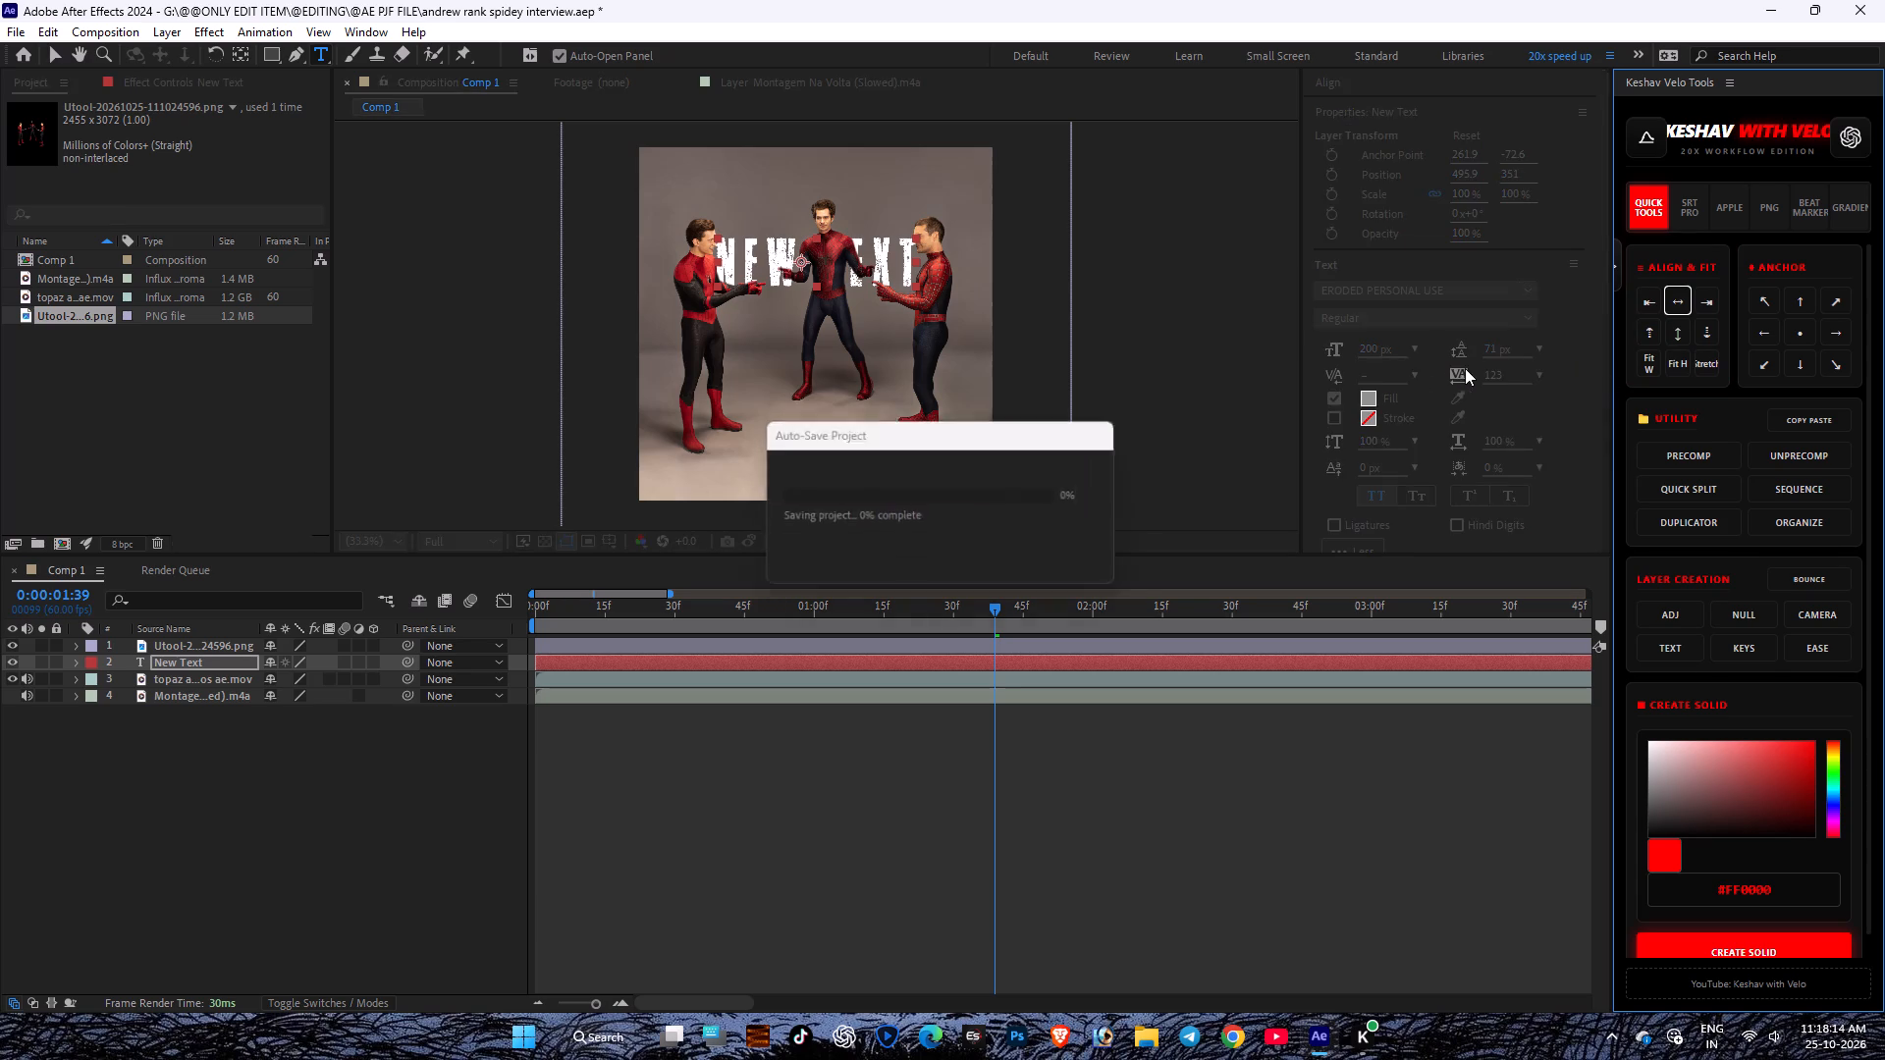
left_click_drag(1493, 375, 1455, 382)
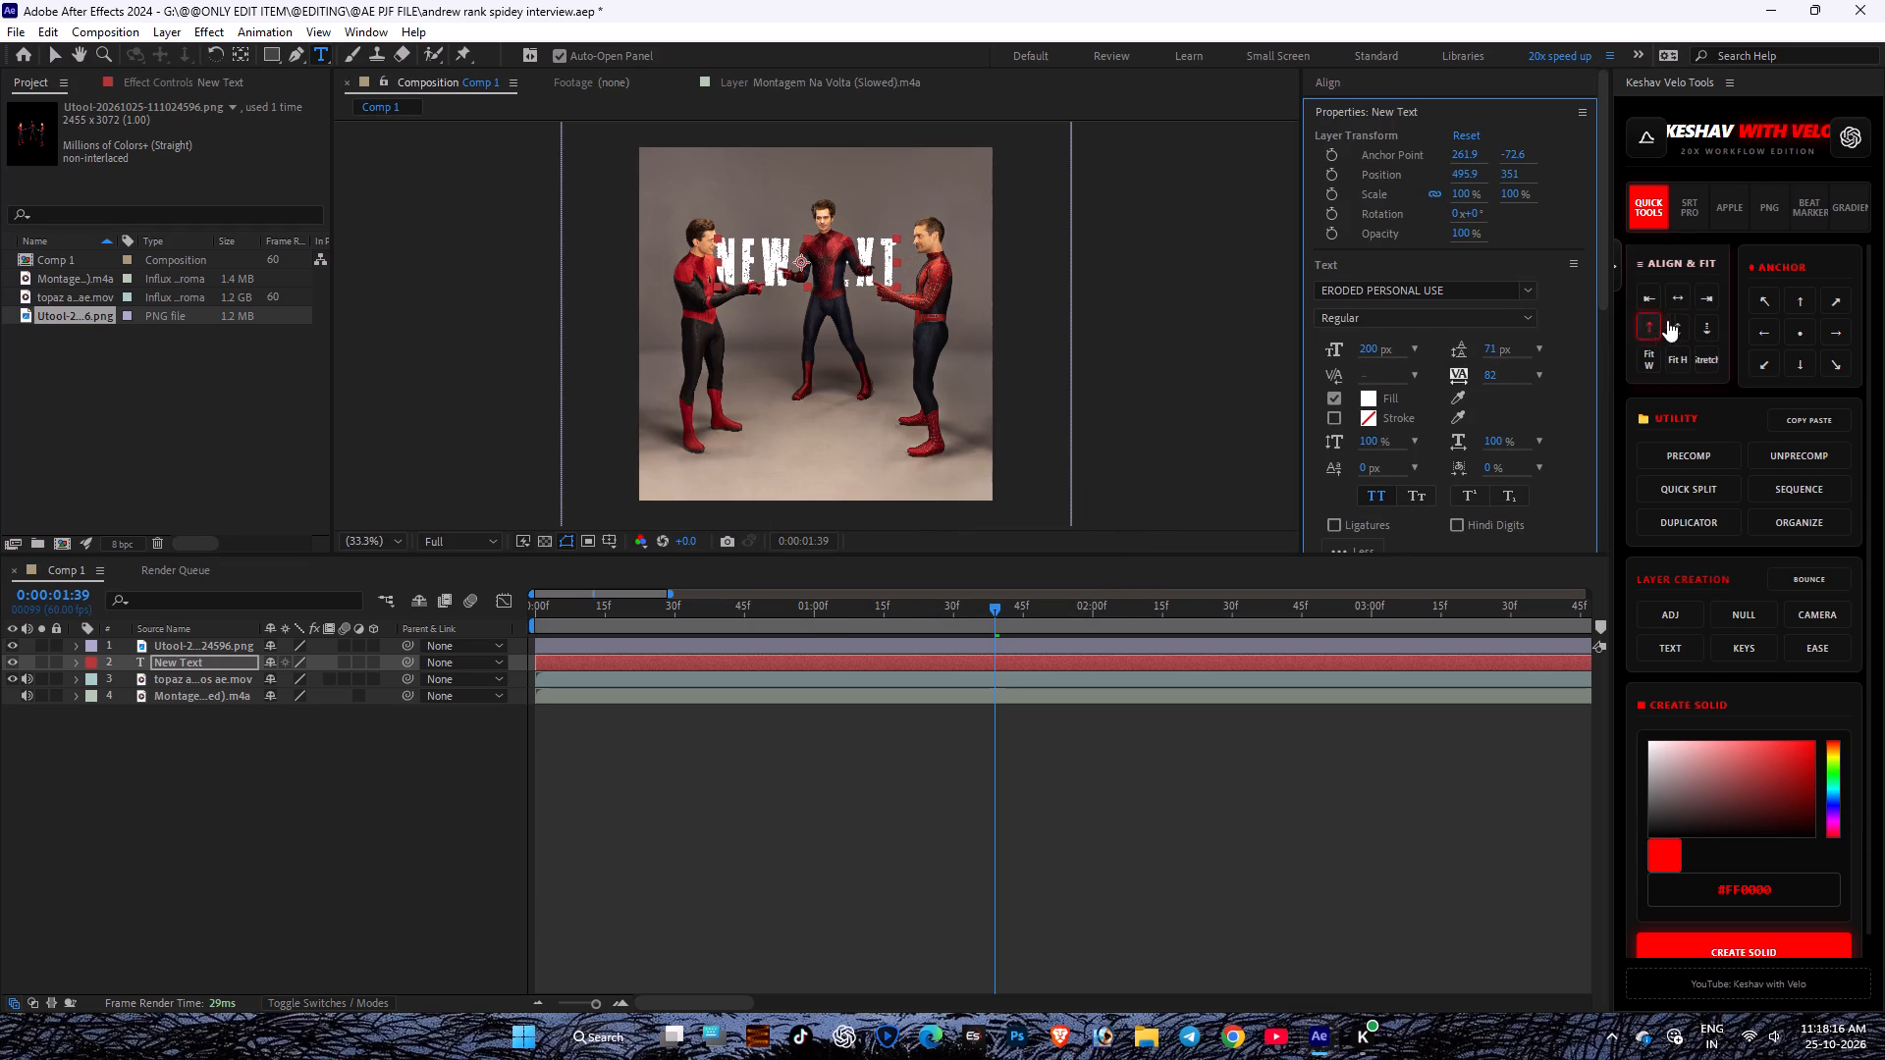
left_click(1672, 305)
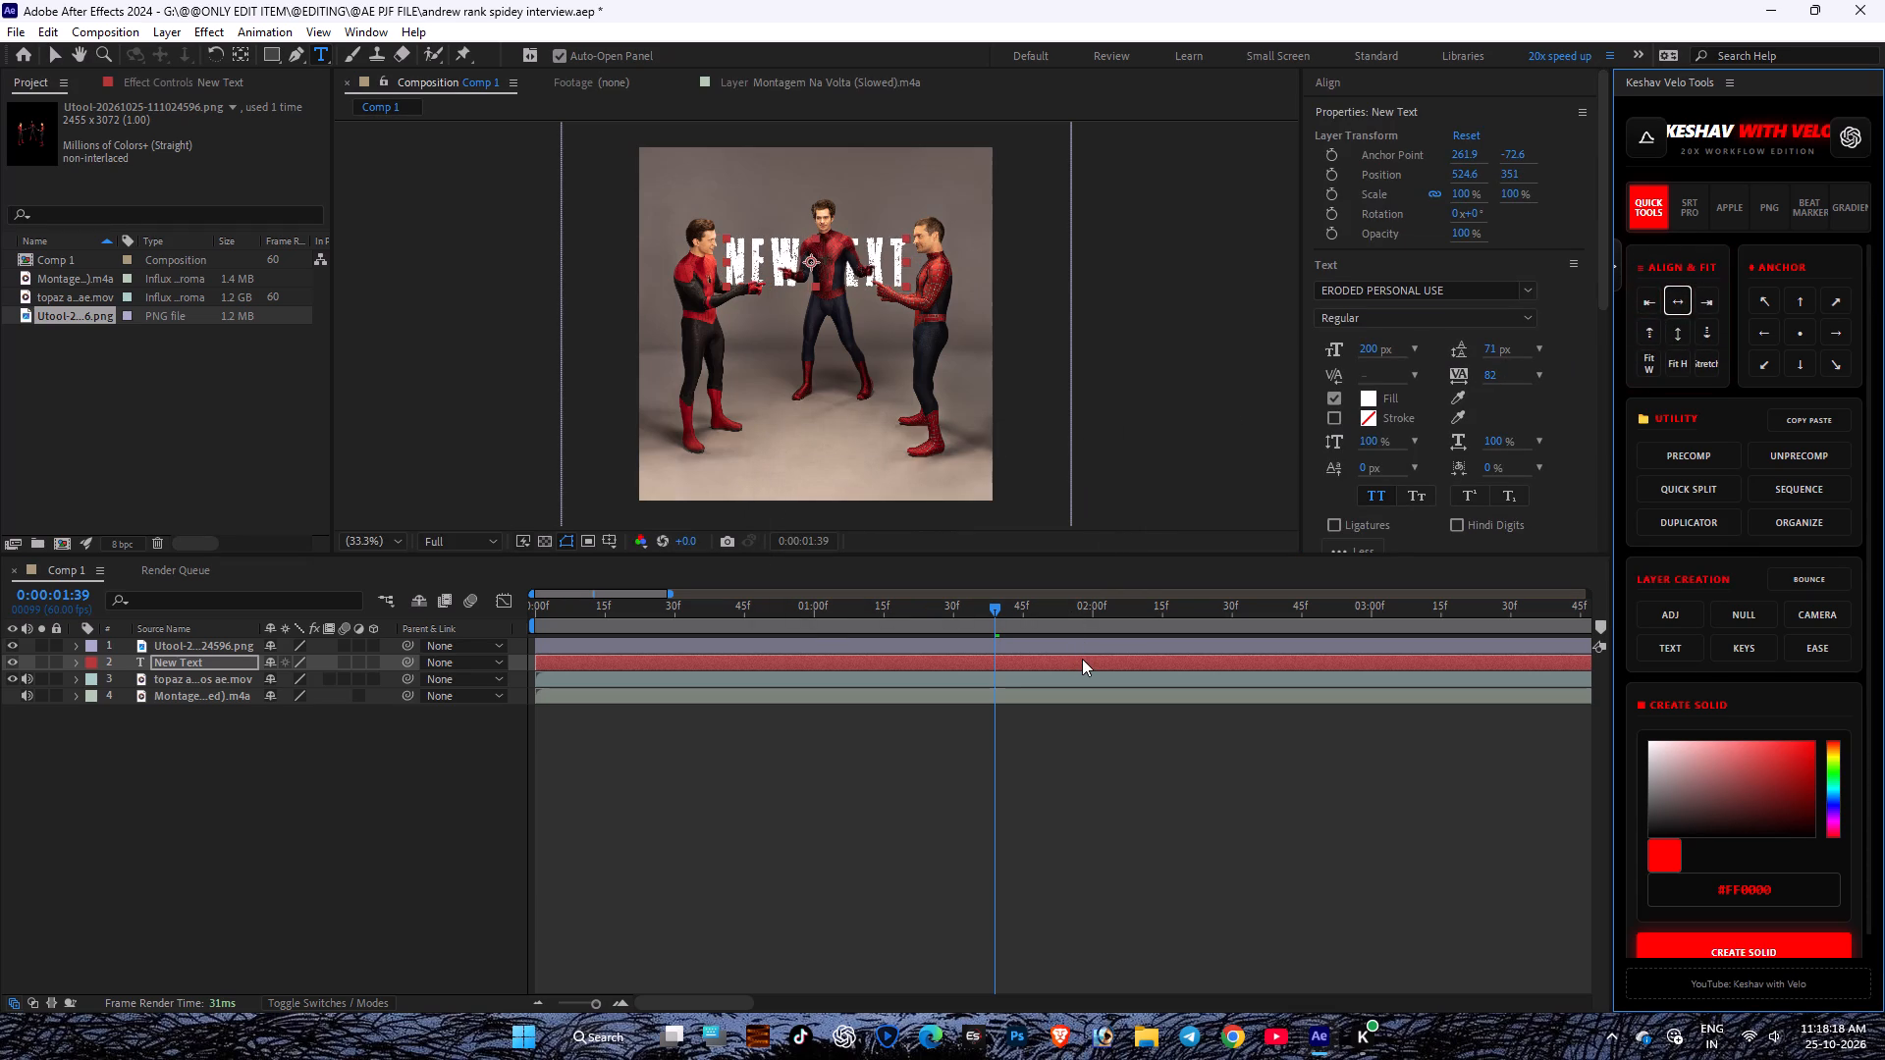
Replace the layer's text with "marcos", keep it in all caps and center it horizontally.
double_click(1082, 659)
type("marcos")
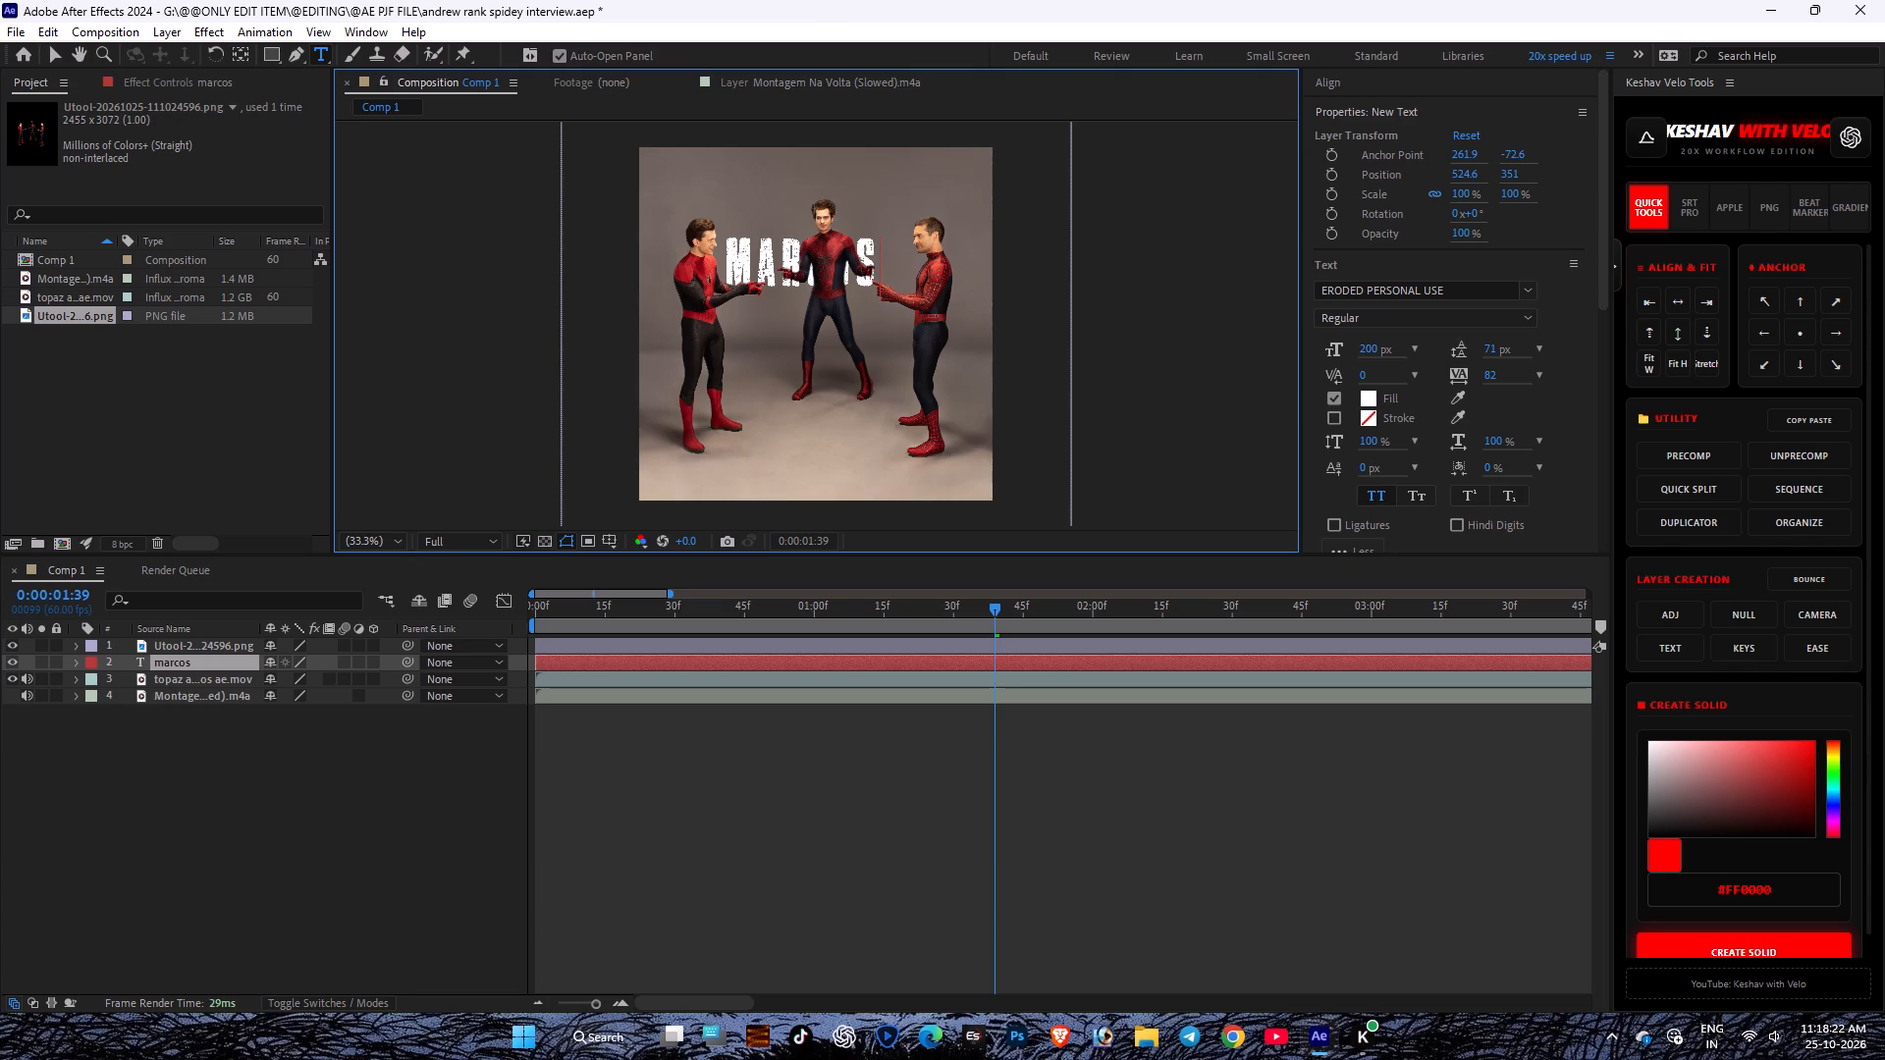
left_click(1378, 499)
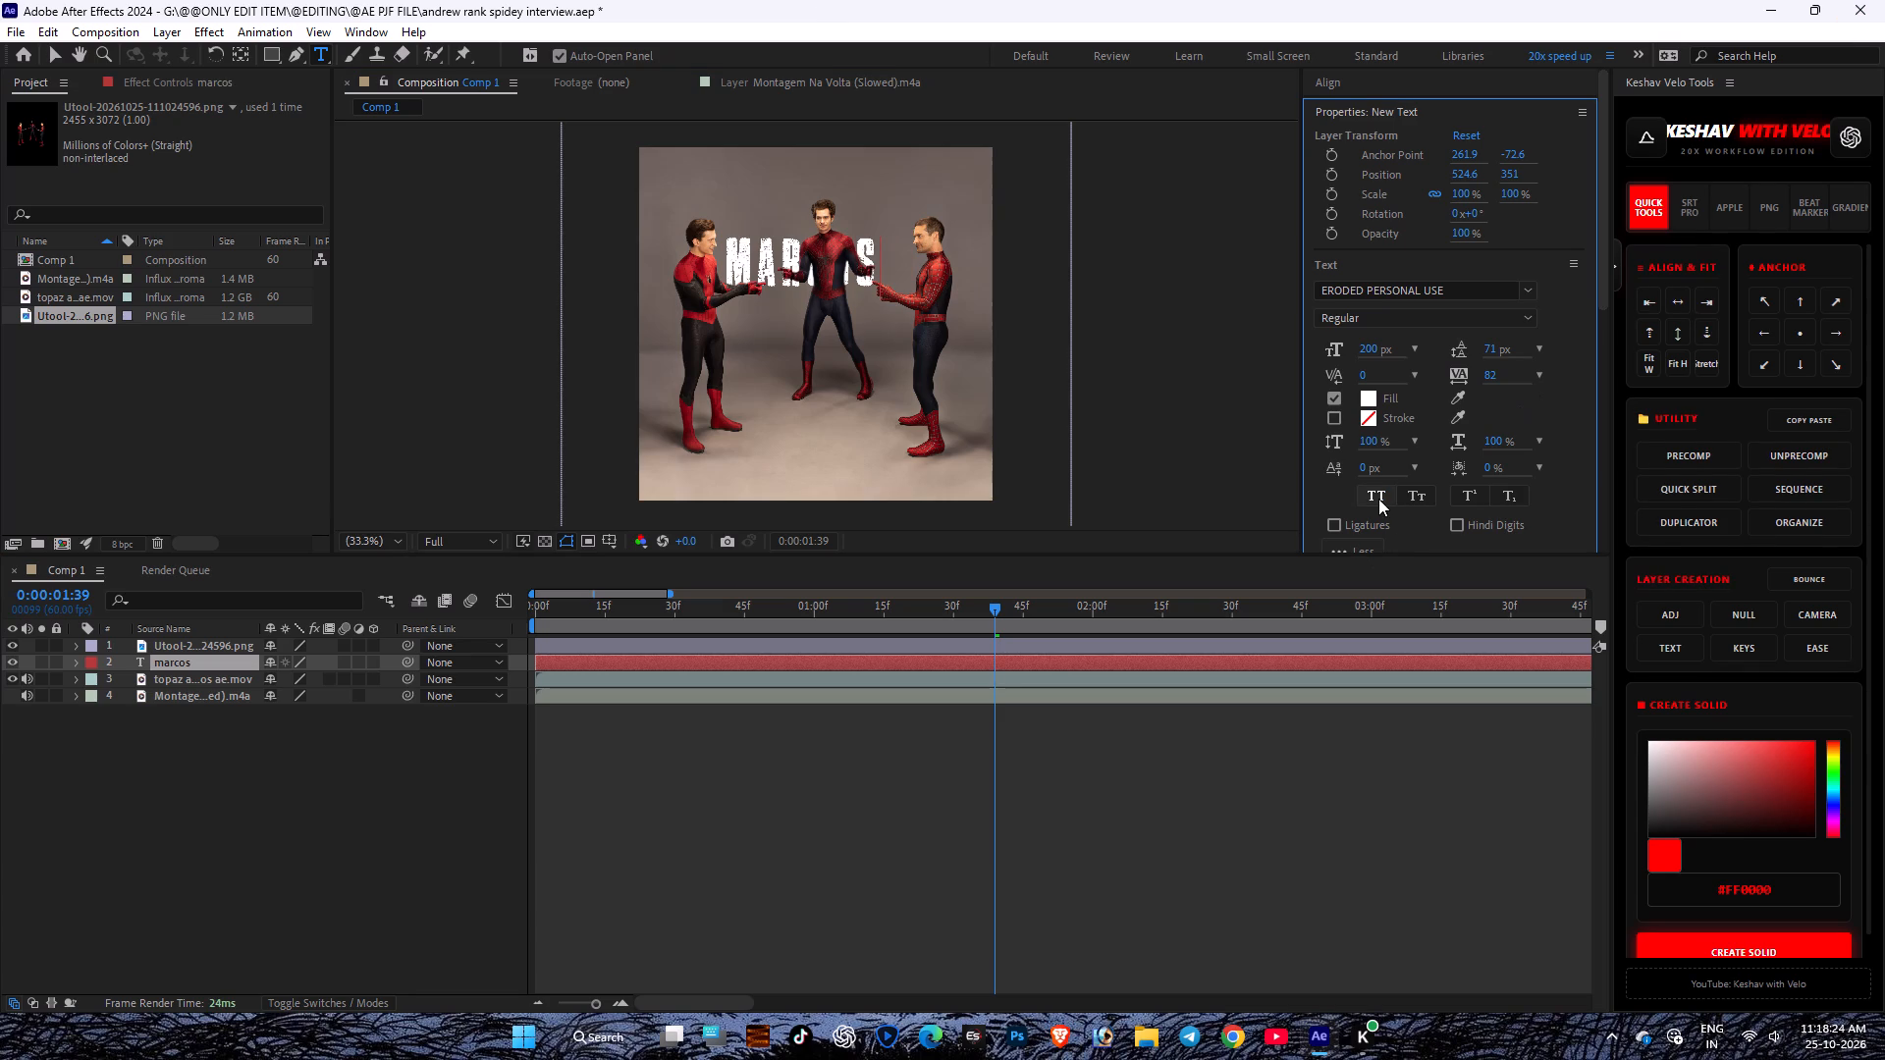
left_click(1378, 499)
left_click(1676, 302)
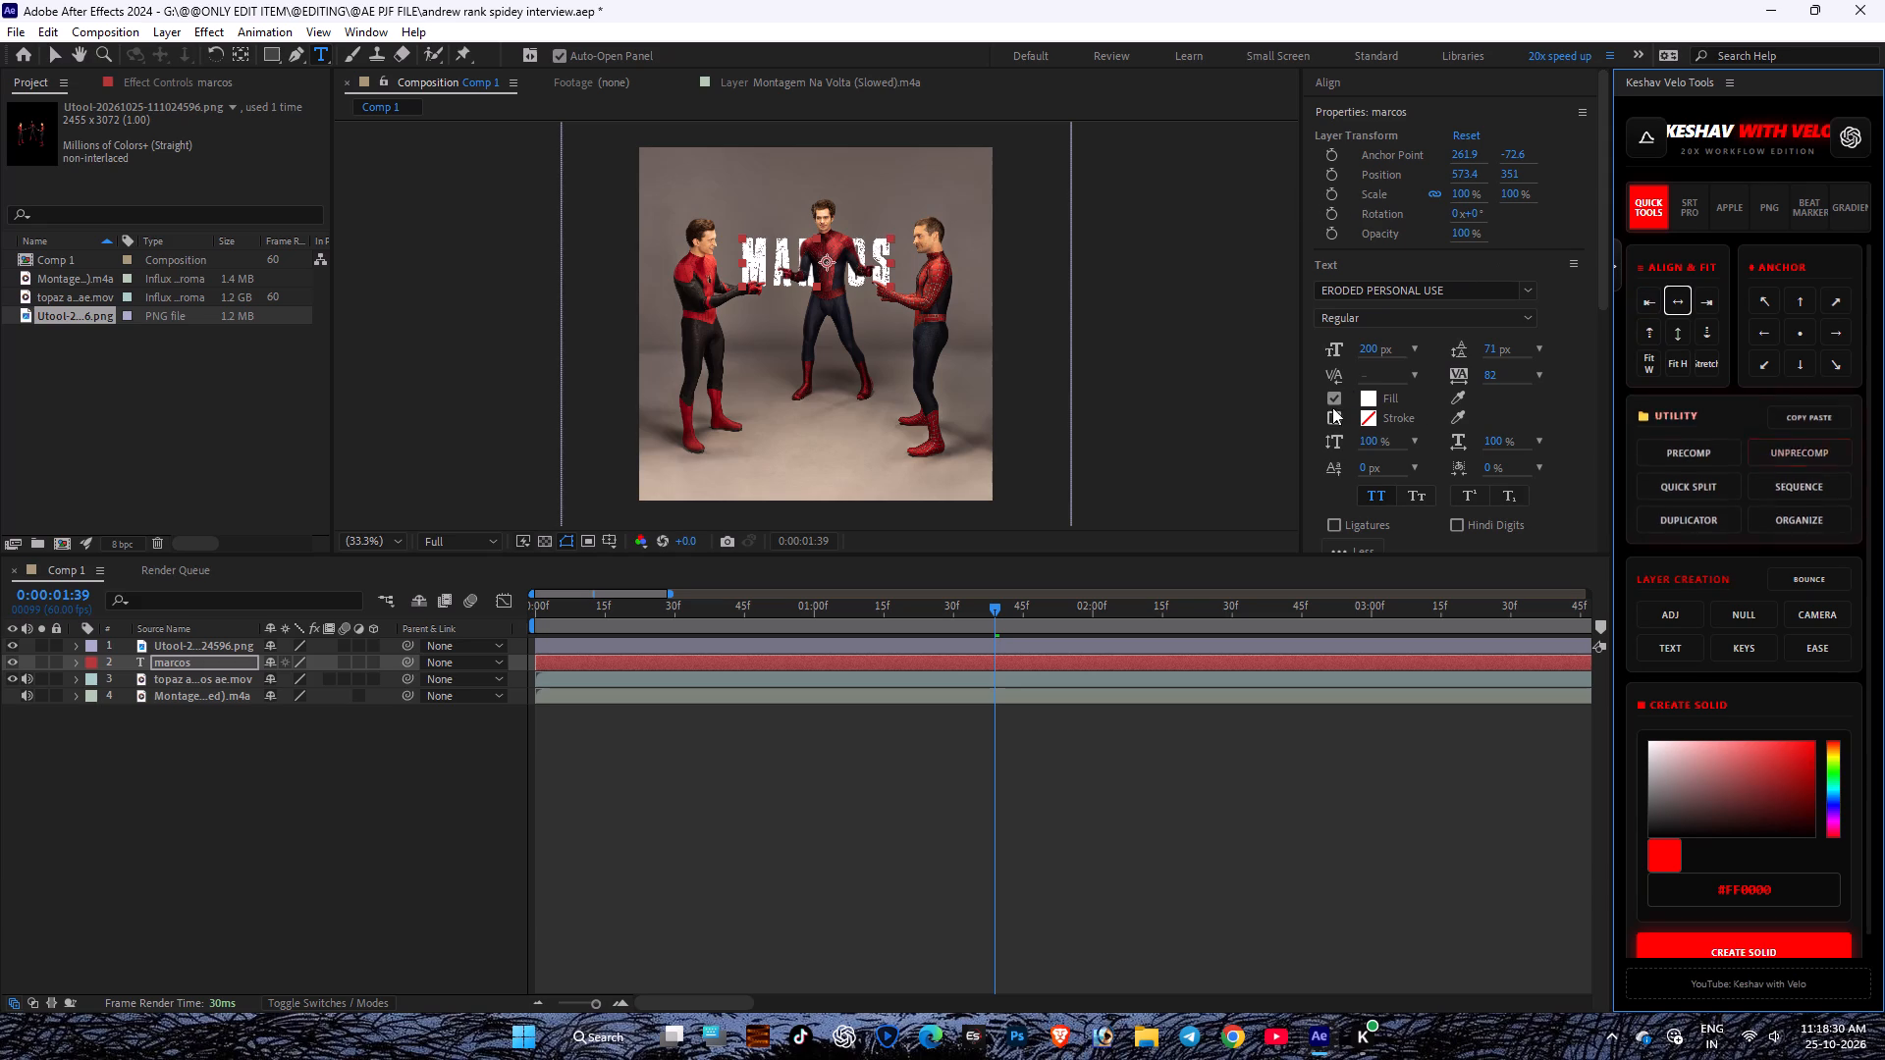
Set the MARCOS text's font size to 250 px and its tracking to 101, and center it horizontally.
left_click_drag(1493, 375, 1532, 380)
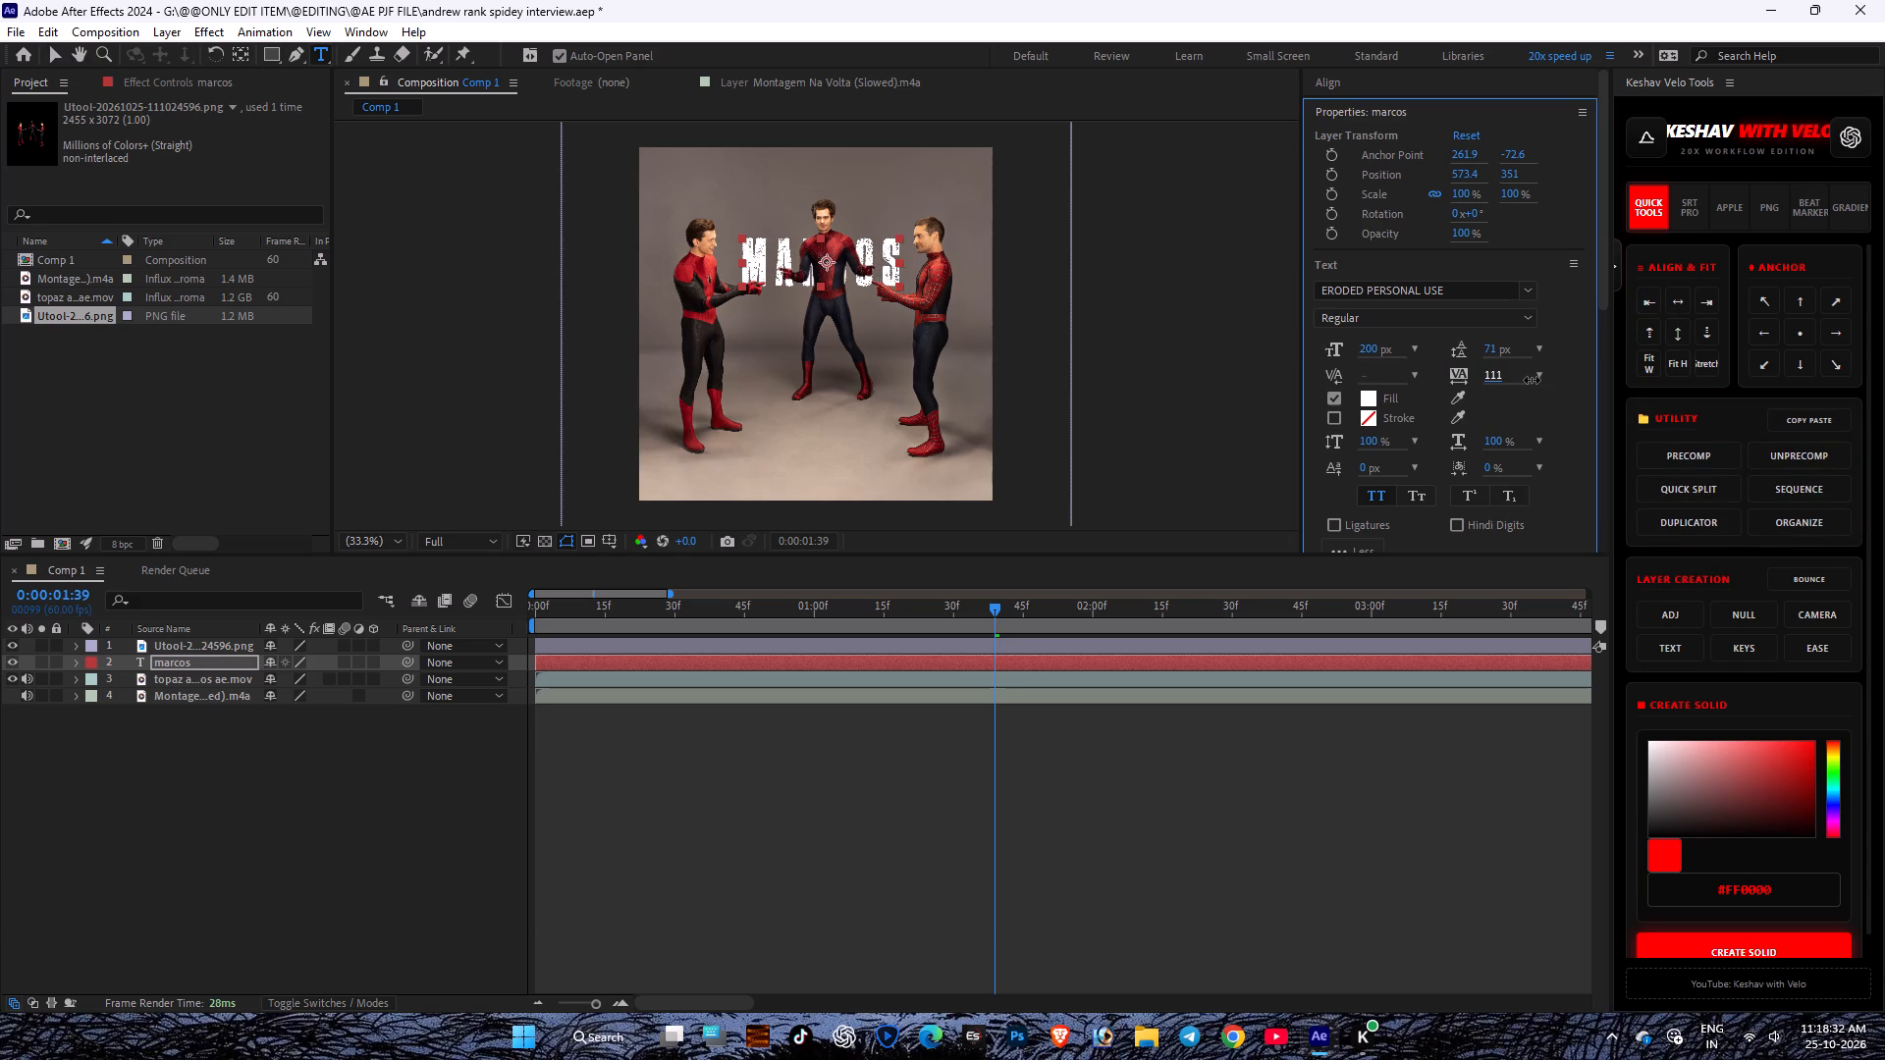
left_click_drag(1532, 380, 1541, 380)
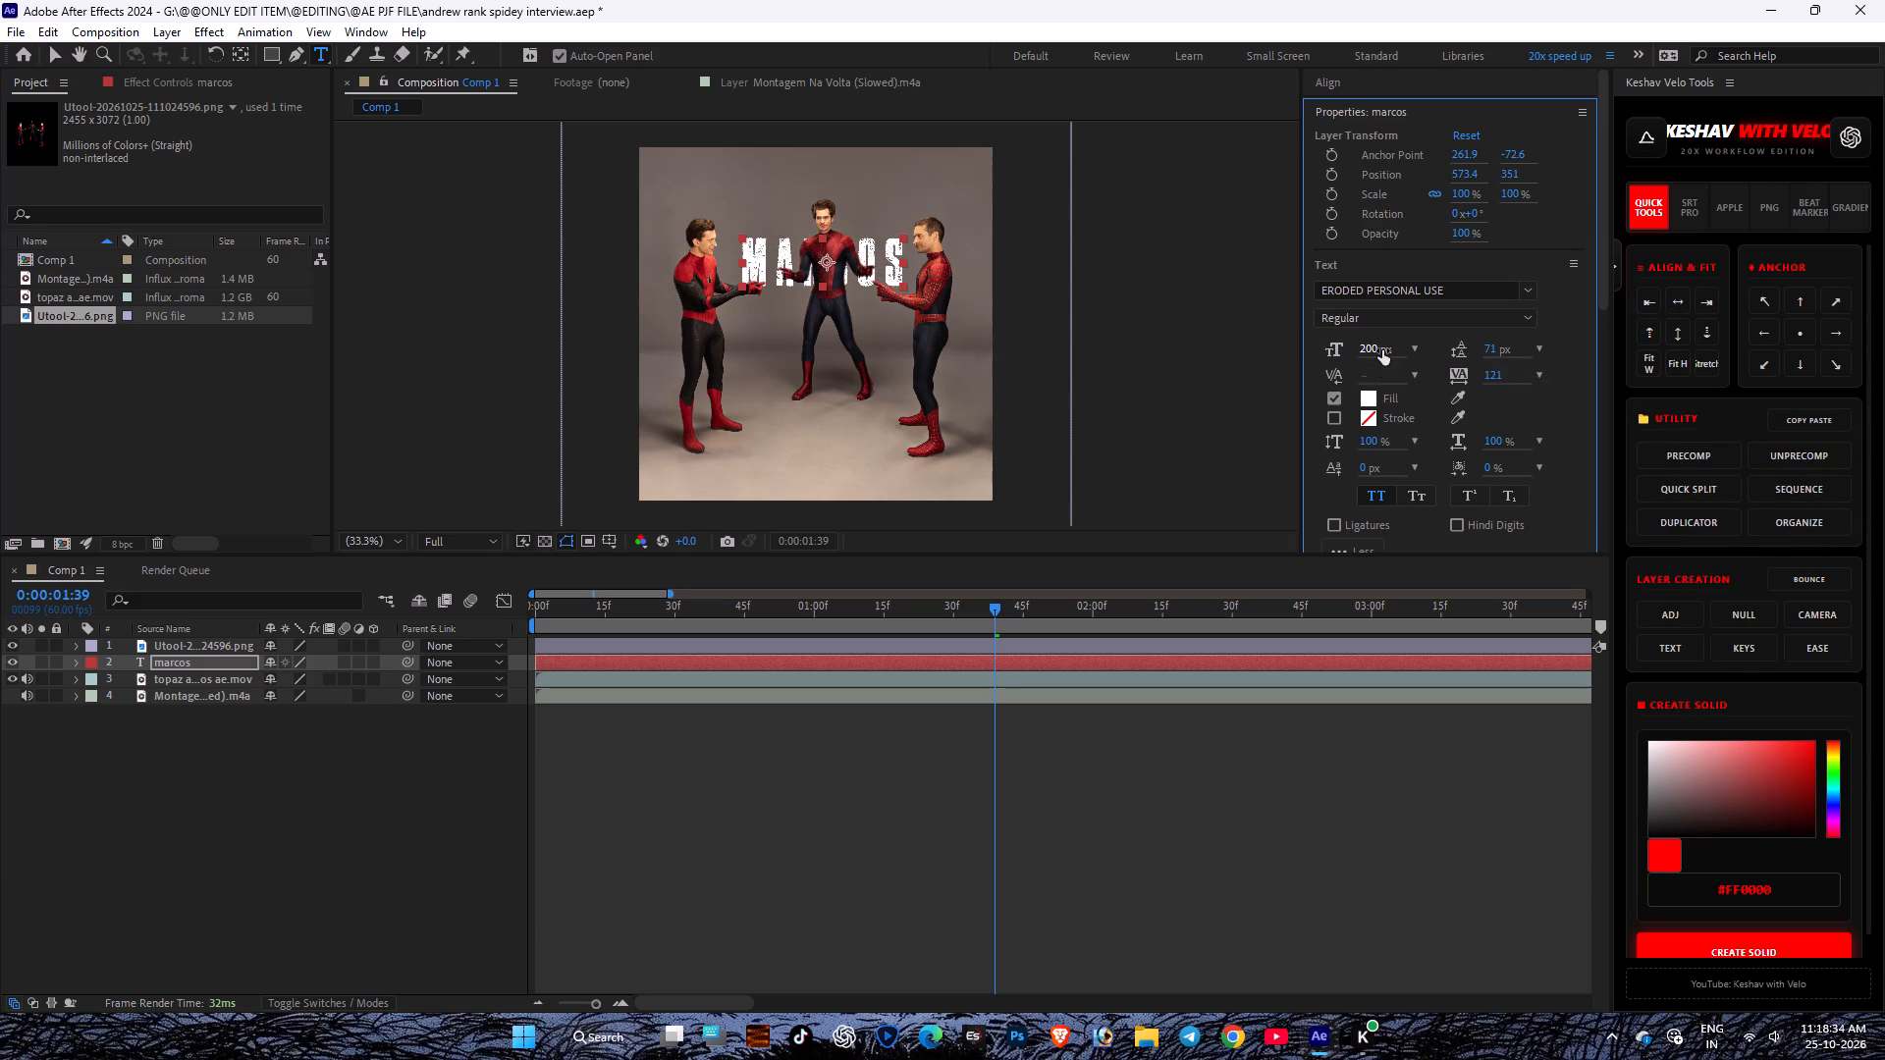
left_click(1378, 352)
key("5")
key("BackSpace")
type("250")
key("Return")
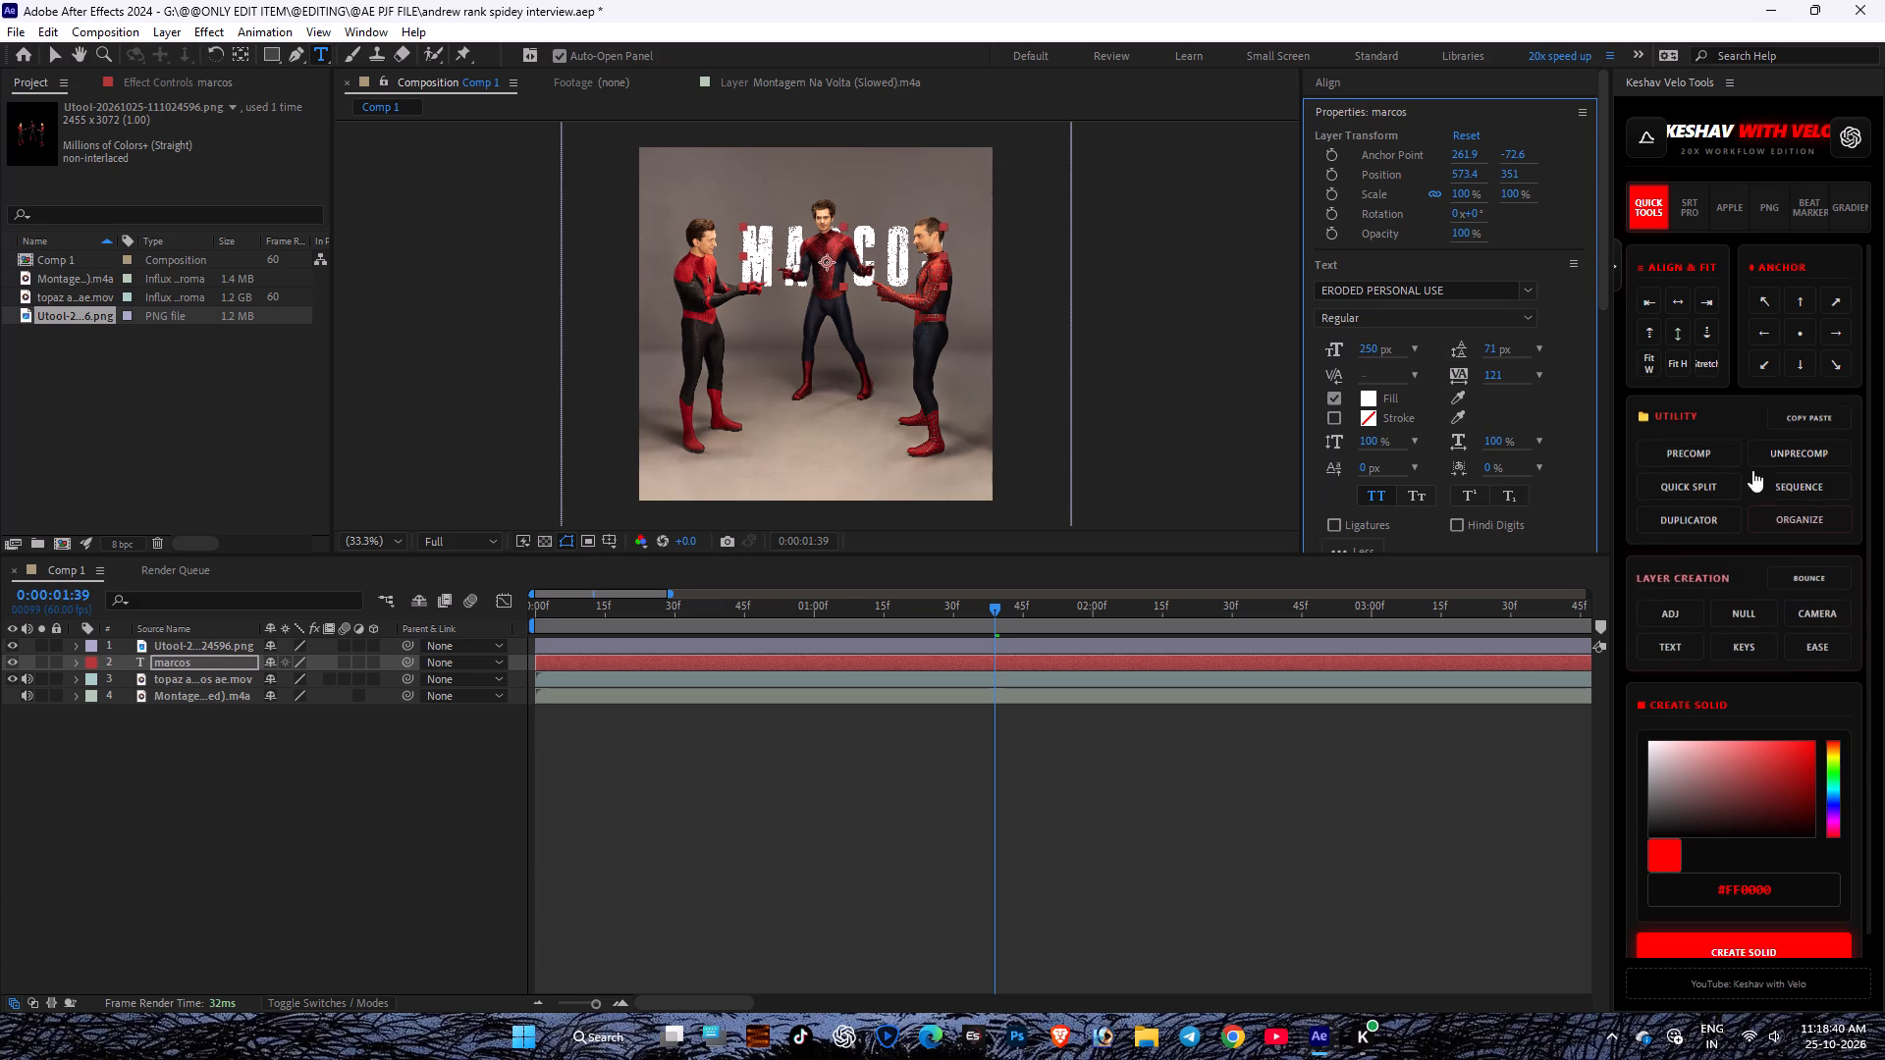
left_click(1672, 301)
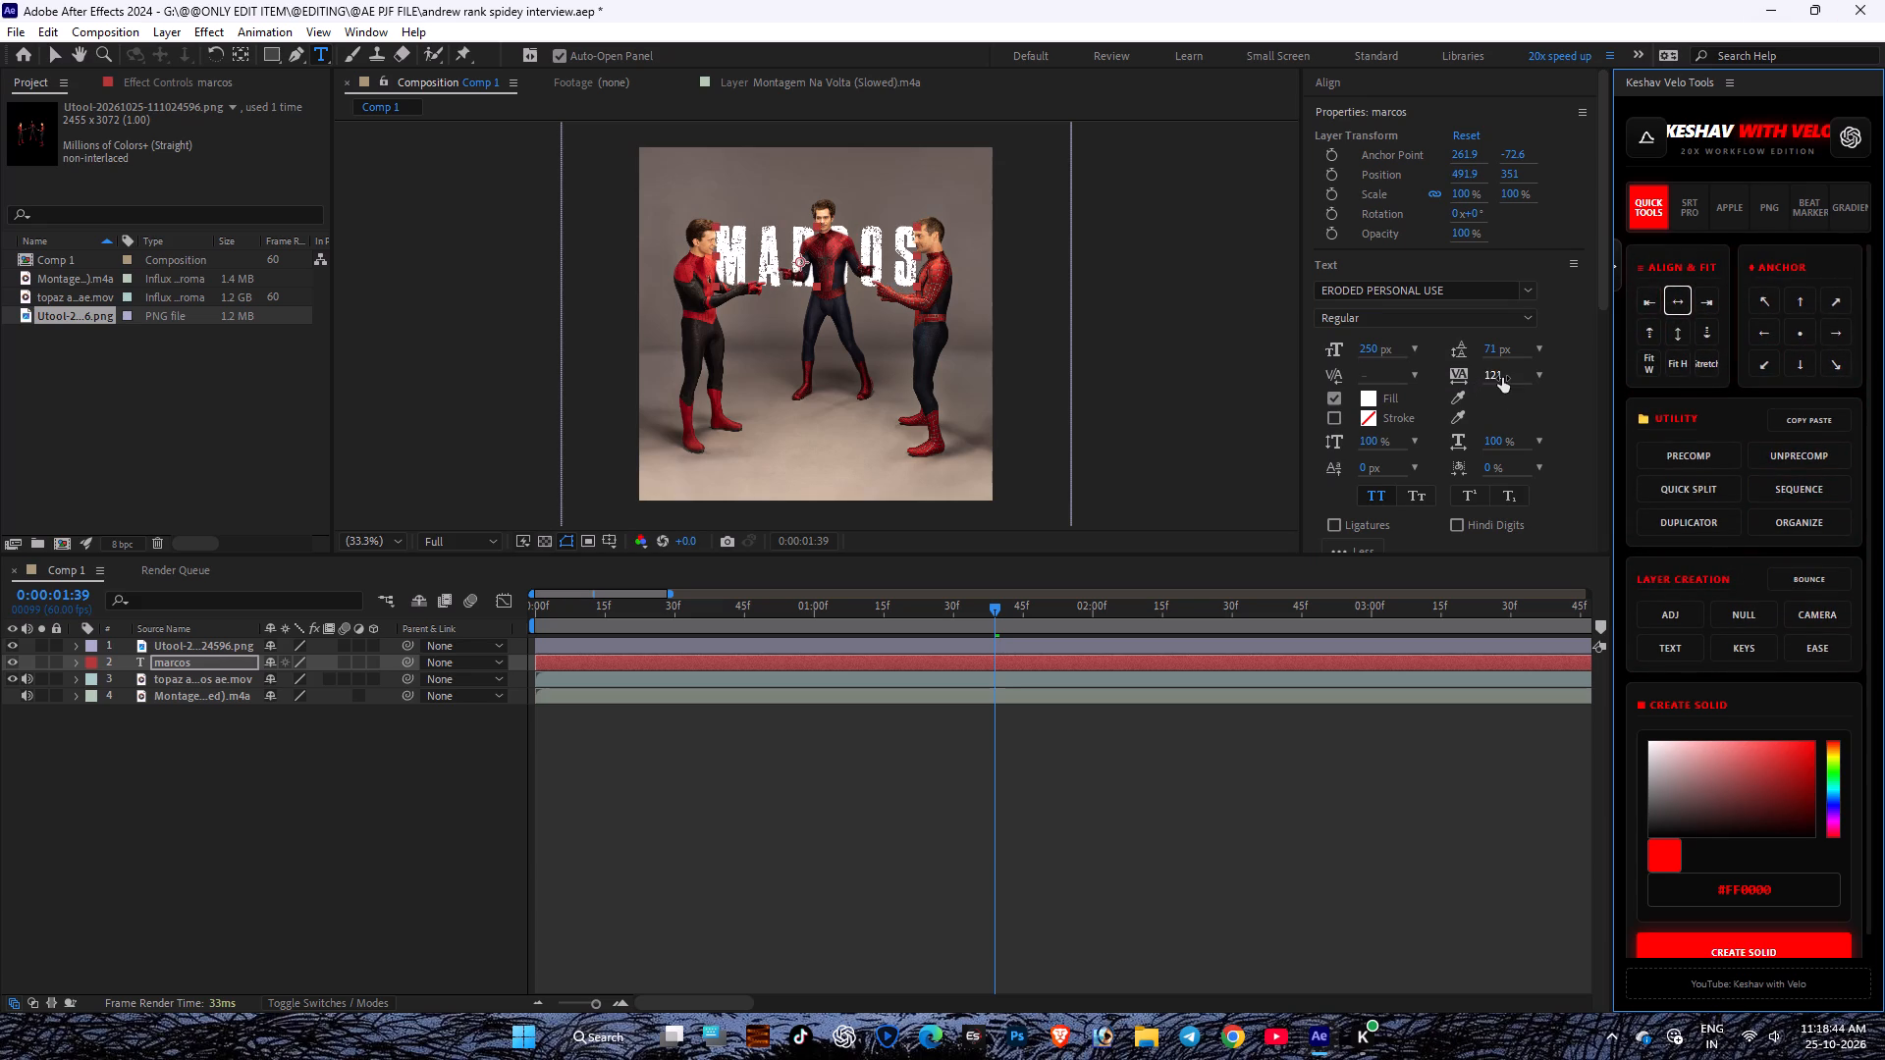
left_click_drag(1502, 378, 1480, 383)
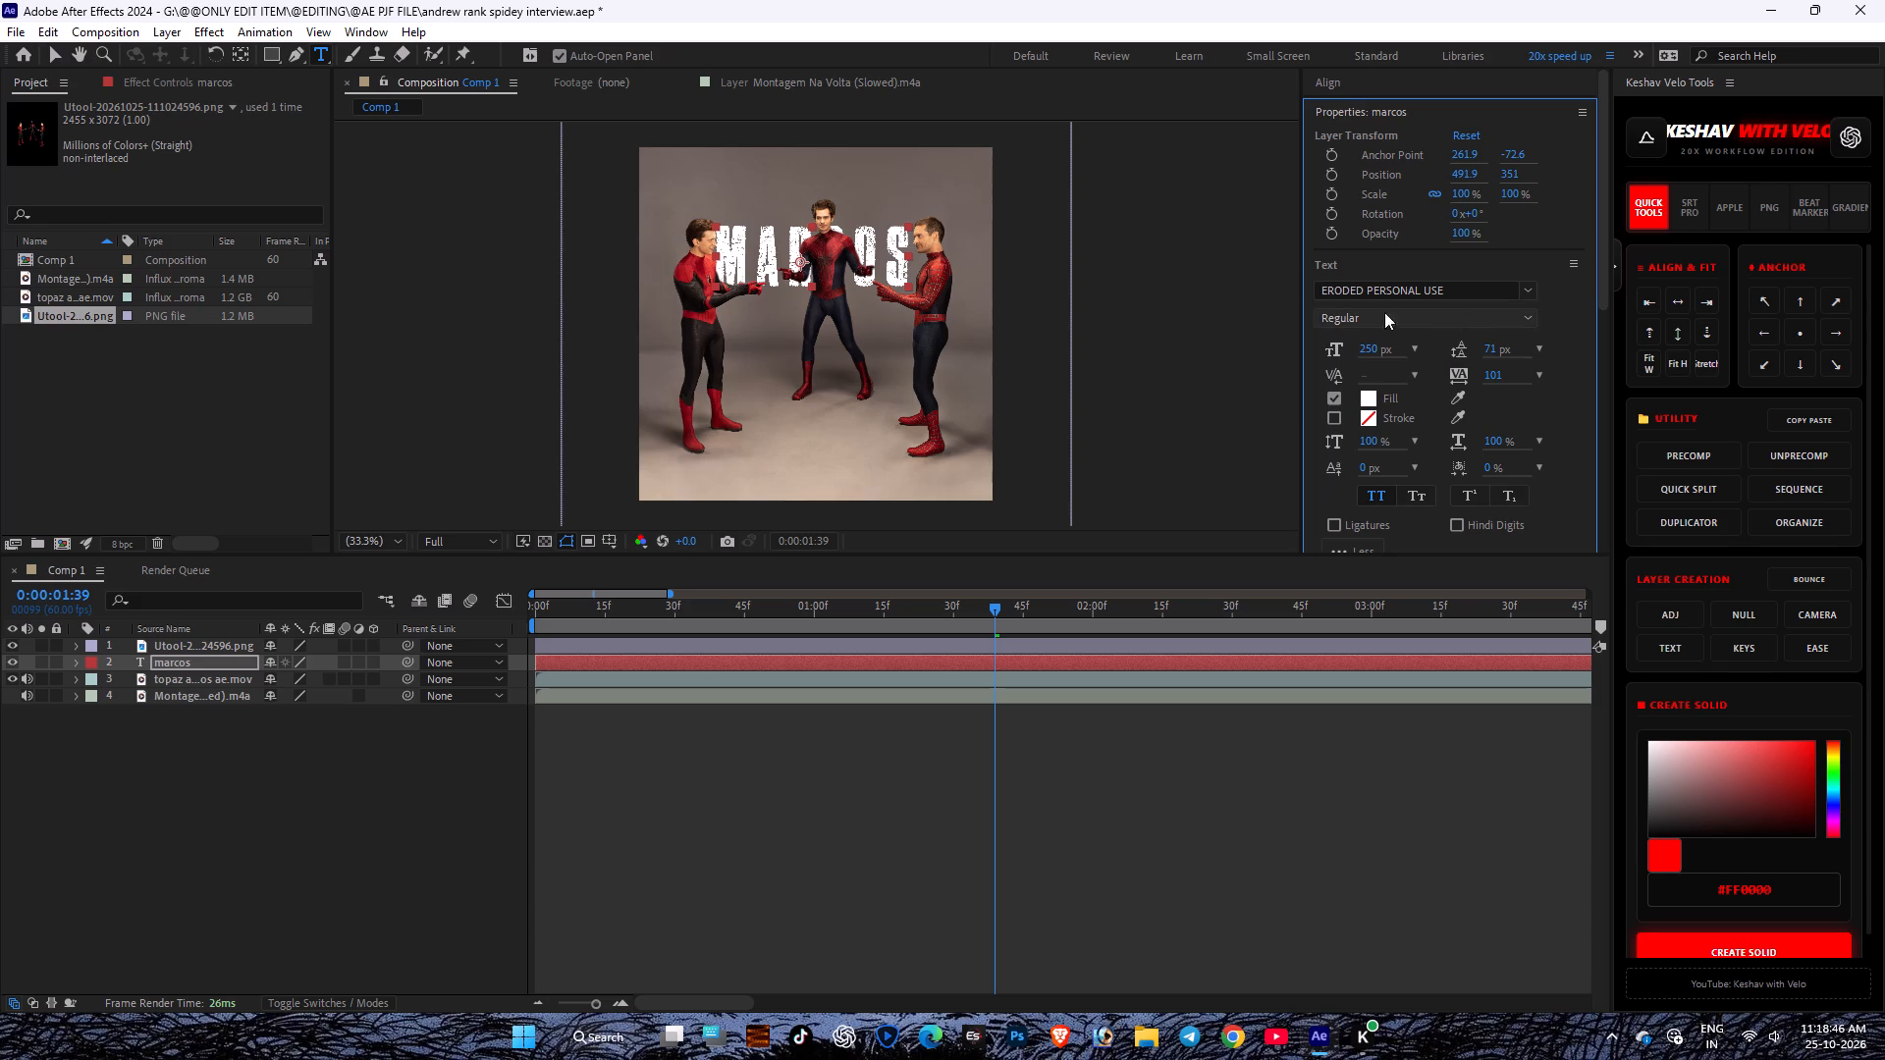
left_click(1681, 305)
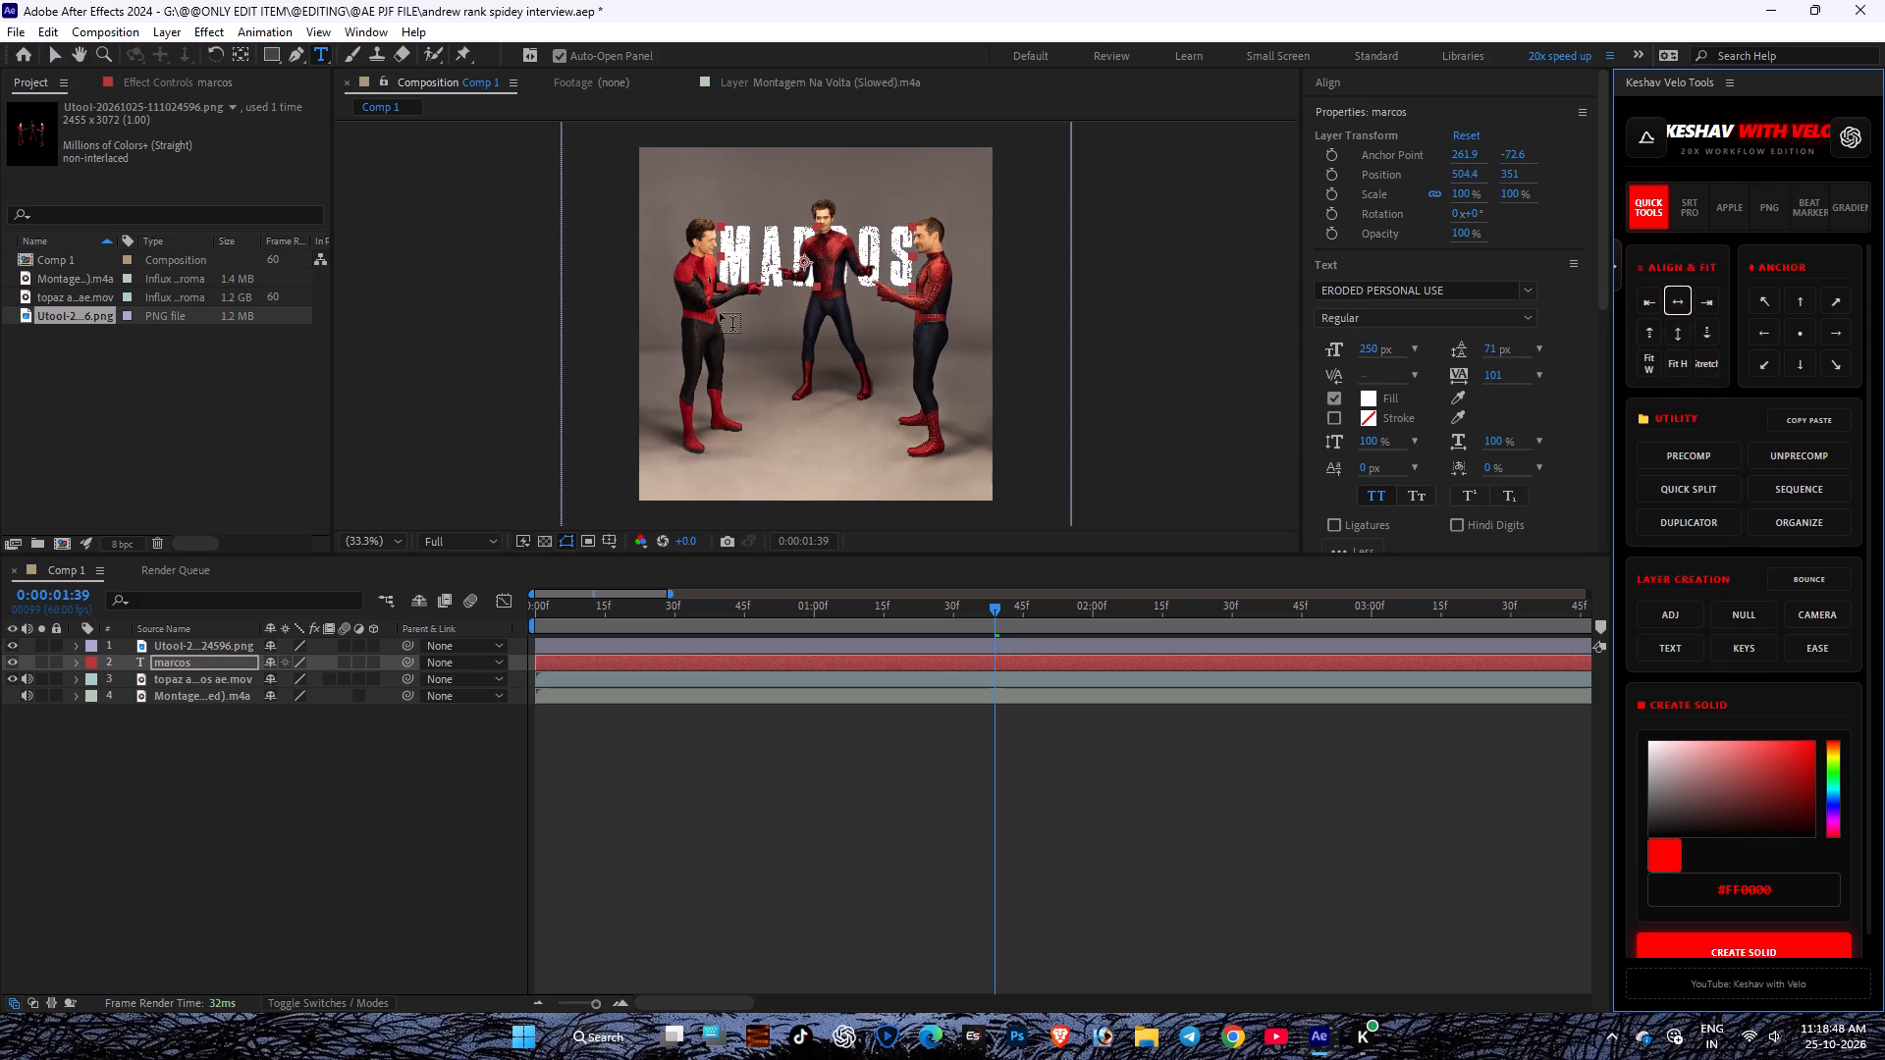
Save the project with the marcos text layer selected.
left_click_drag(239, 789, 244, 798)
left_click(209, 659)
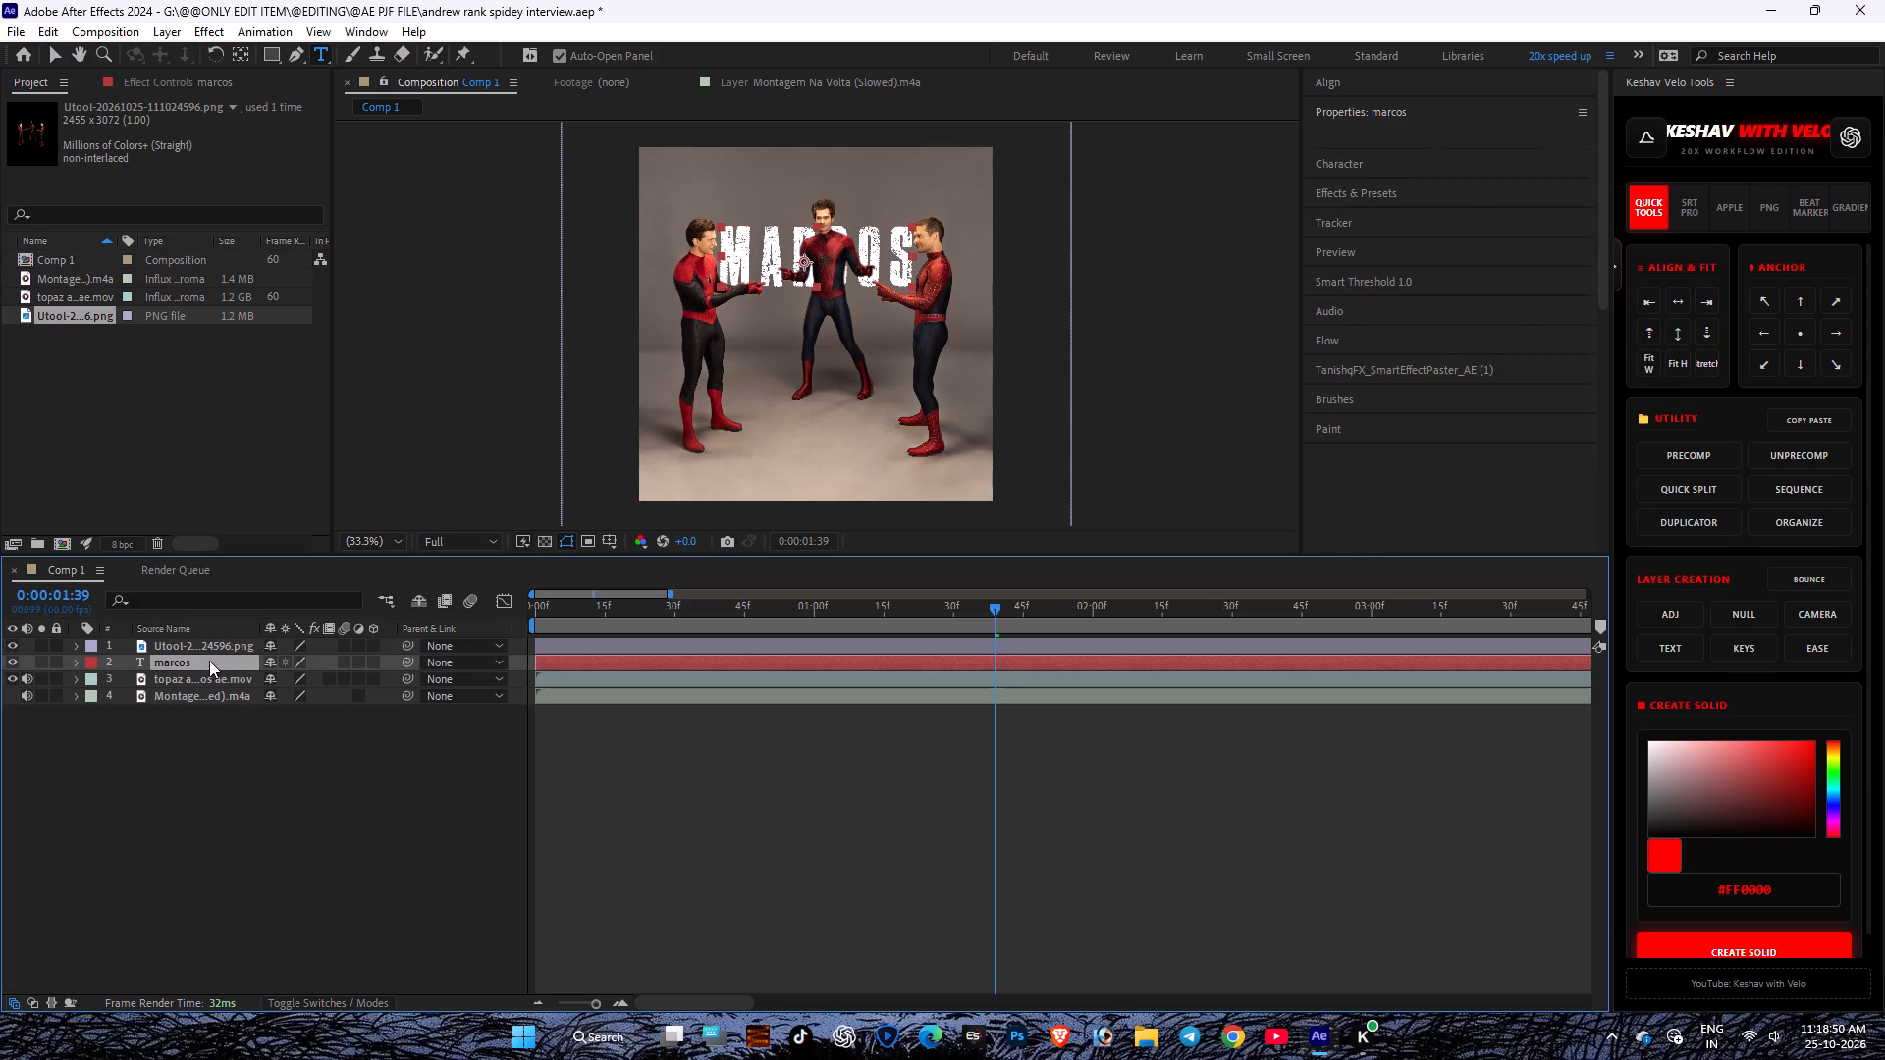
key("ctrl+s")
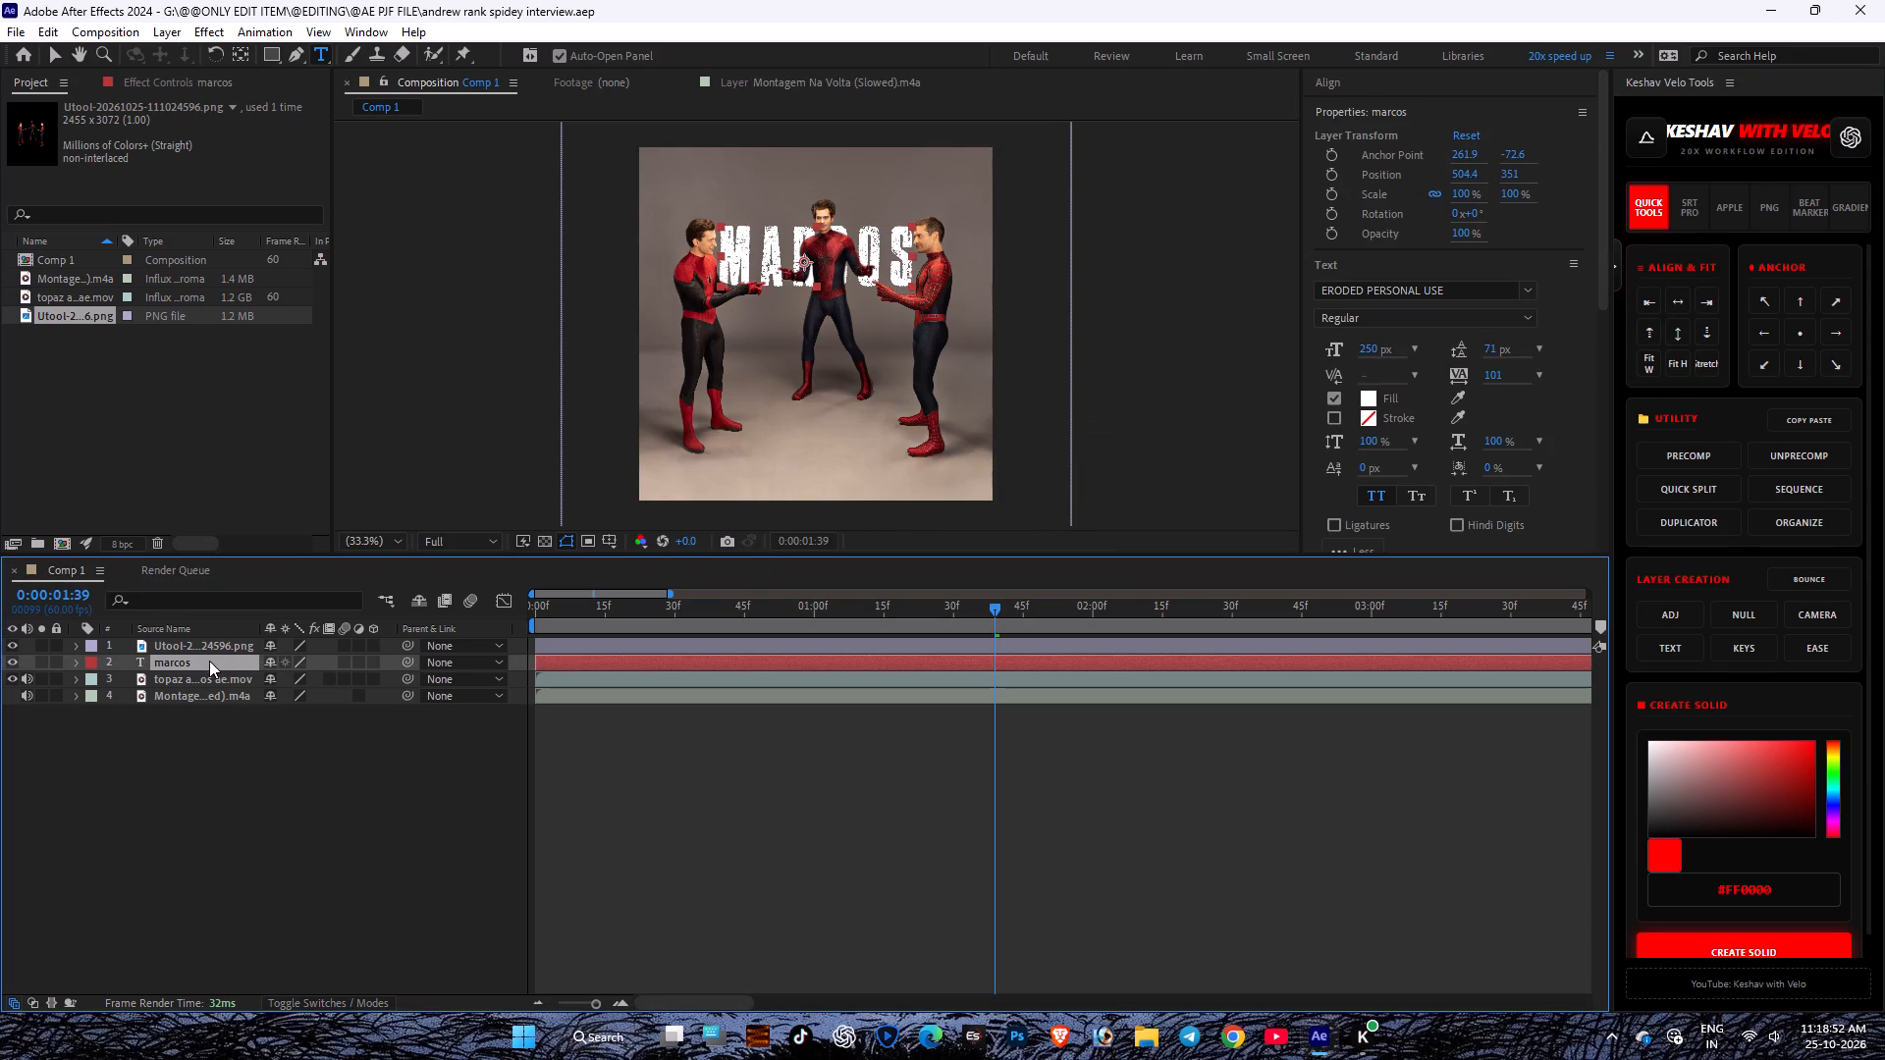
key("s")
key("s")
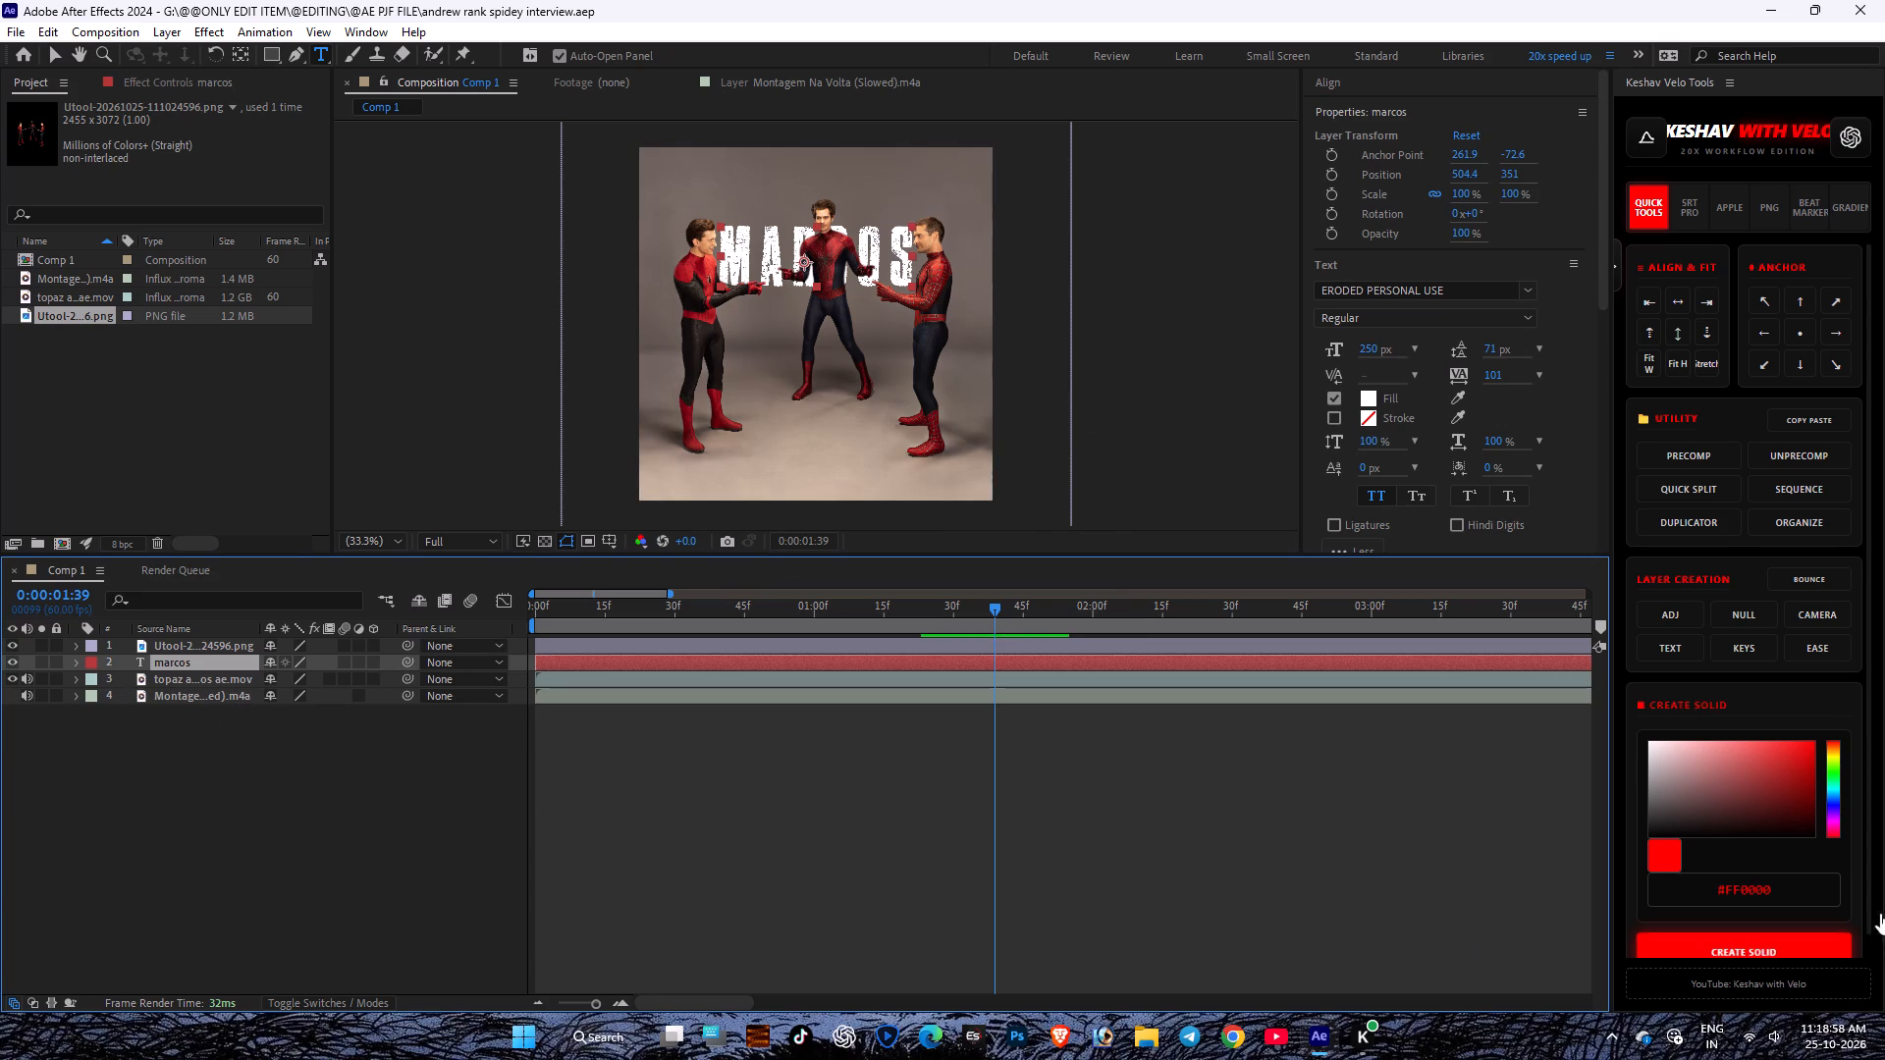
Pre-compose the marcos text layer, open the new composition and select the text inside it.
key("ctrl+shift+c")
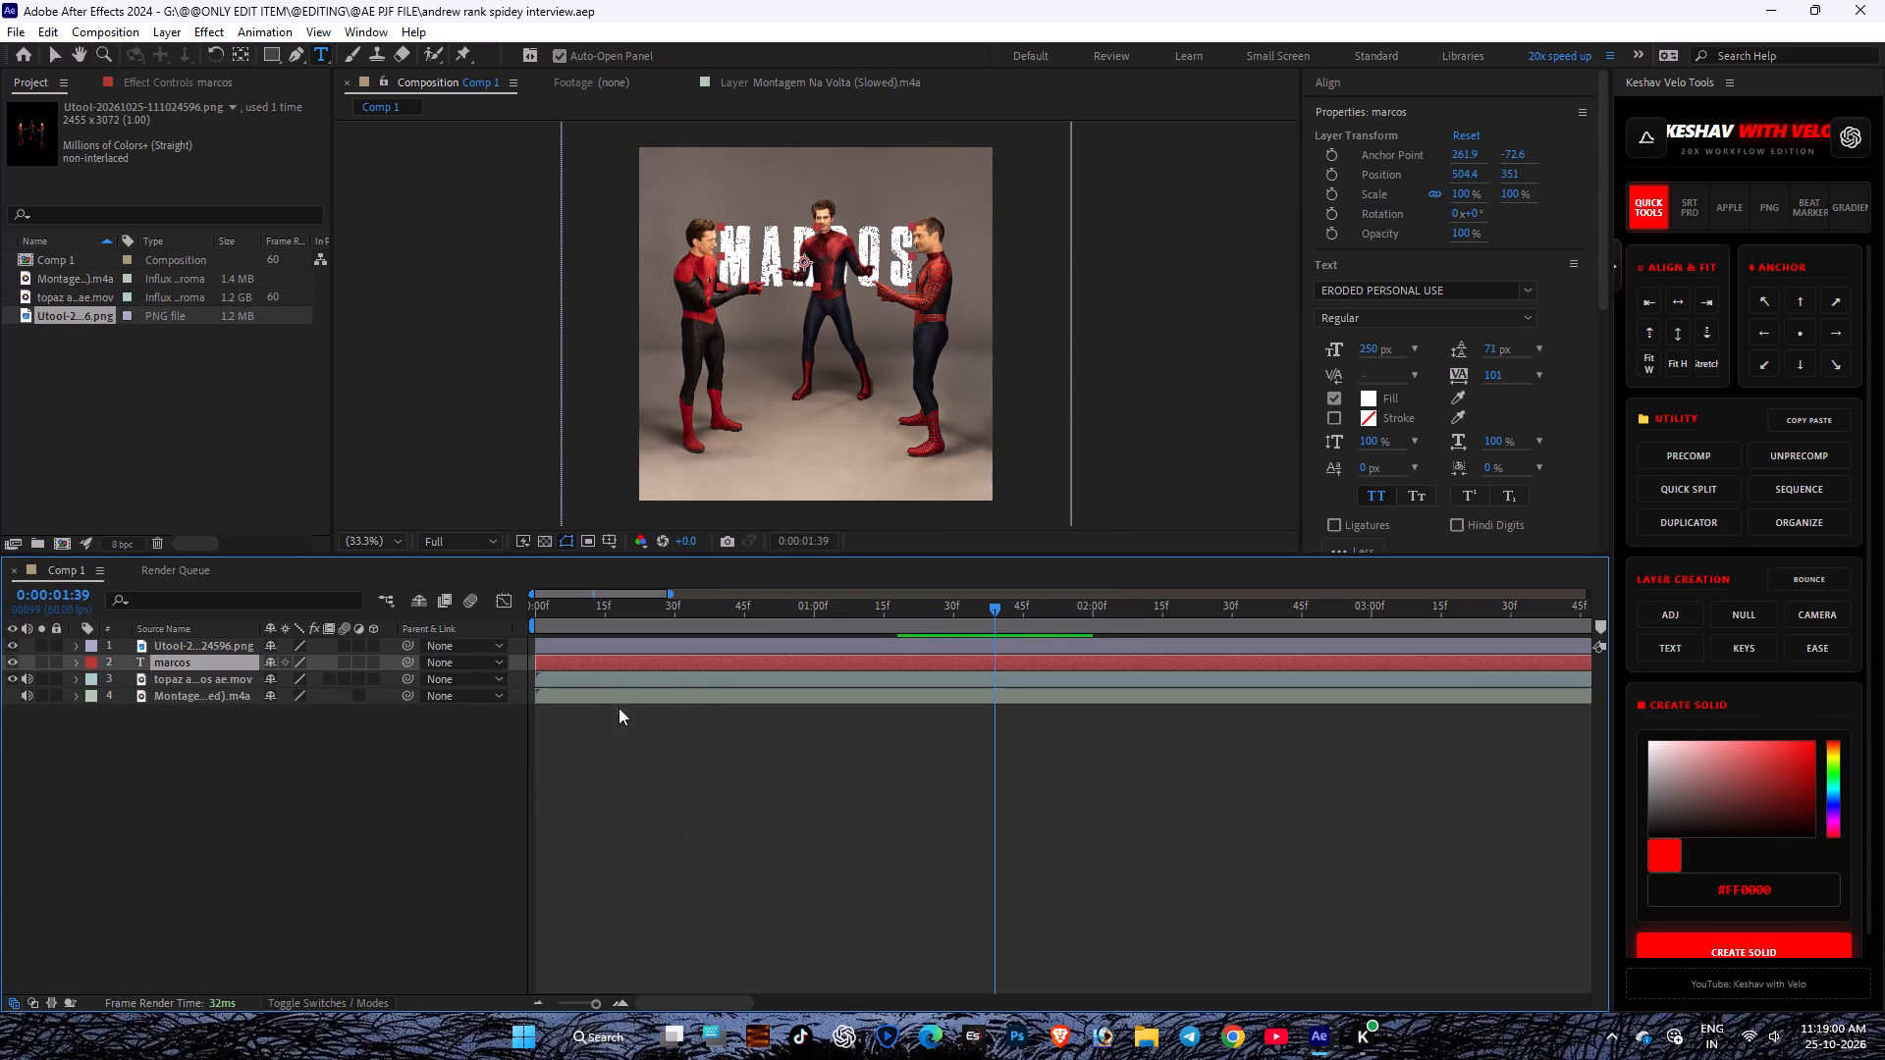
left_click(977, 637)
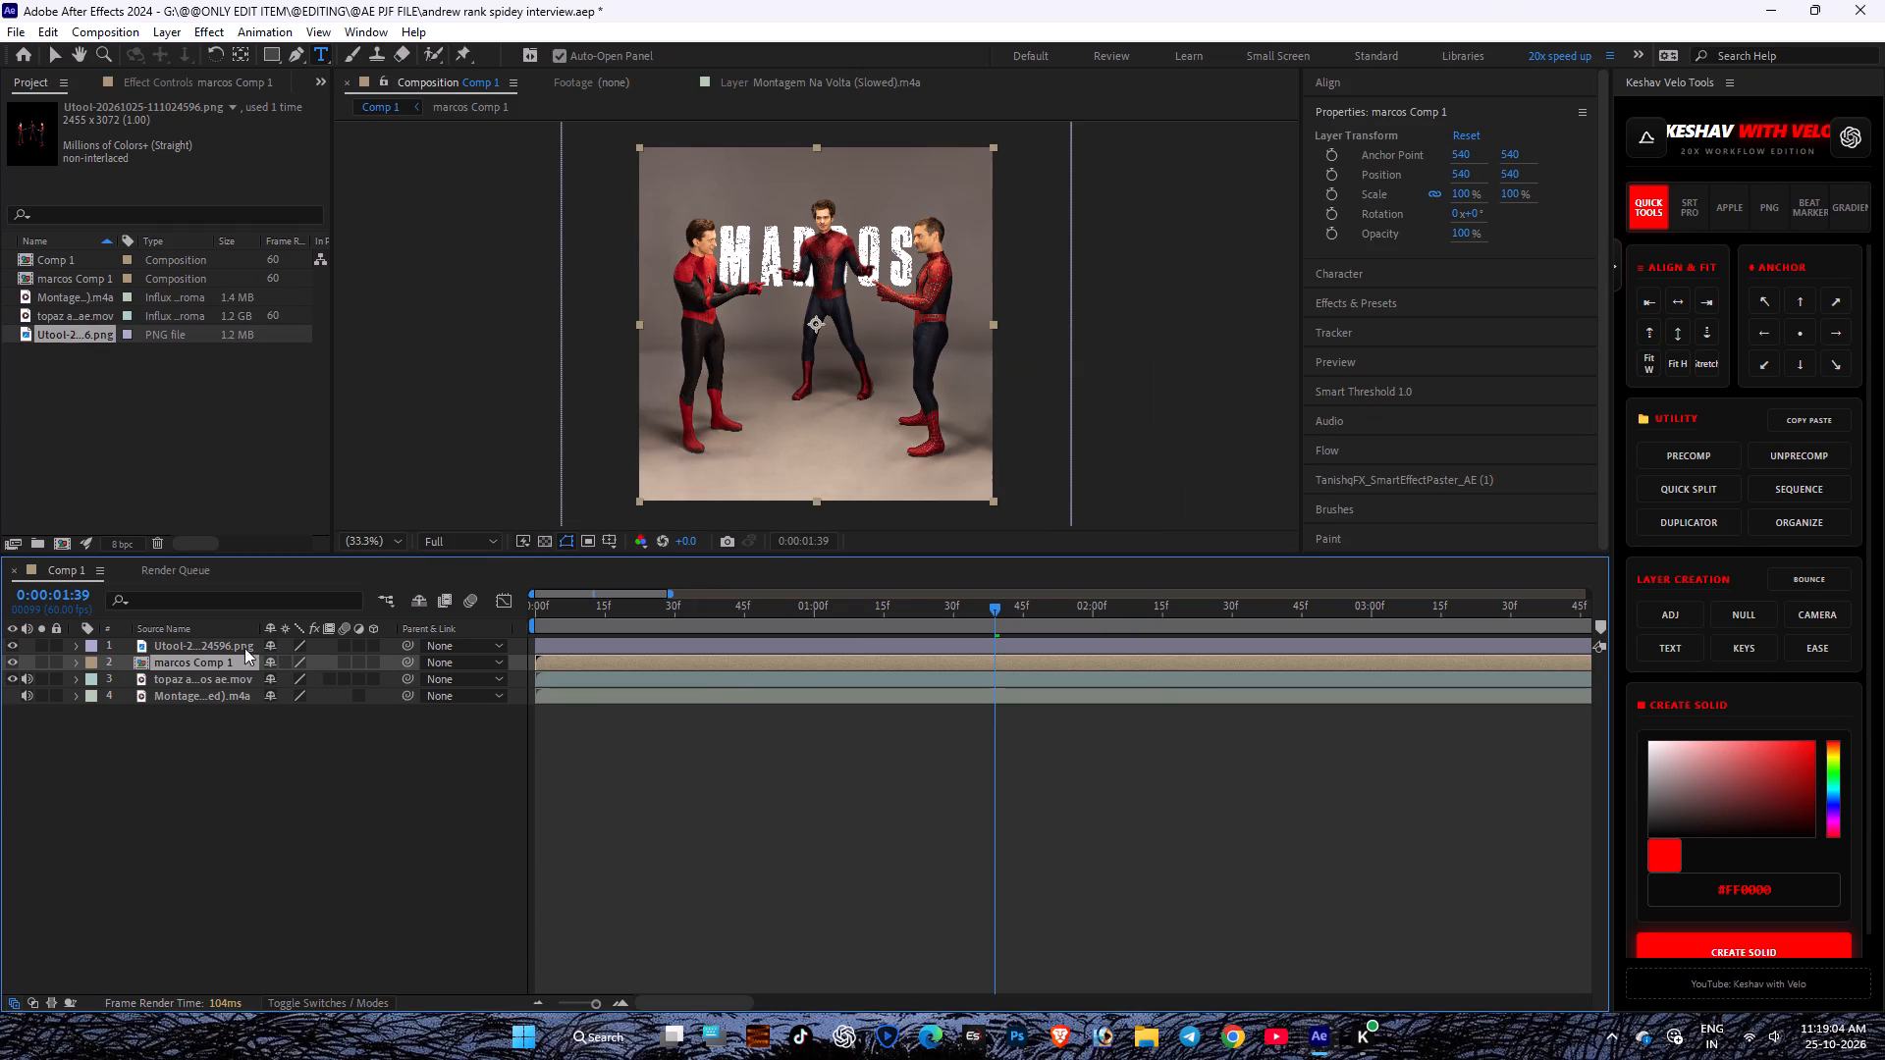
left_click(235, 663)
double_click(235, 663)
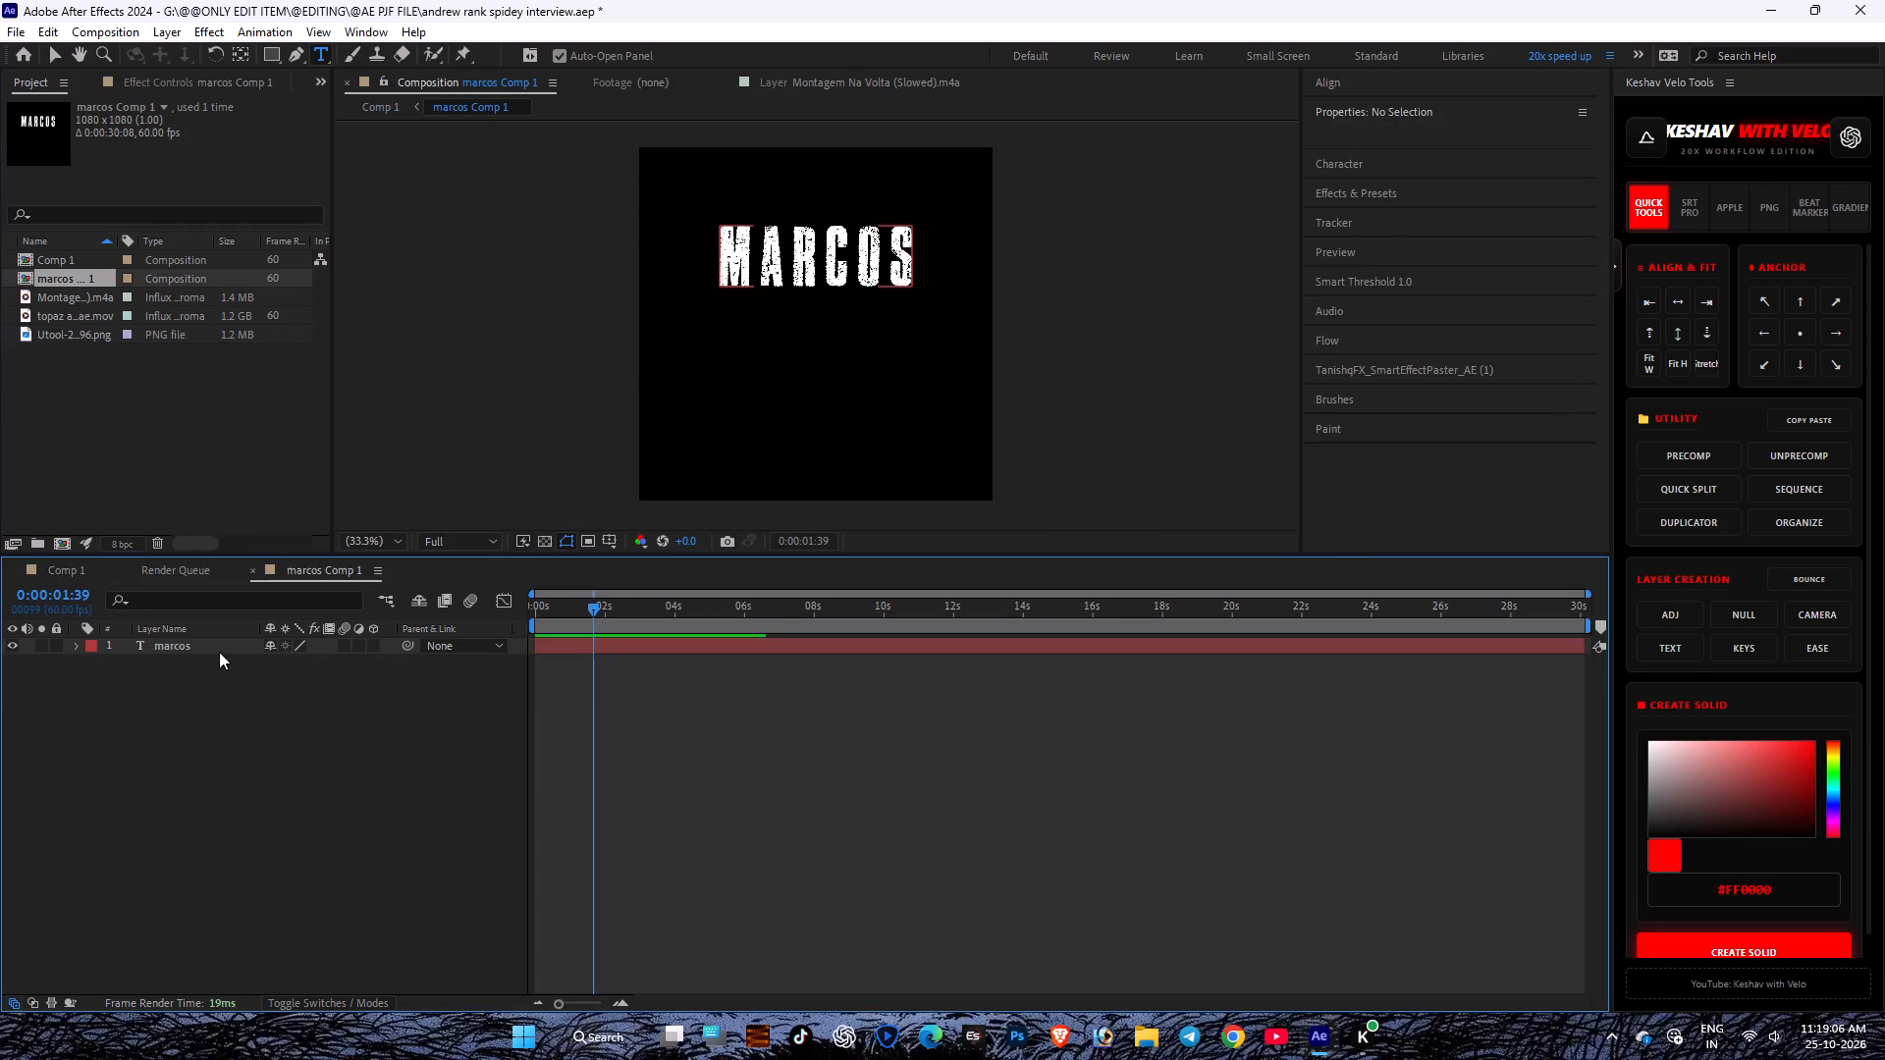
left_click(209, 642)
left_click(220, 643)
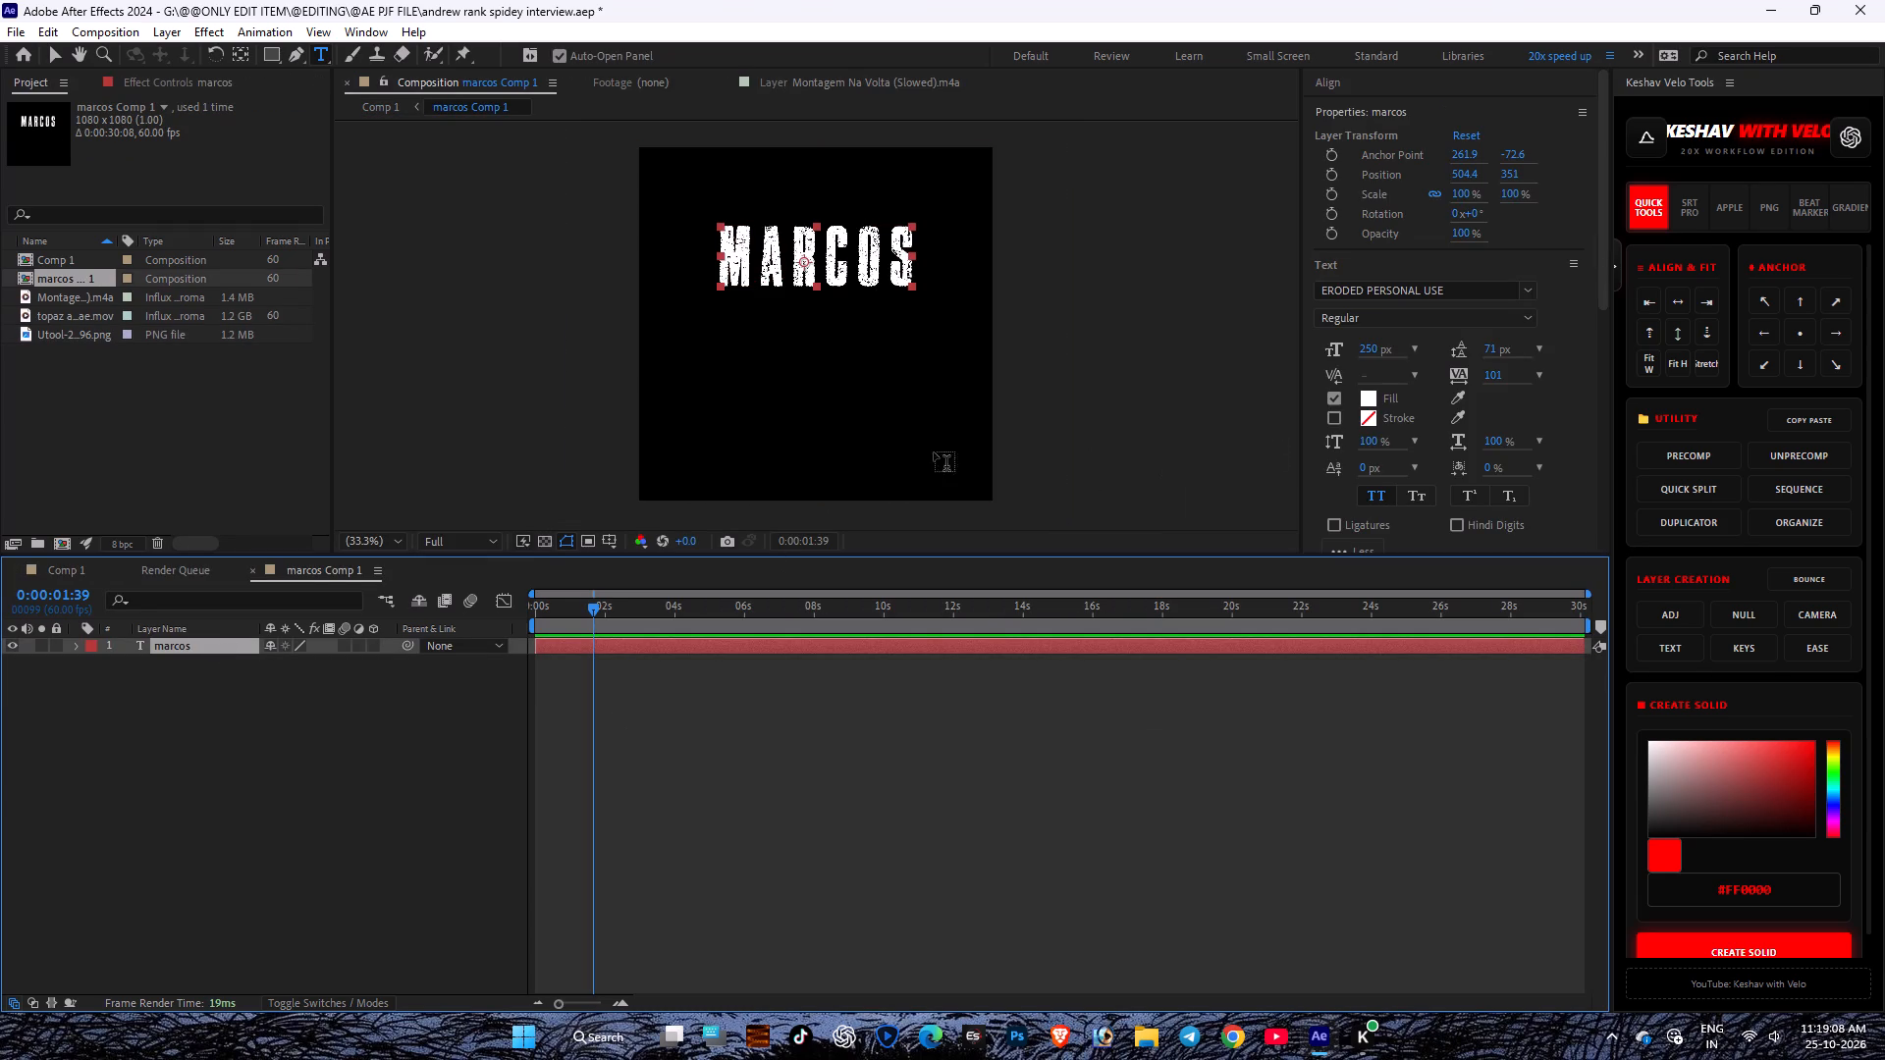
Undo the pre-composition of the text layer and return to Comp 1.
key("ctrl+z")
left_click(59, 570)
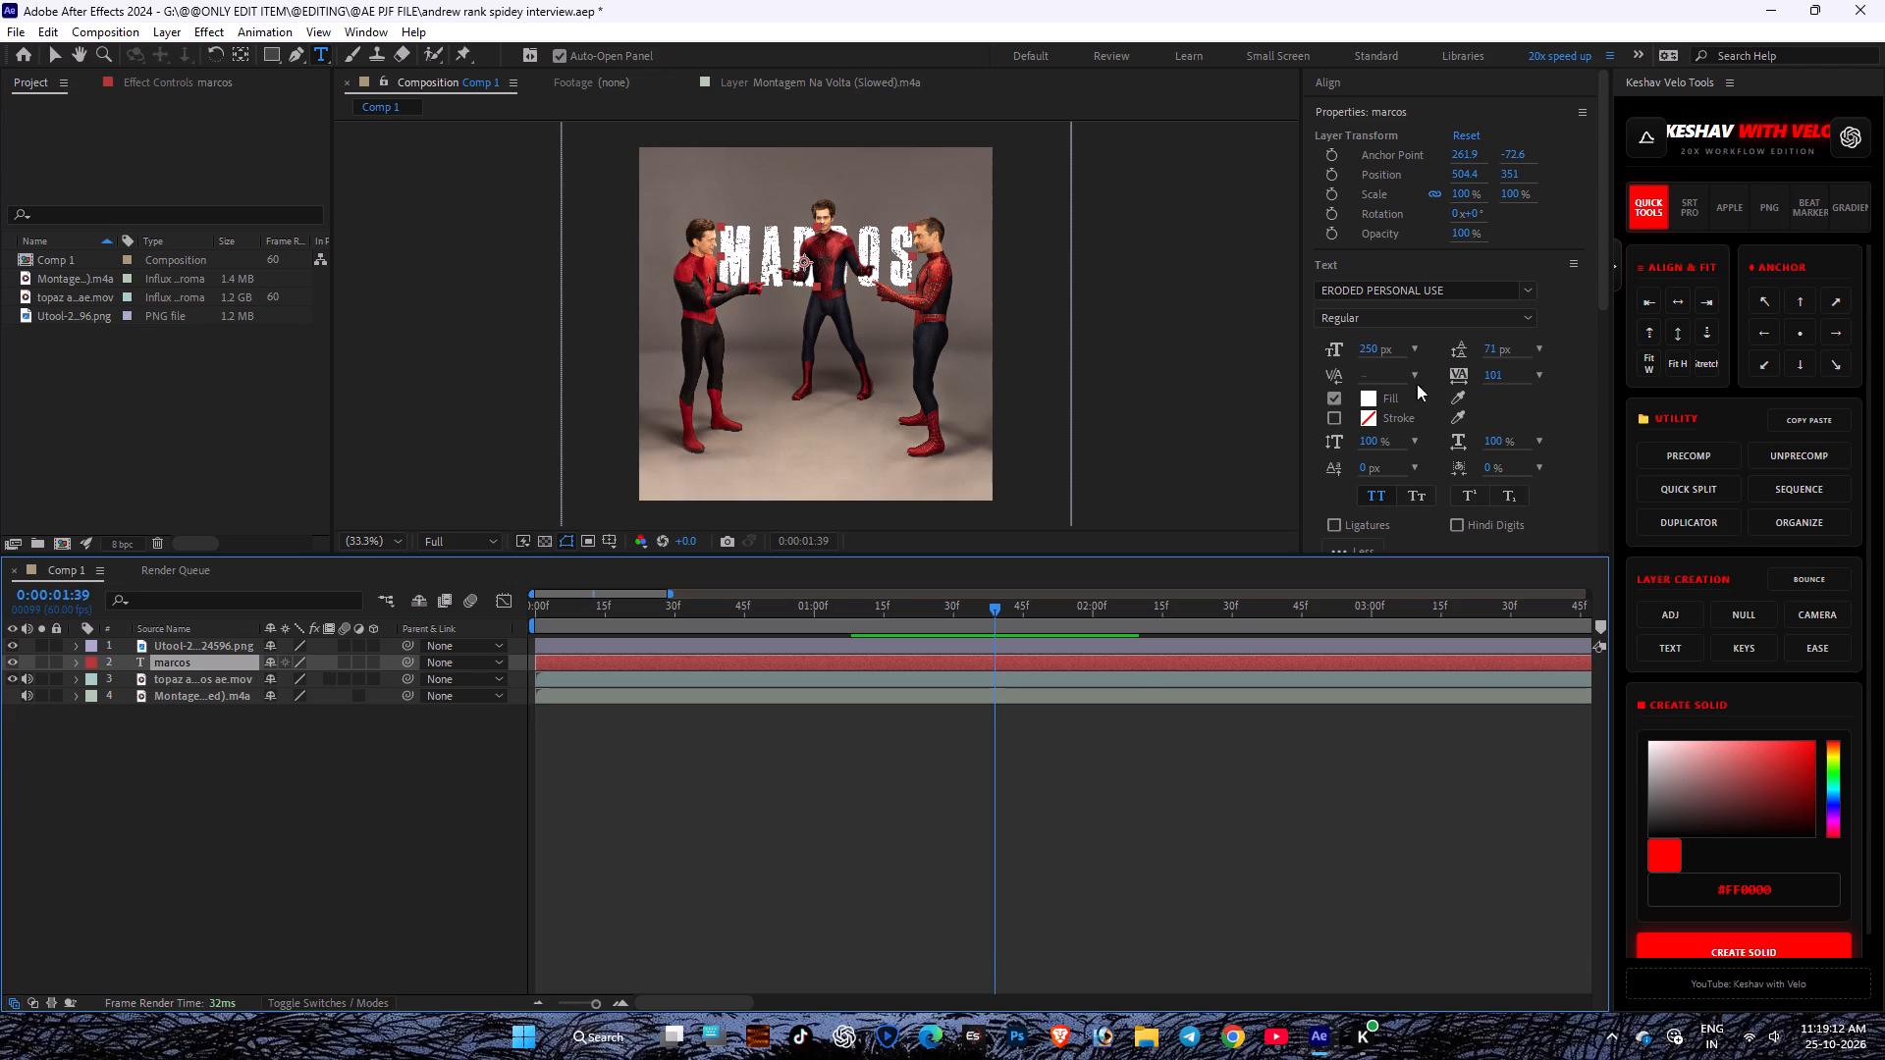
Set the MARCOS text's fill to dark brown 372F2A, sampled from the middle figure's legs.
left_click(1367, 395)
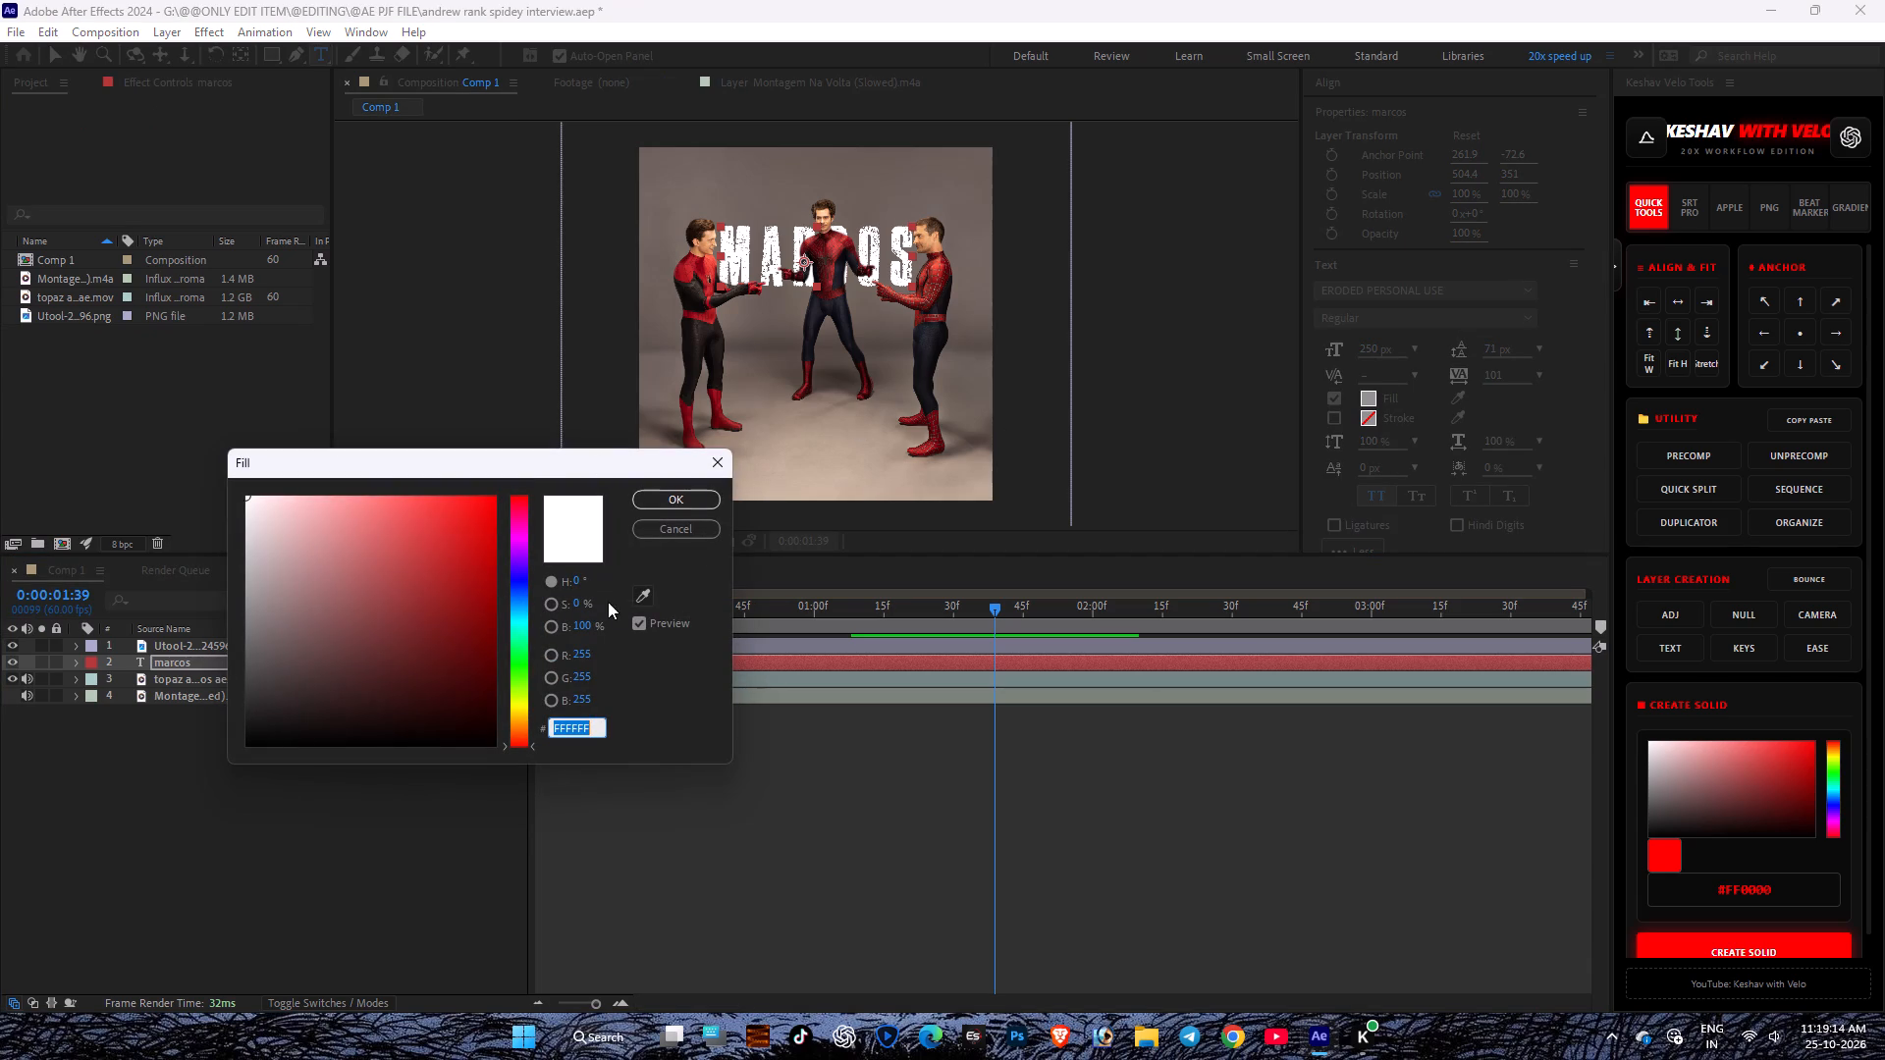
left_click(635, 600)
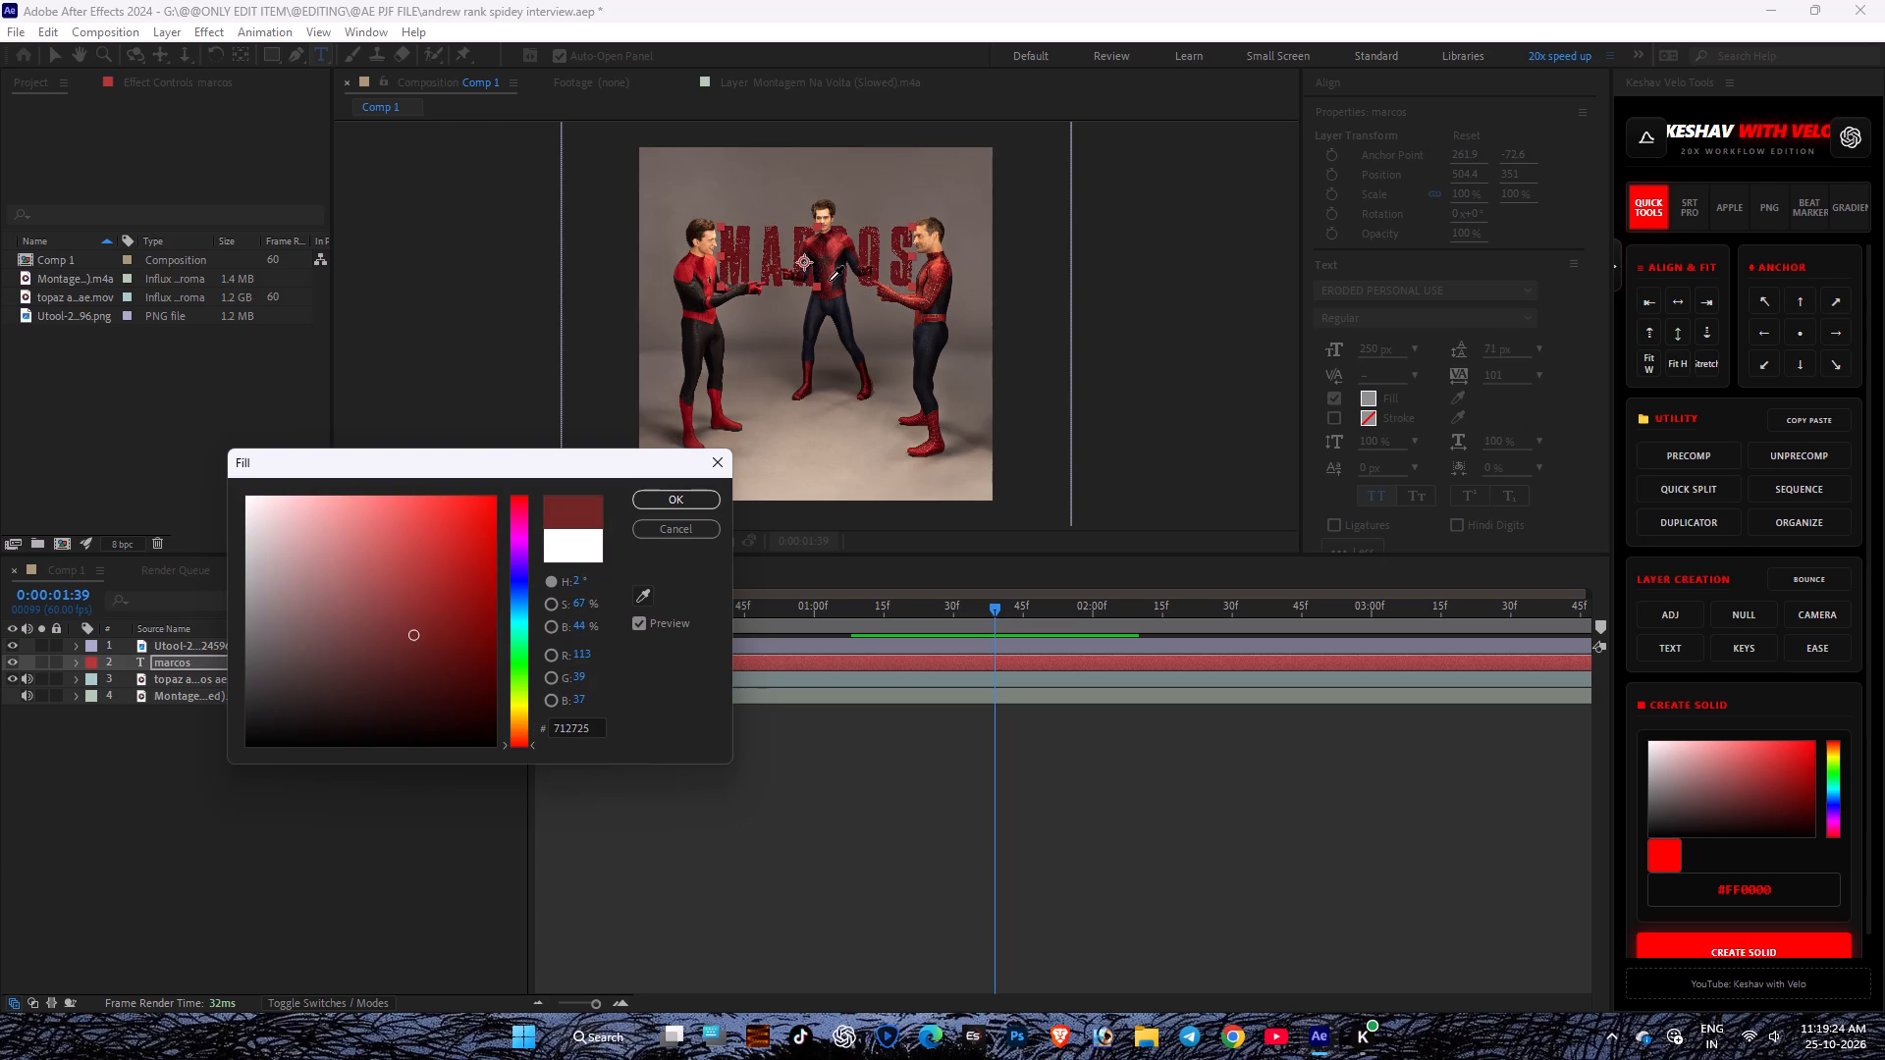
left_click(830, 374)
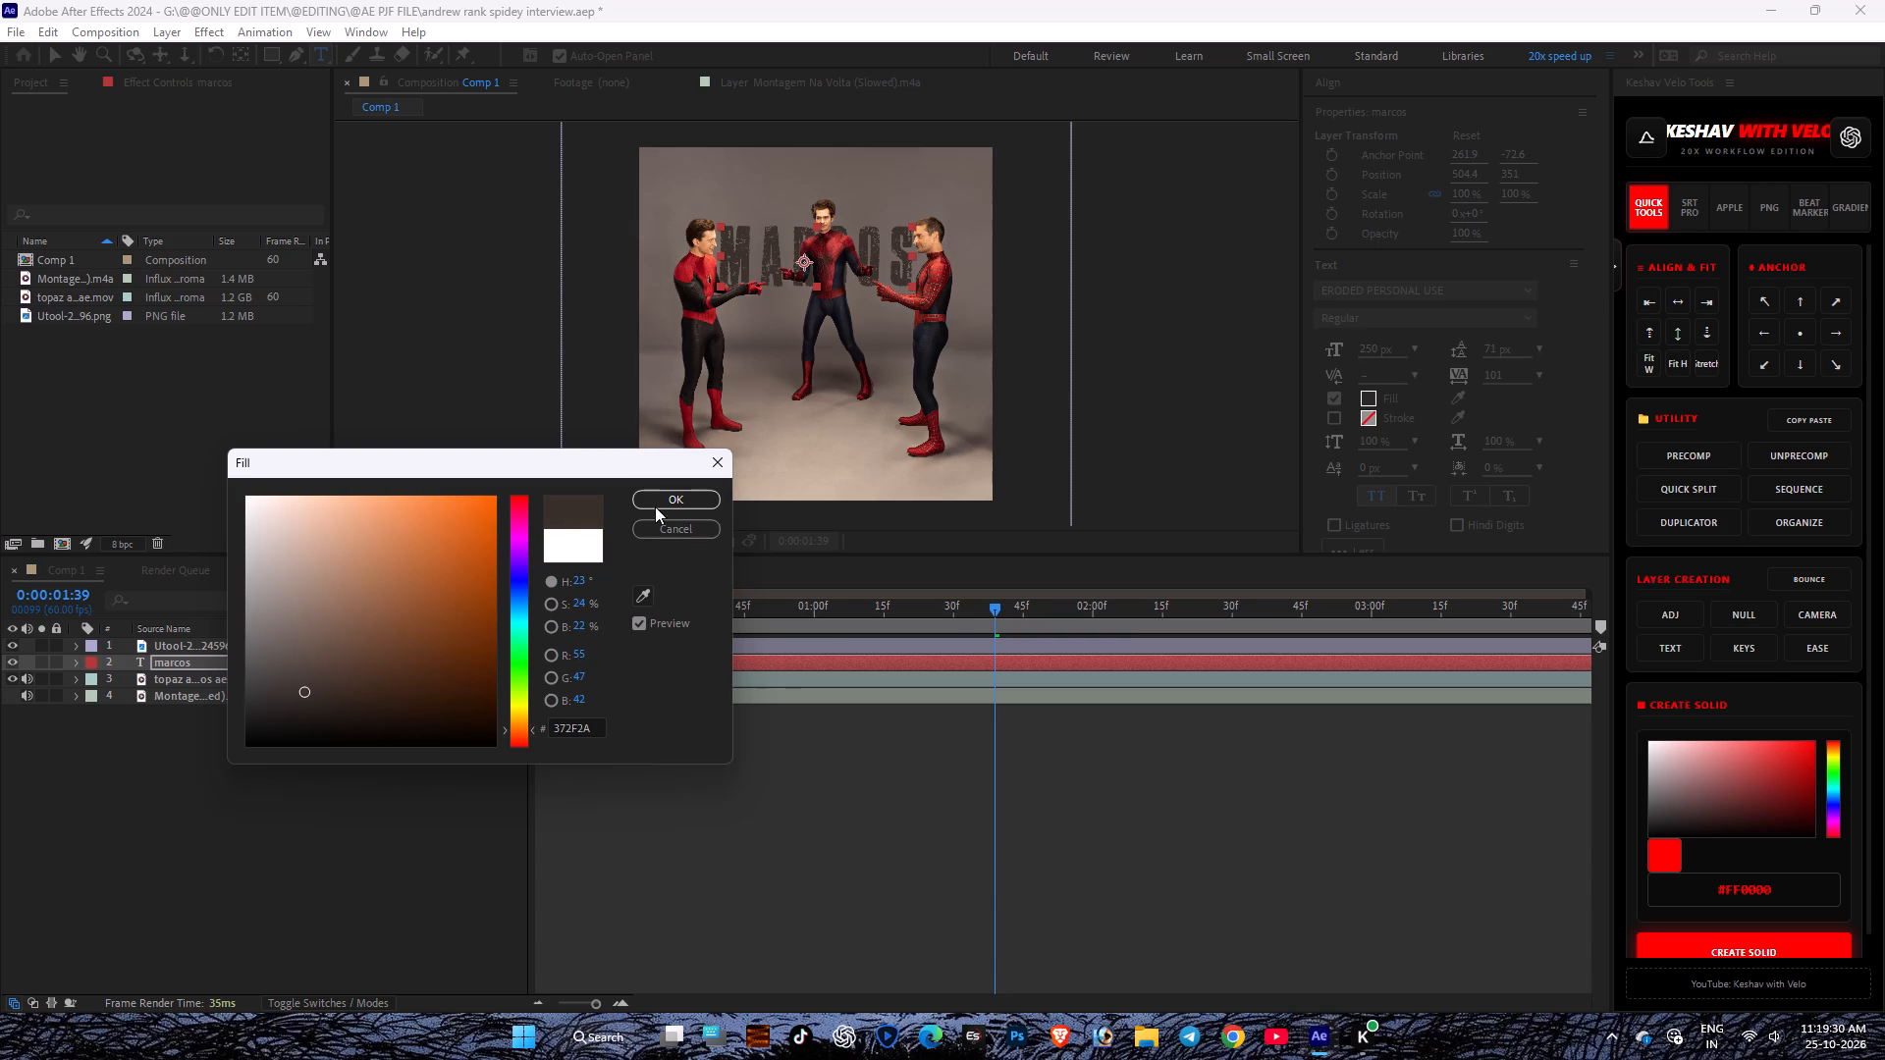
left_click(655, 506)
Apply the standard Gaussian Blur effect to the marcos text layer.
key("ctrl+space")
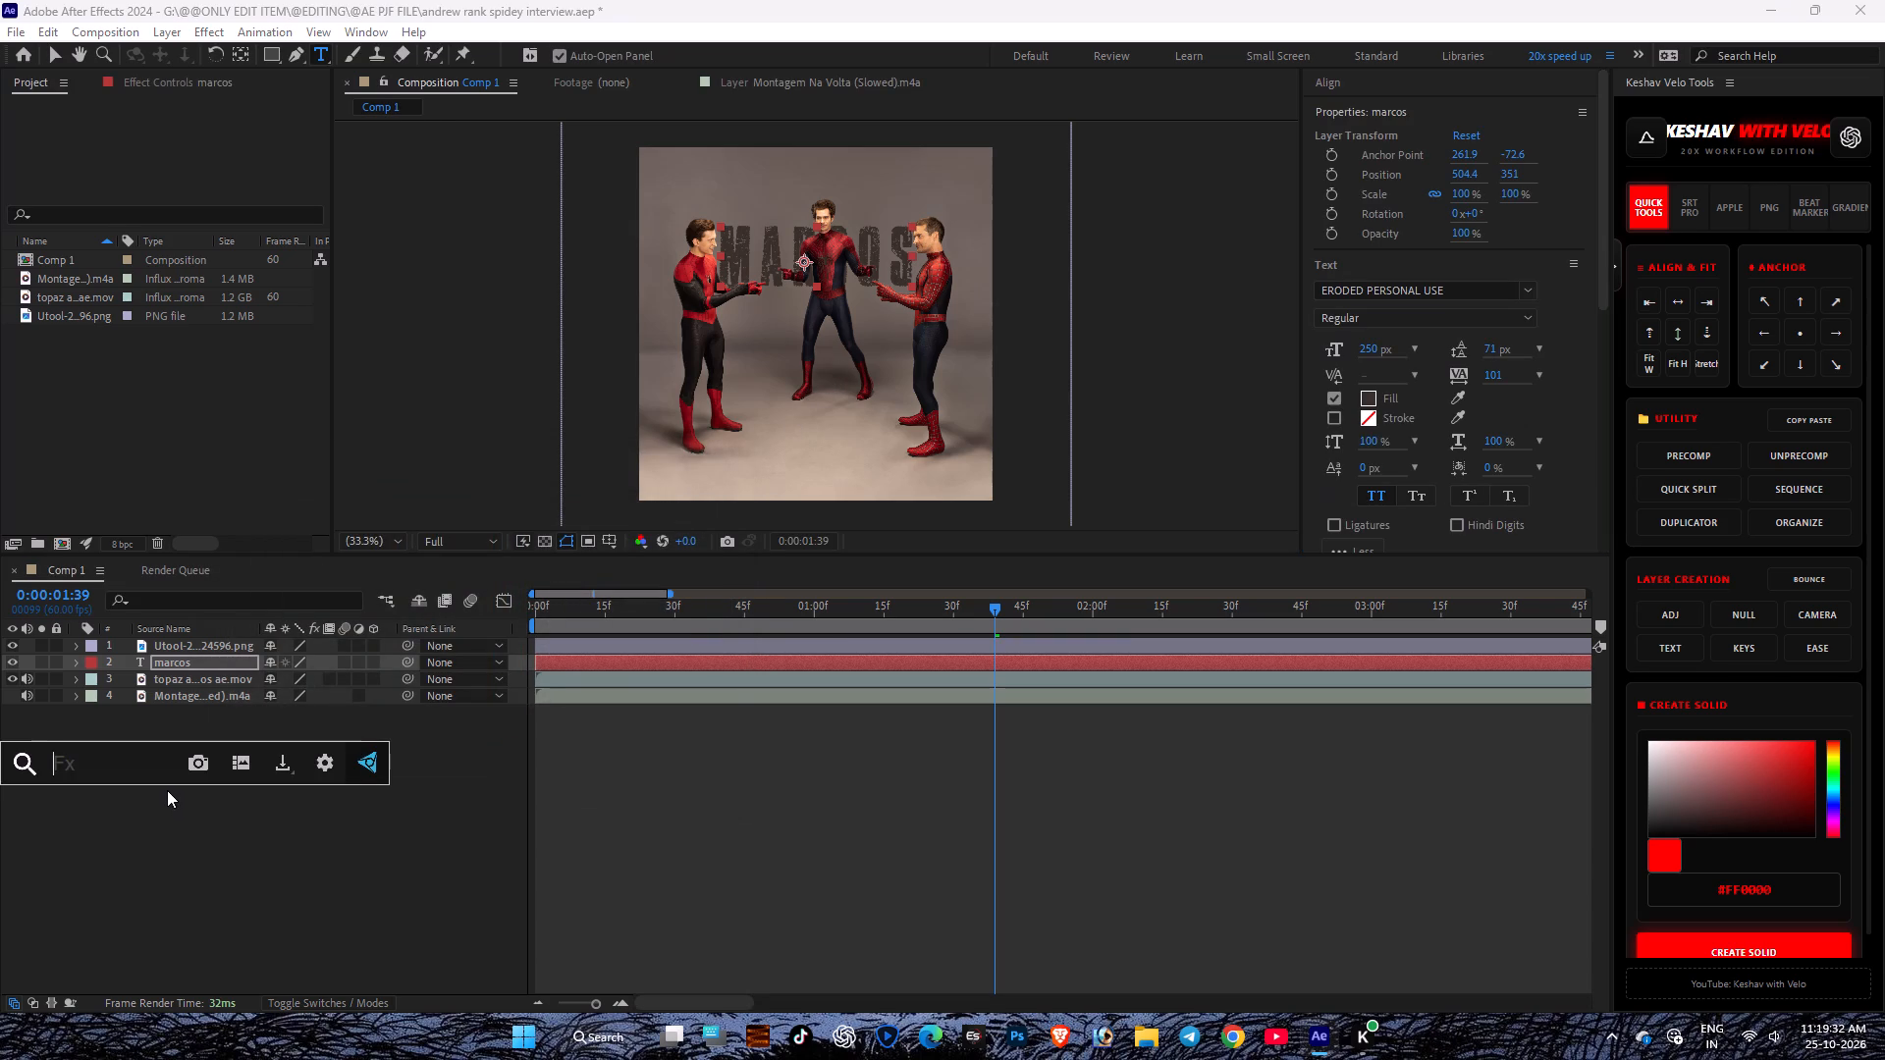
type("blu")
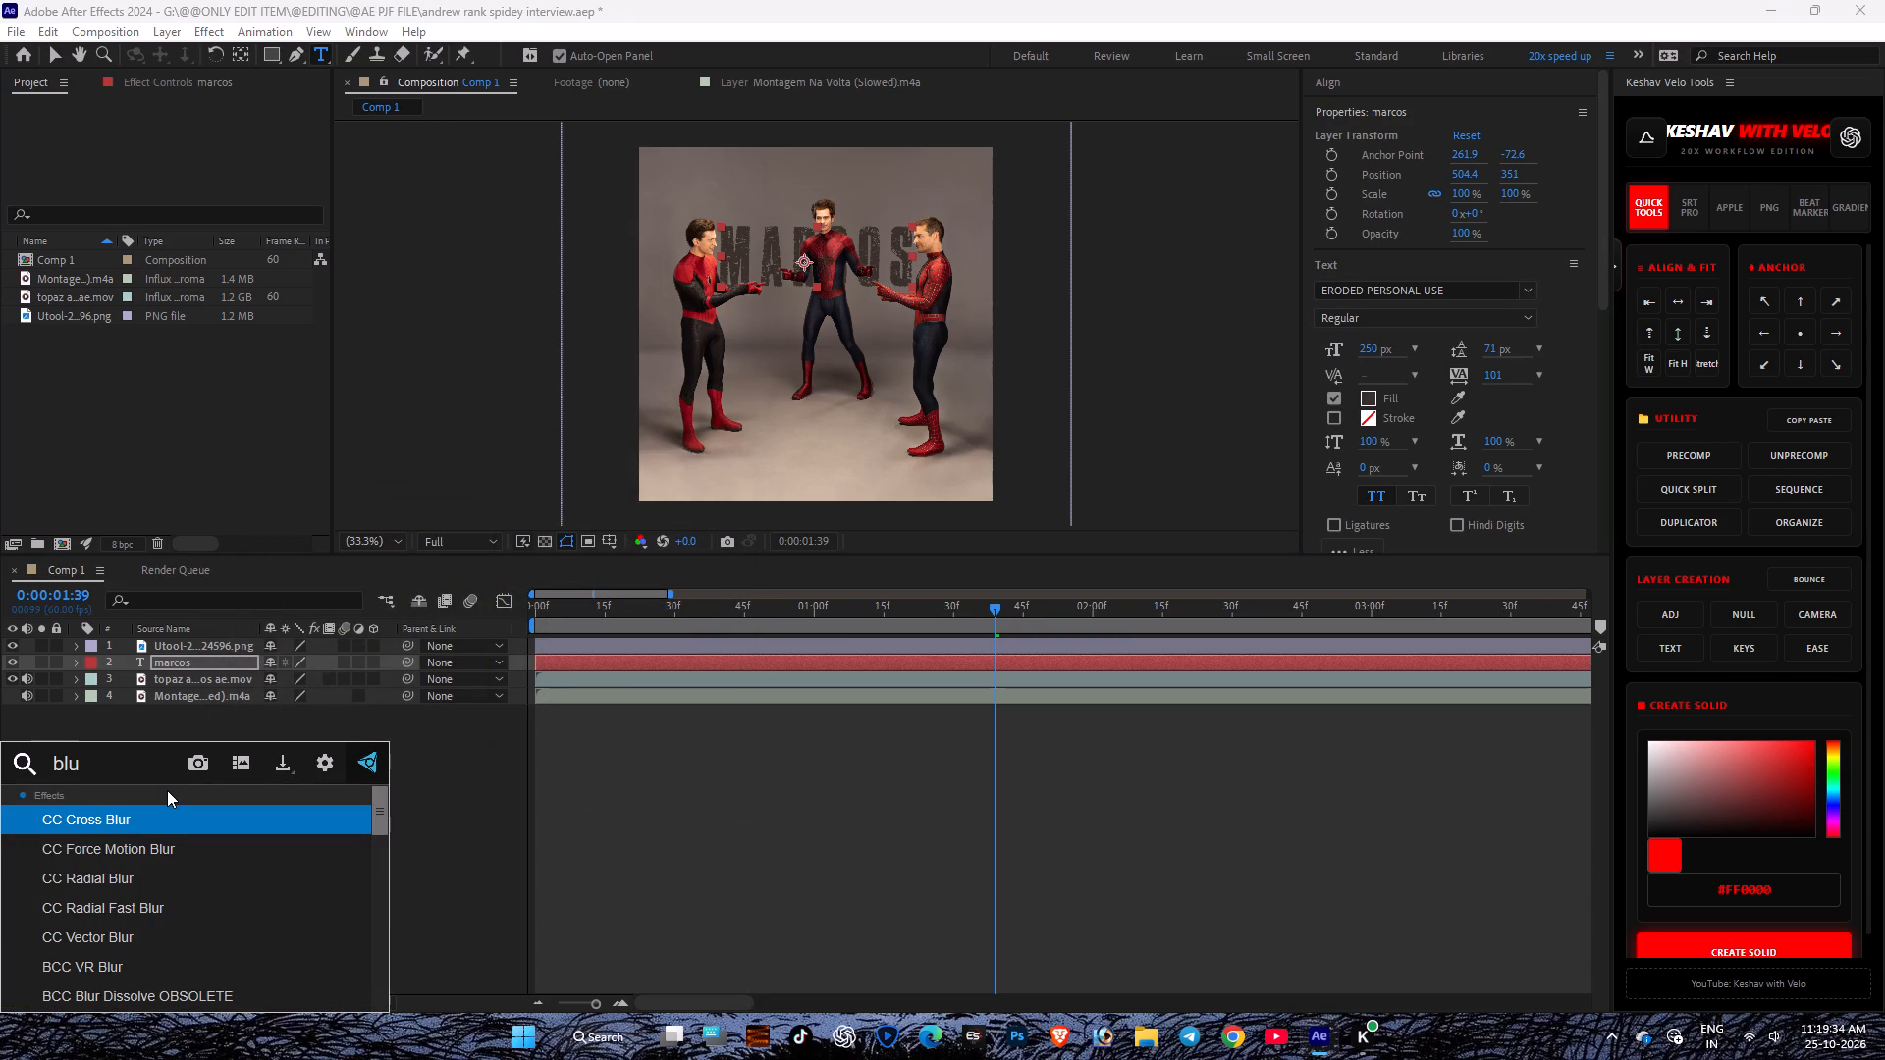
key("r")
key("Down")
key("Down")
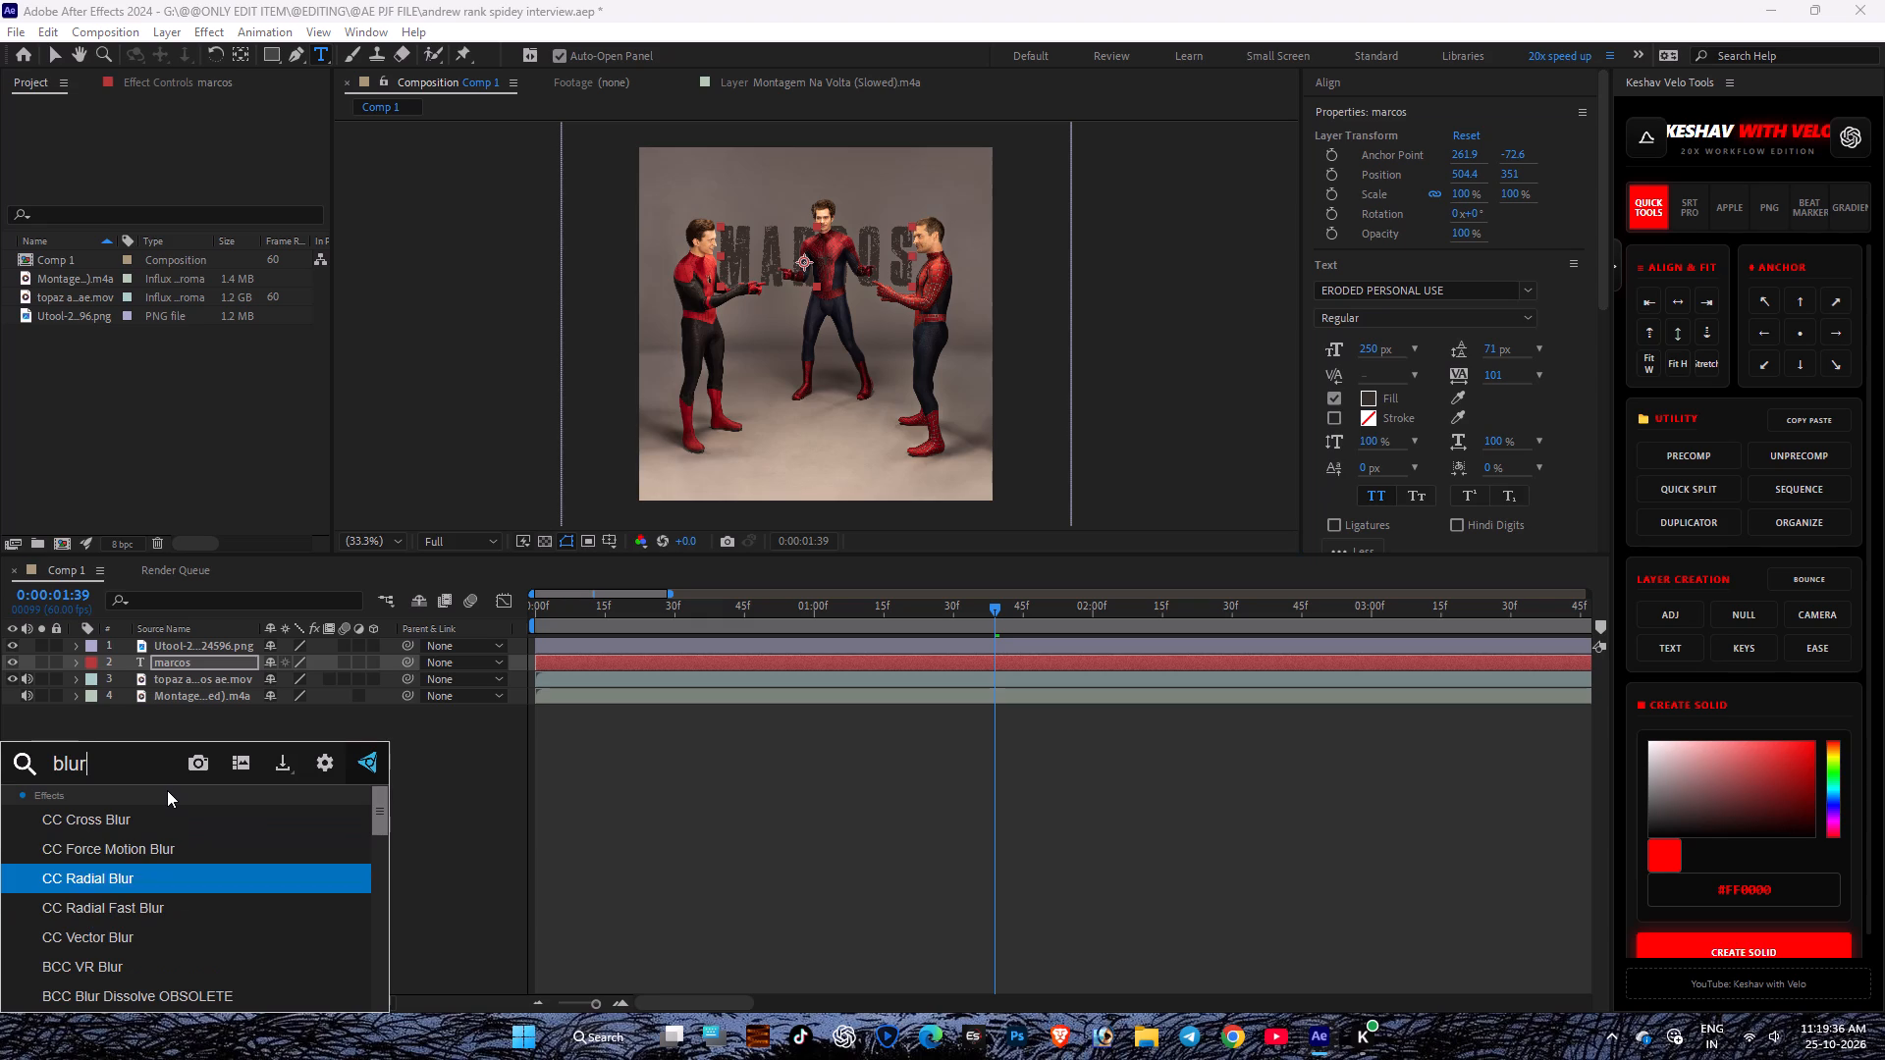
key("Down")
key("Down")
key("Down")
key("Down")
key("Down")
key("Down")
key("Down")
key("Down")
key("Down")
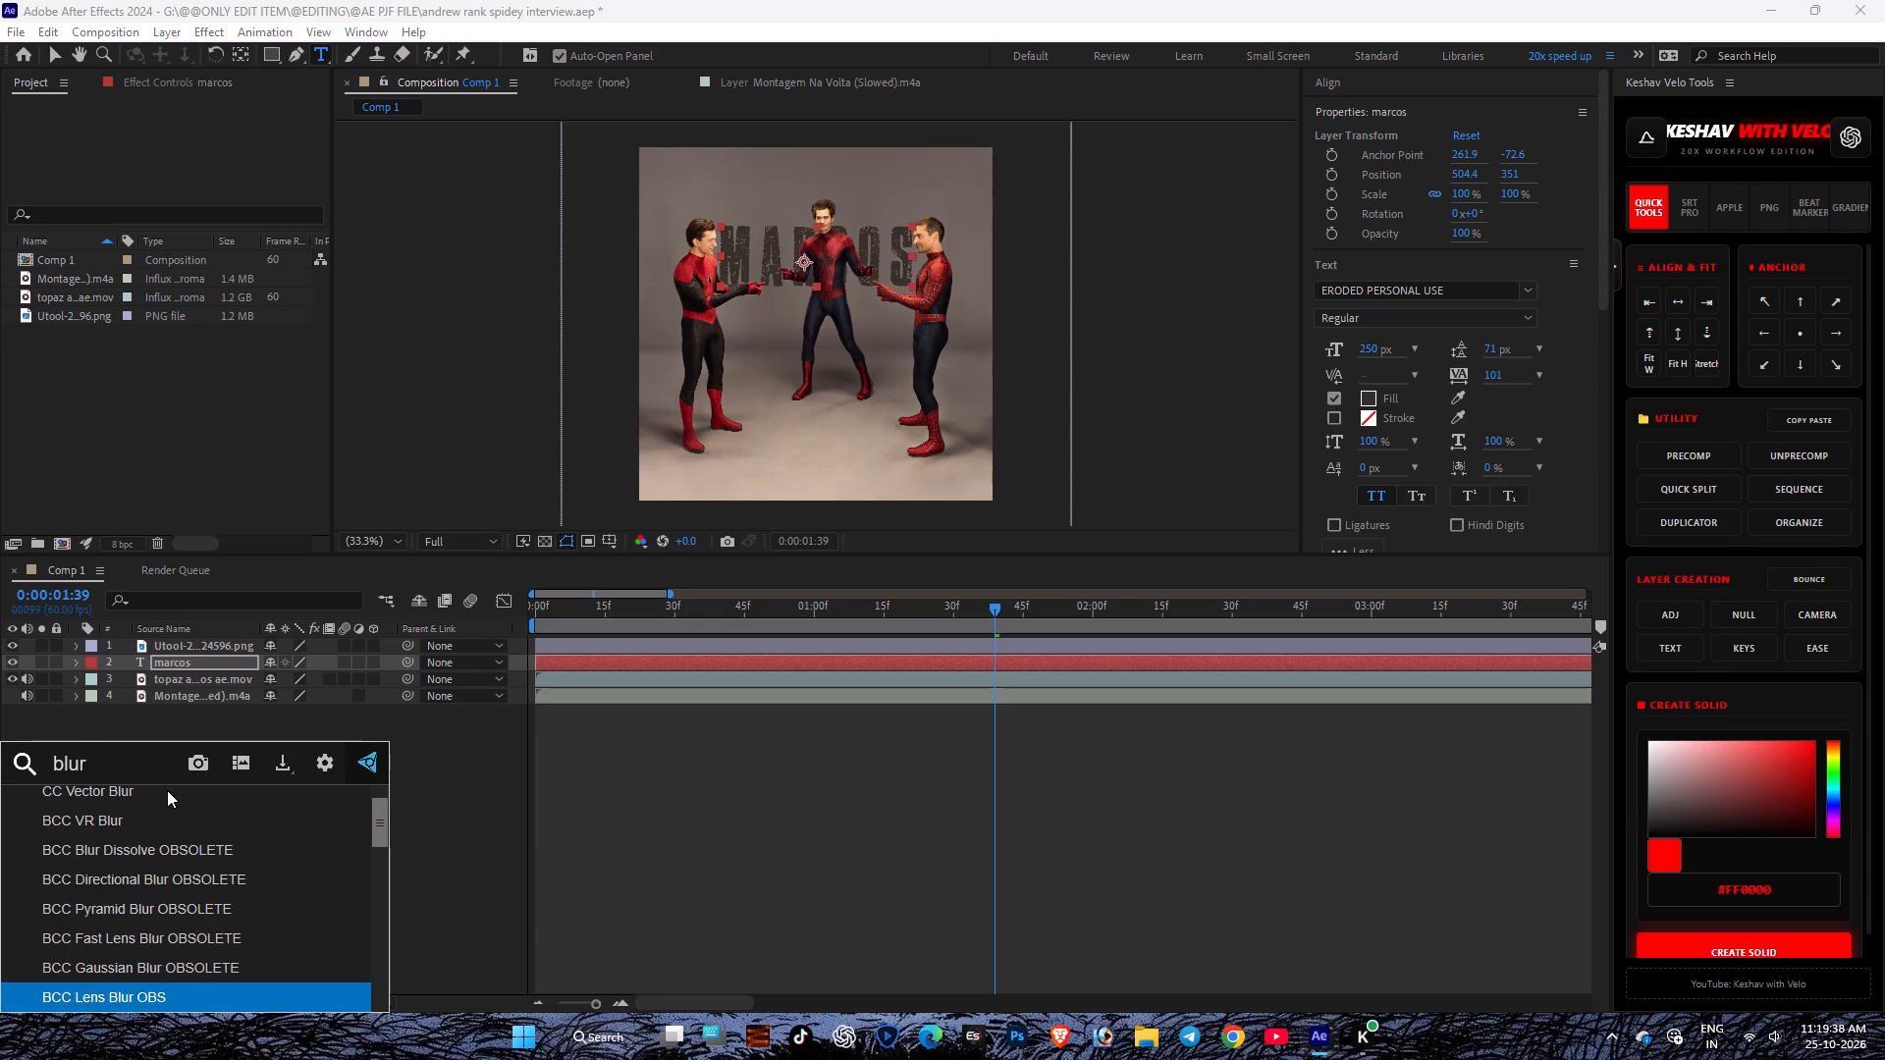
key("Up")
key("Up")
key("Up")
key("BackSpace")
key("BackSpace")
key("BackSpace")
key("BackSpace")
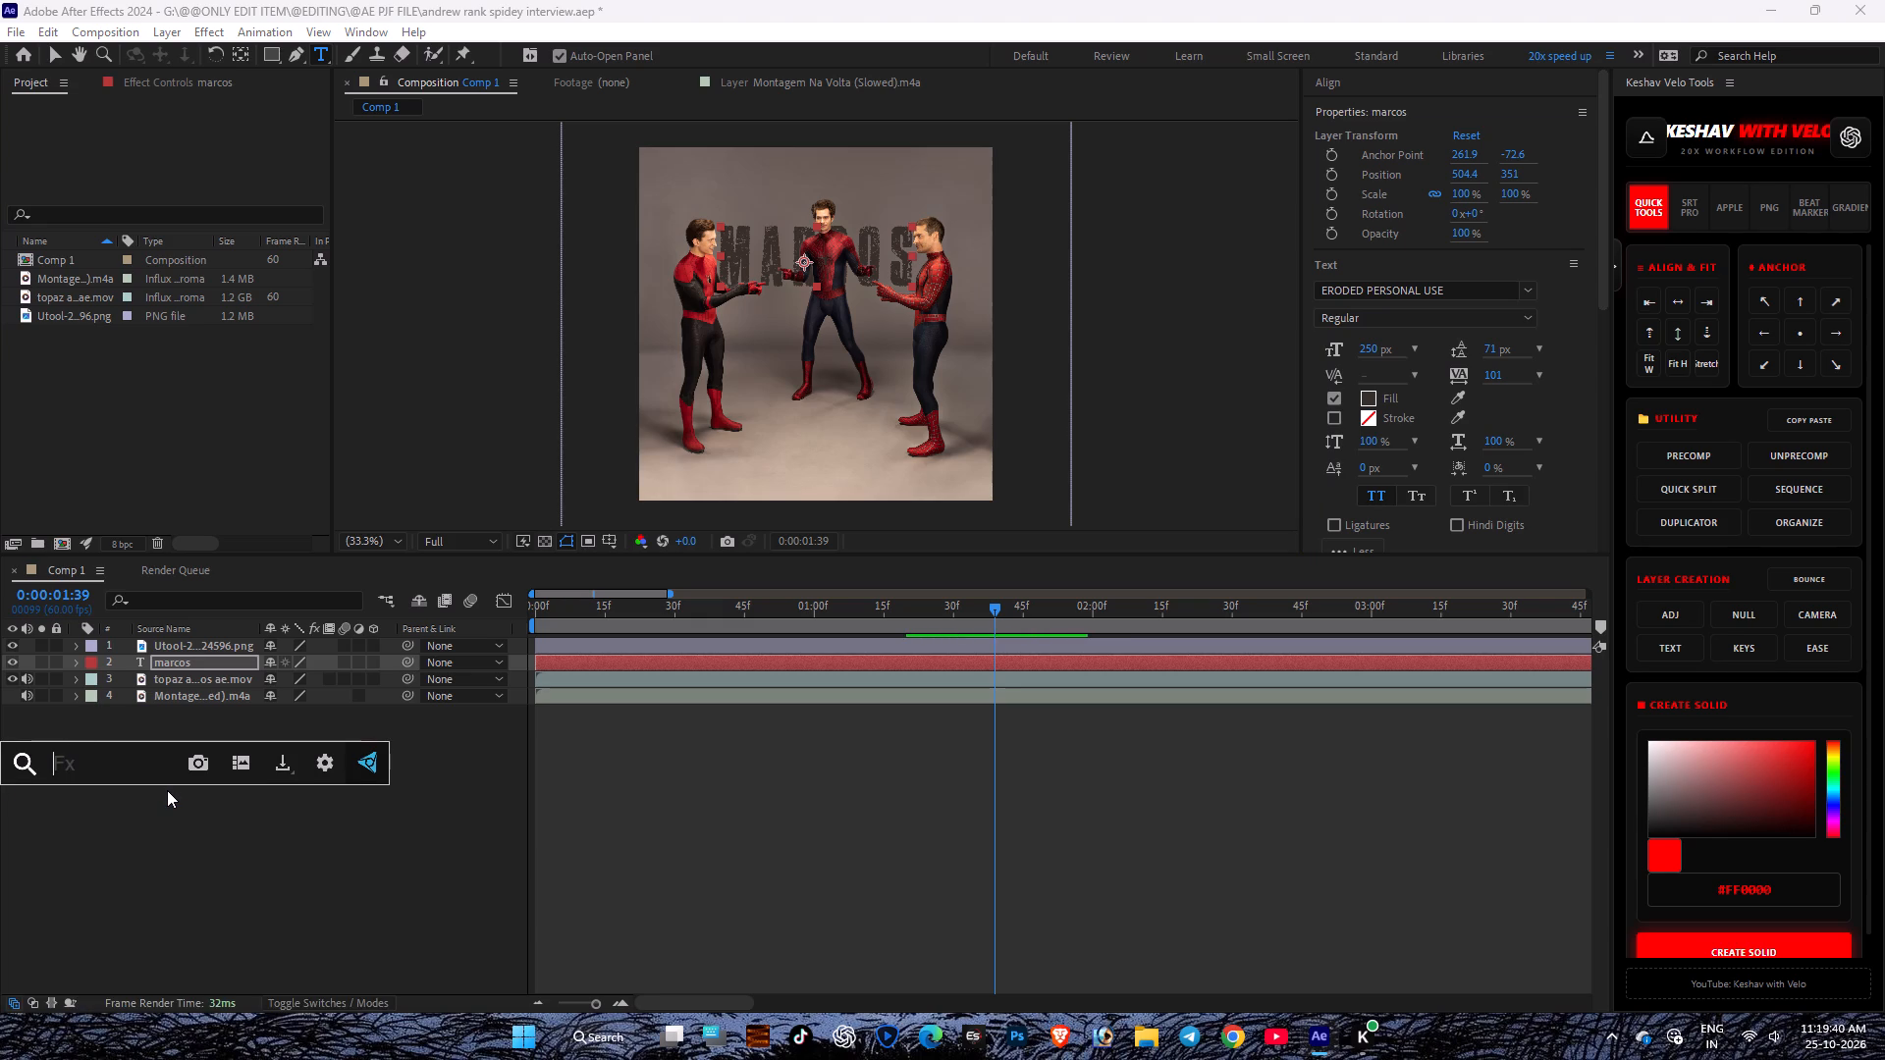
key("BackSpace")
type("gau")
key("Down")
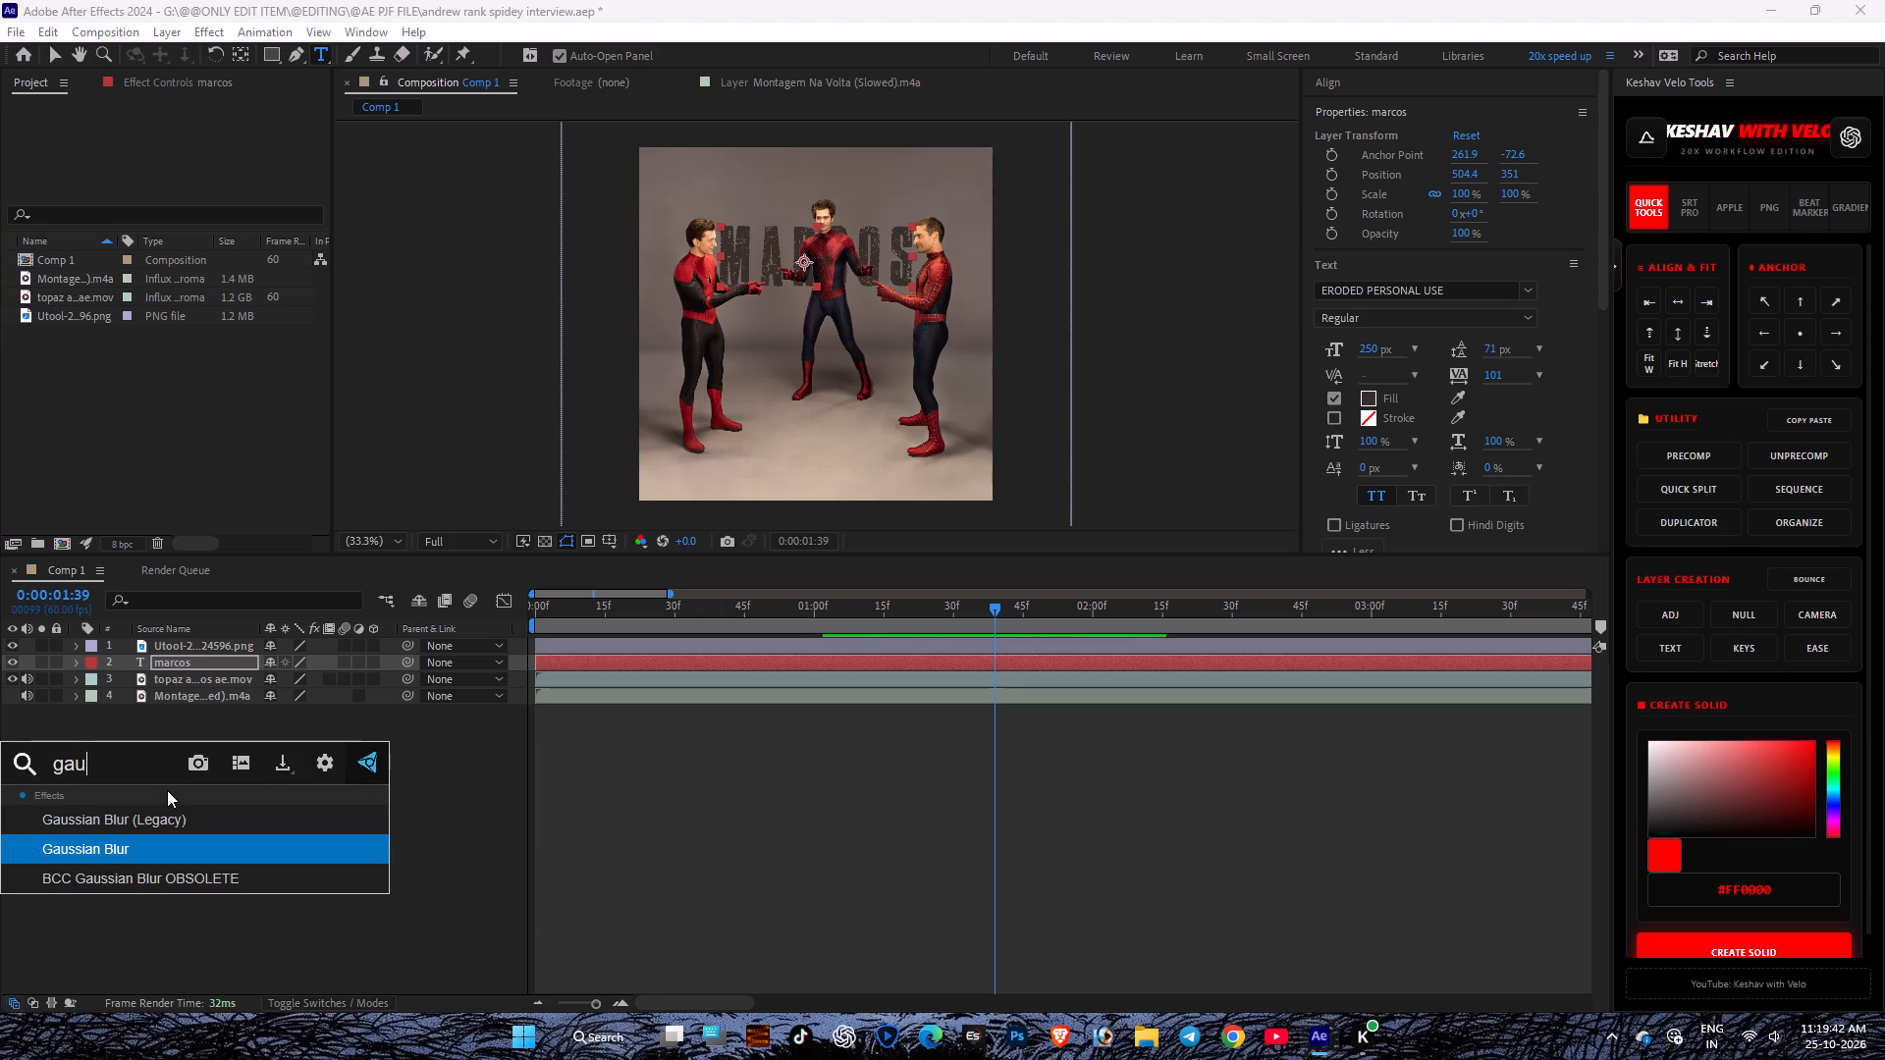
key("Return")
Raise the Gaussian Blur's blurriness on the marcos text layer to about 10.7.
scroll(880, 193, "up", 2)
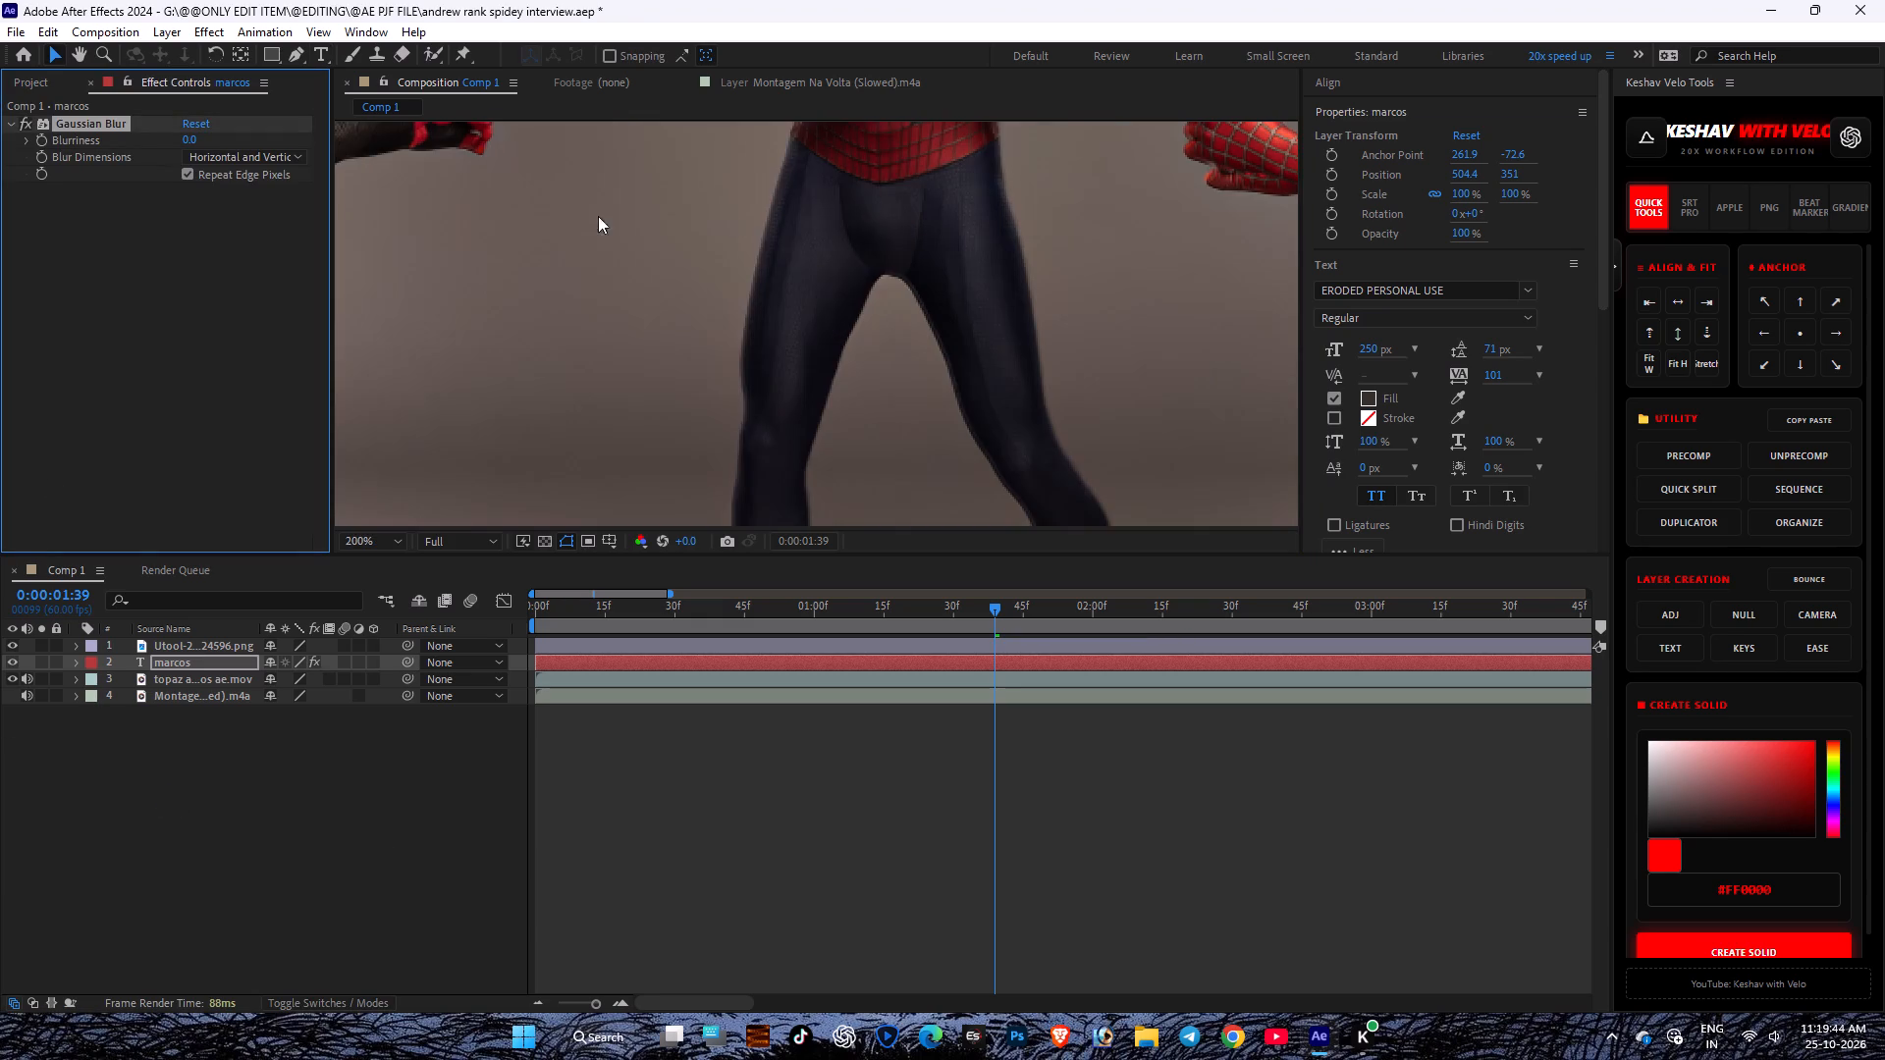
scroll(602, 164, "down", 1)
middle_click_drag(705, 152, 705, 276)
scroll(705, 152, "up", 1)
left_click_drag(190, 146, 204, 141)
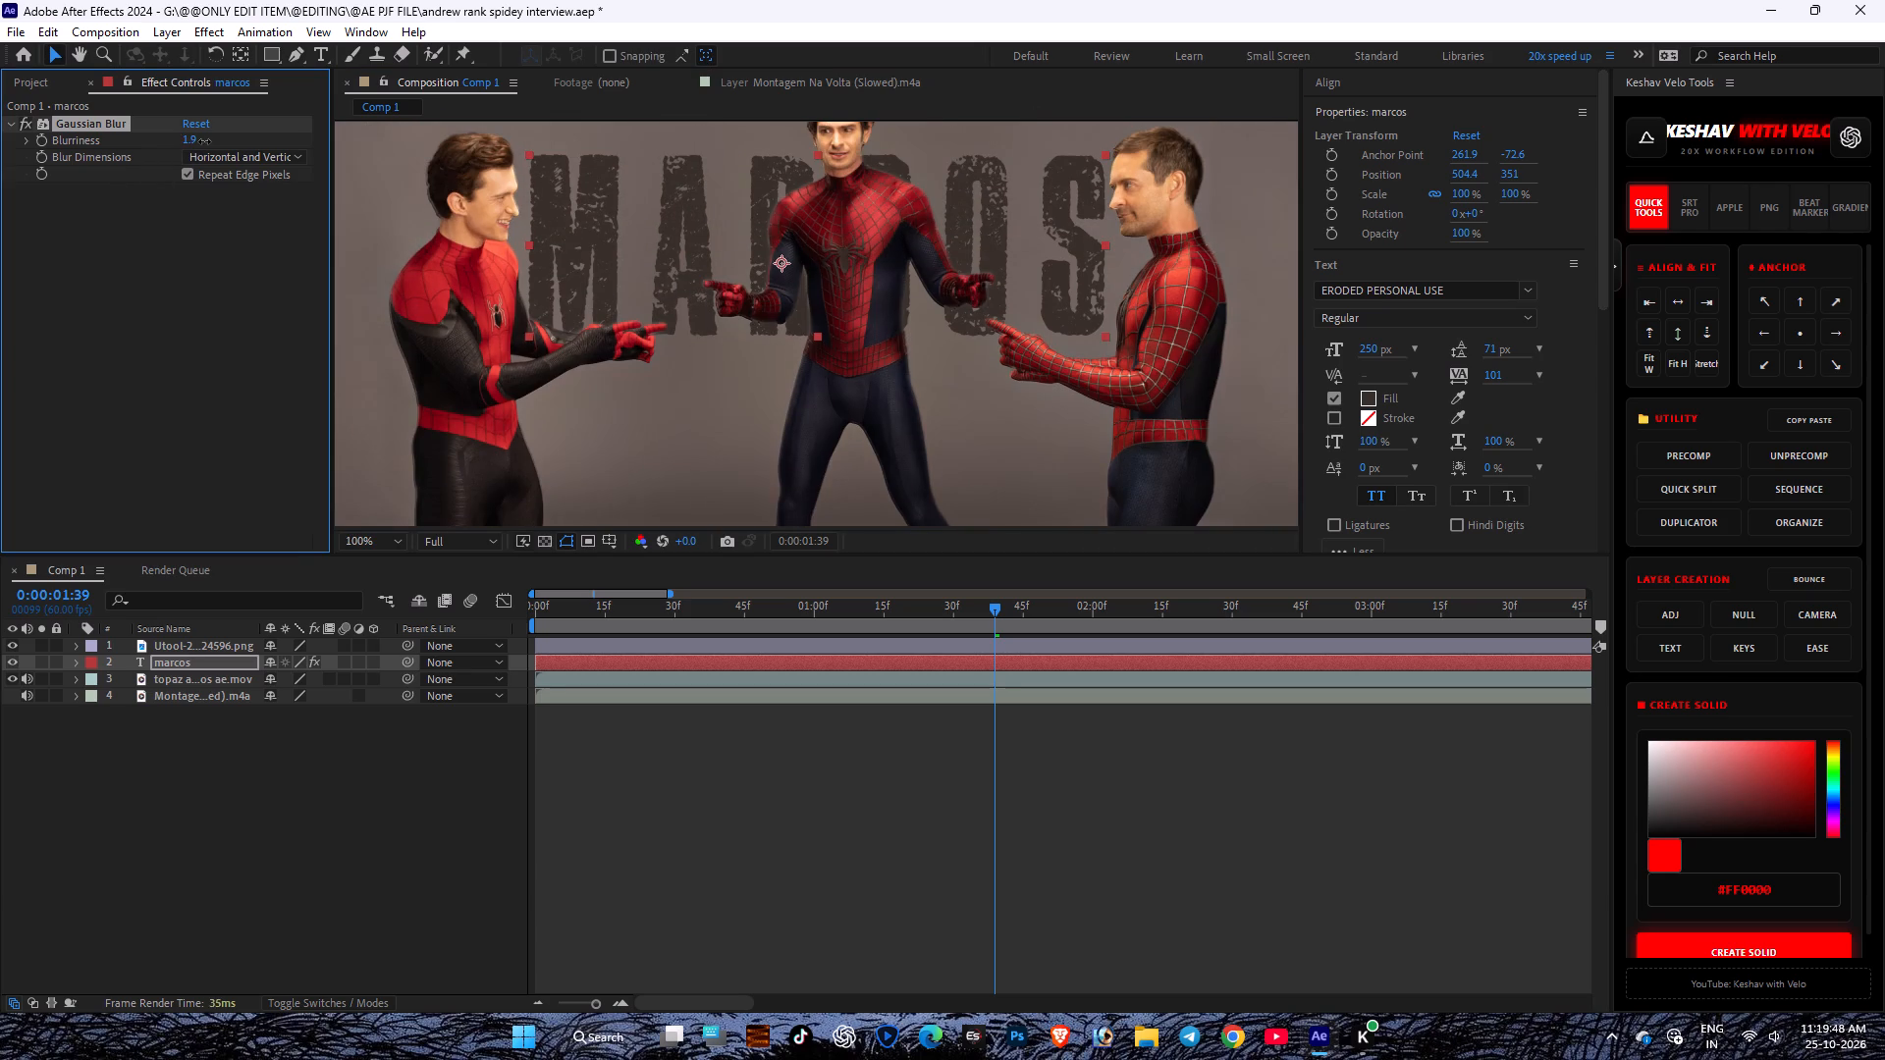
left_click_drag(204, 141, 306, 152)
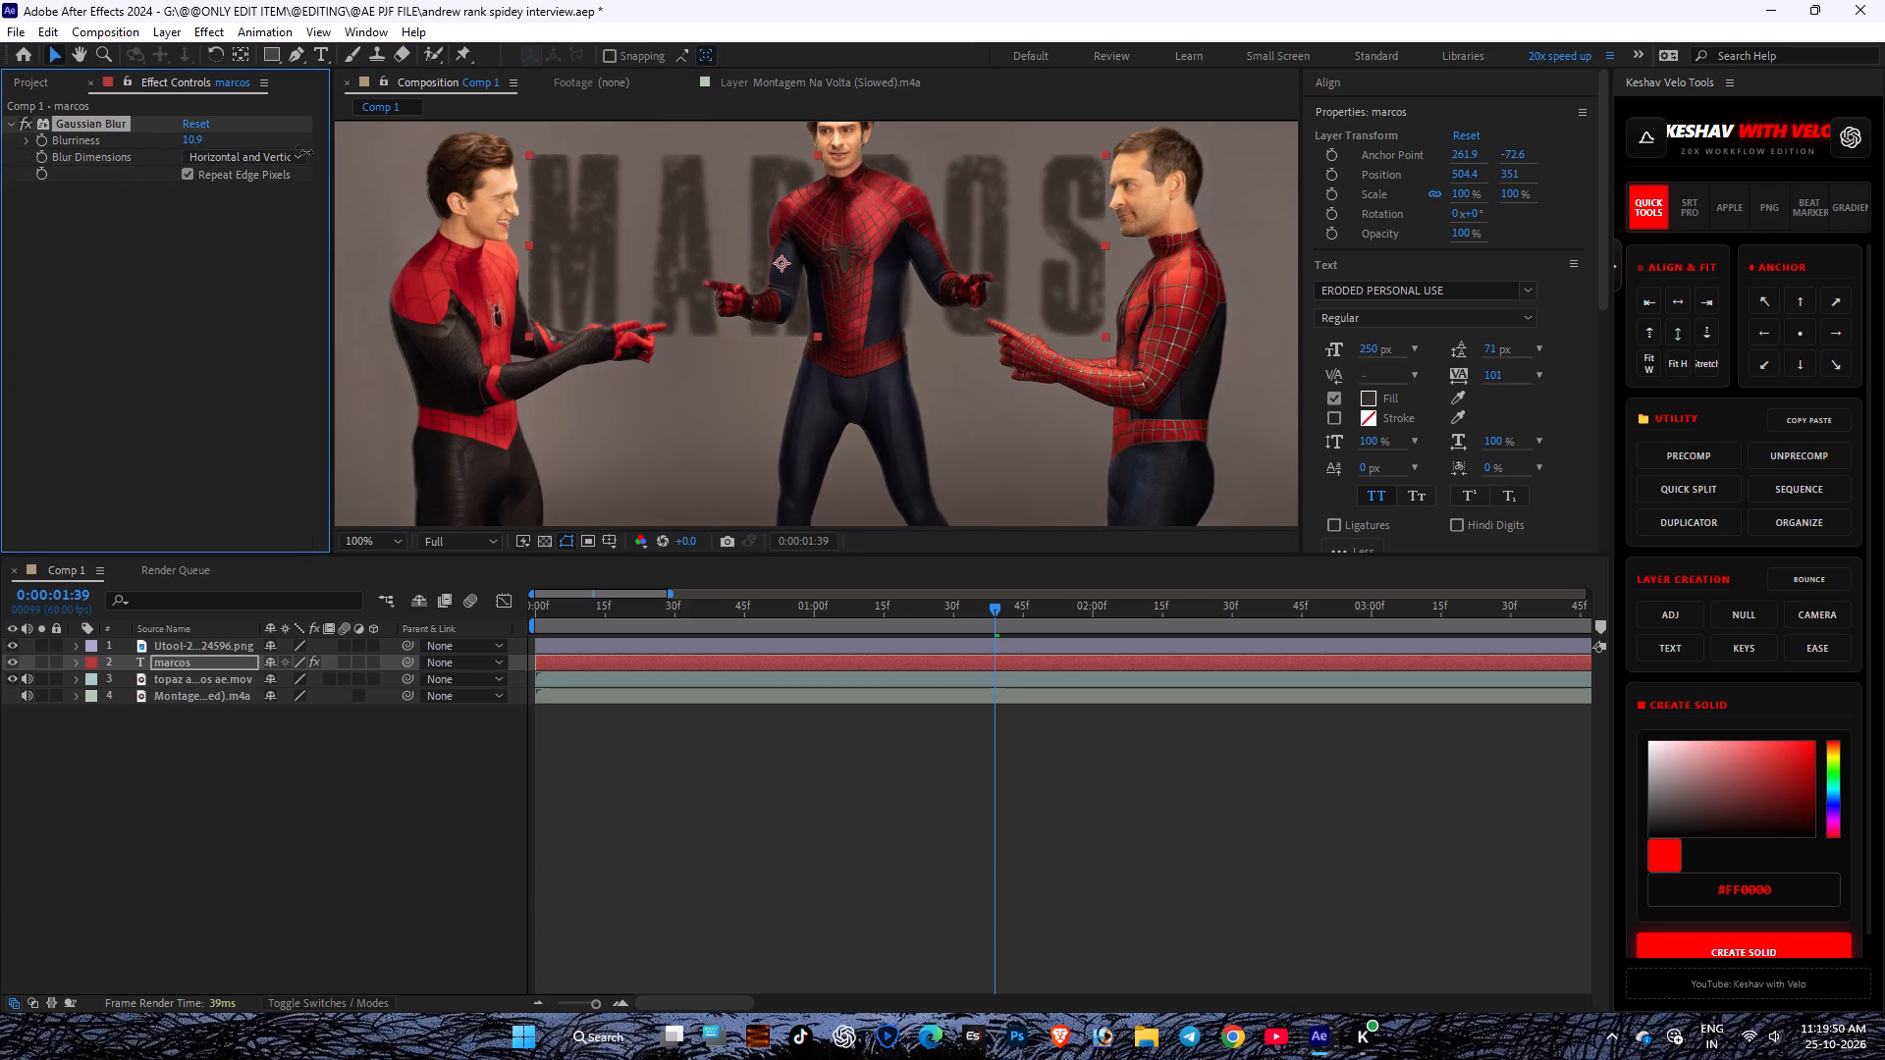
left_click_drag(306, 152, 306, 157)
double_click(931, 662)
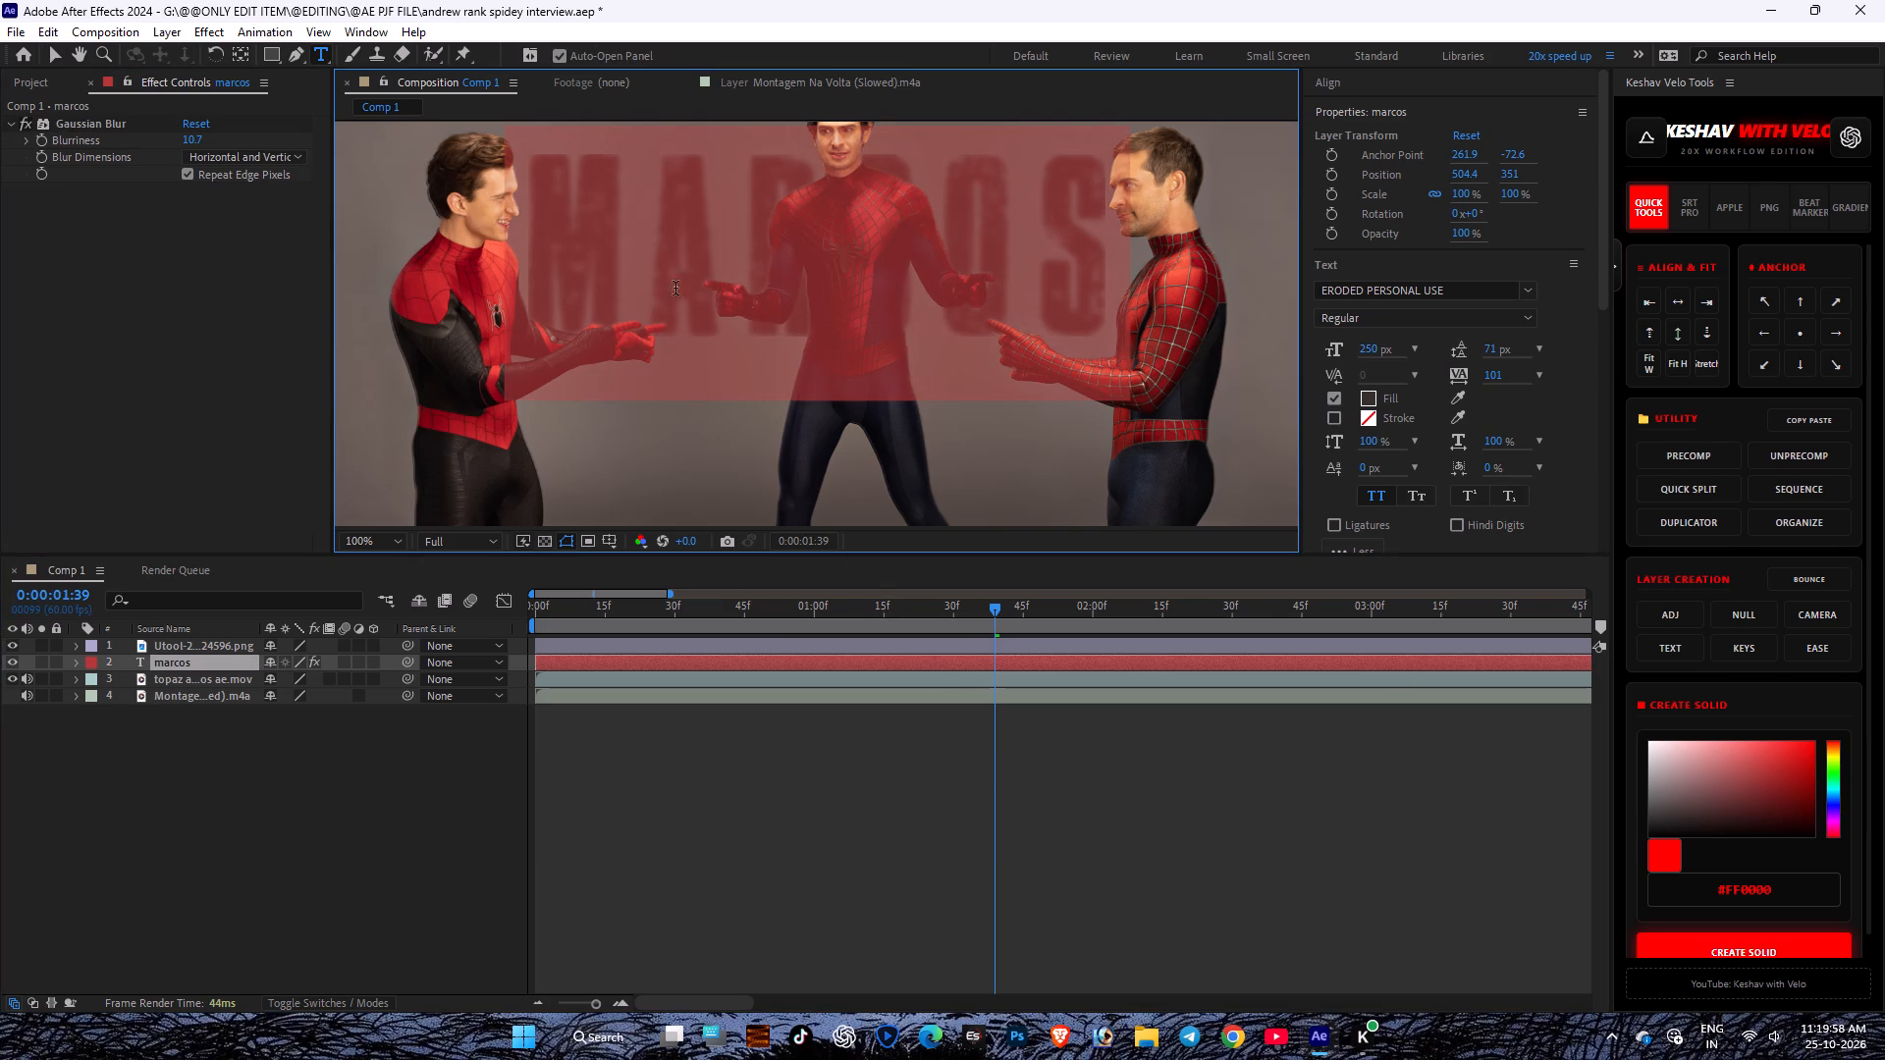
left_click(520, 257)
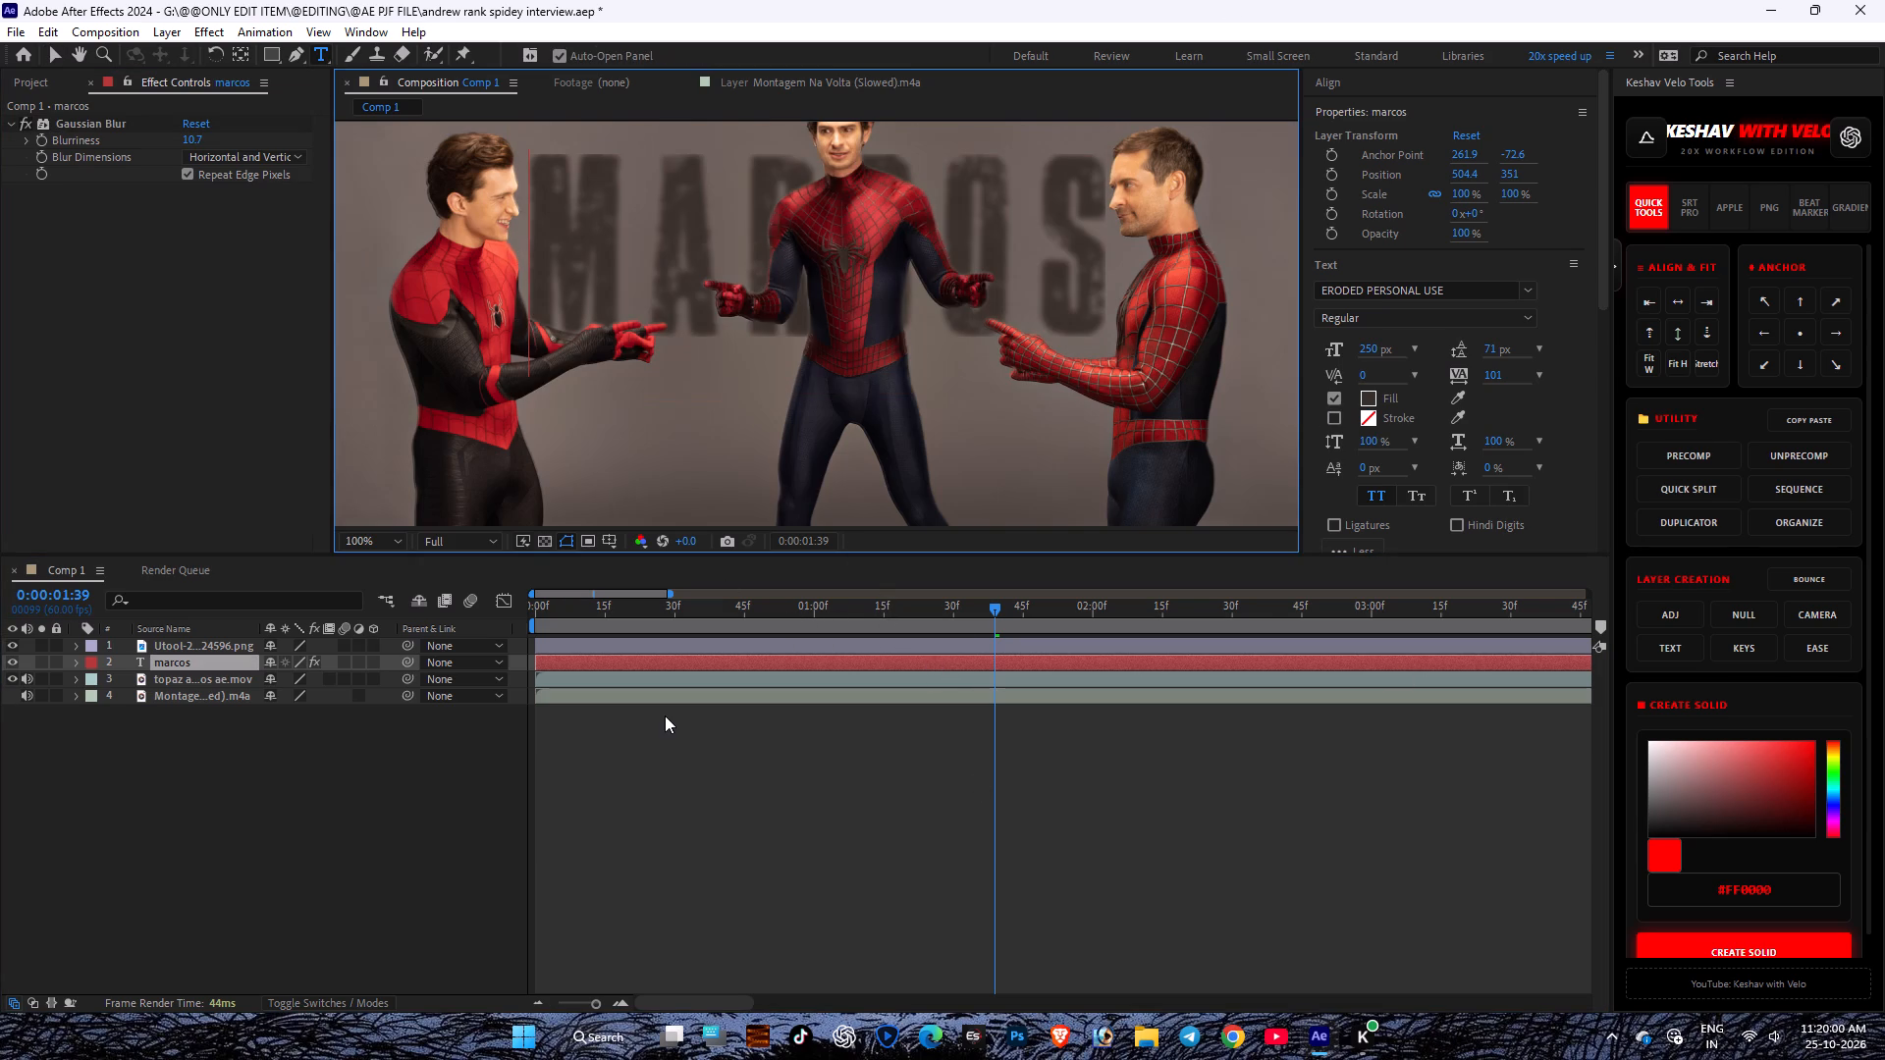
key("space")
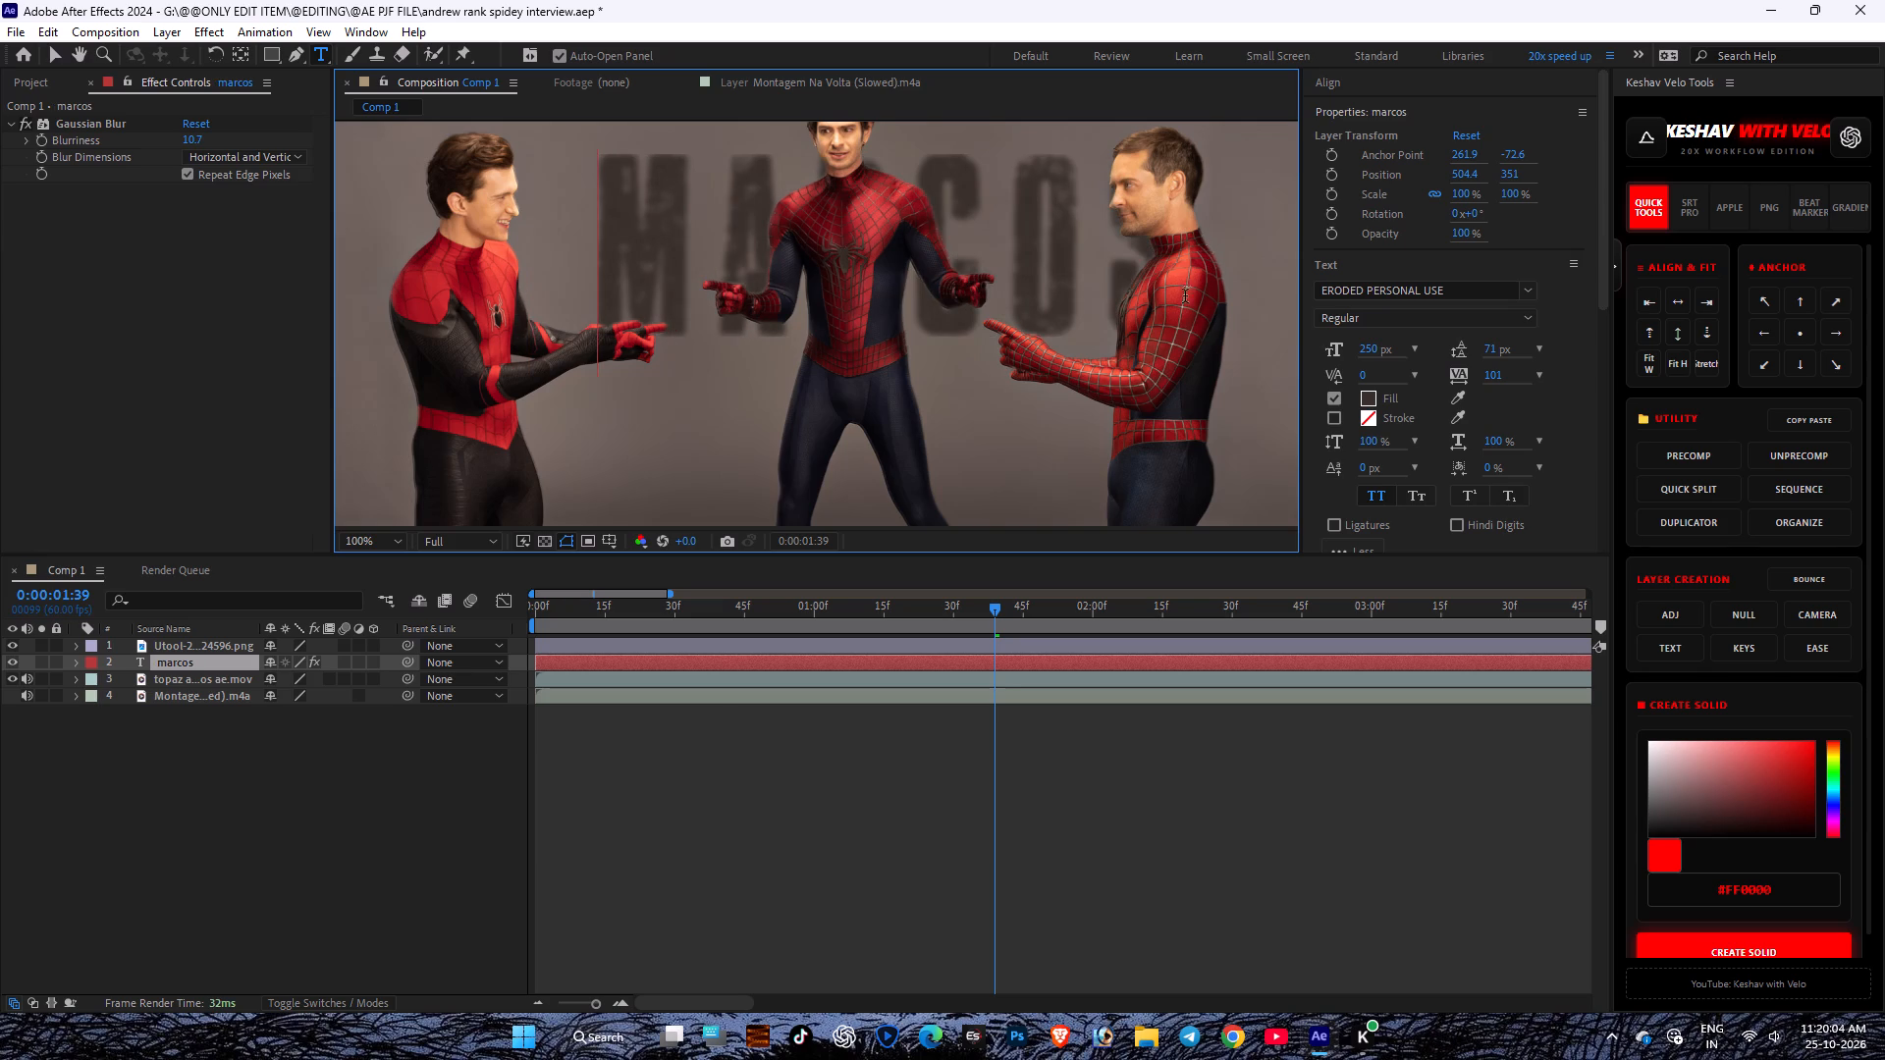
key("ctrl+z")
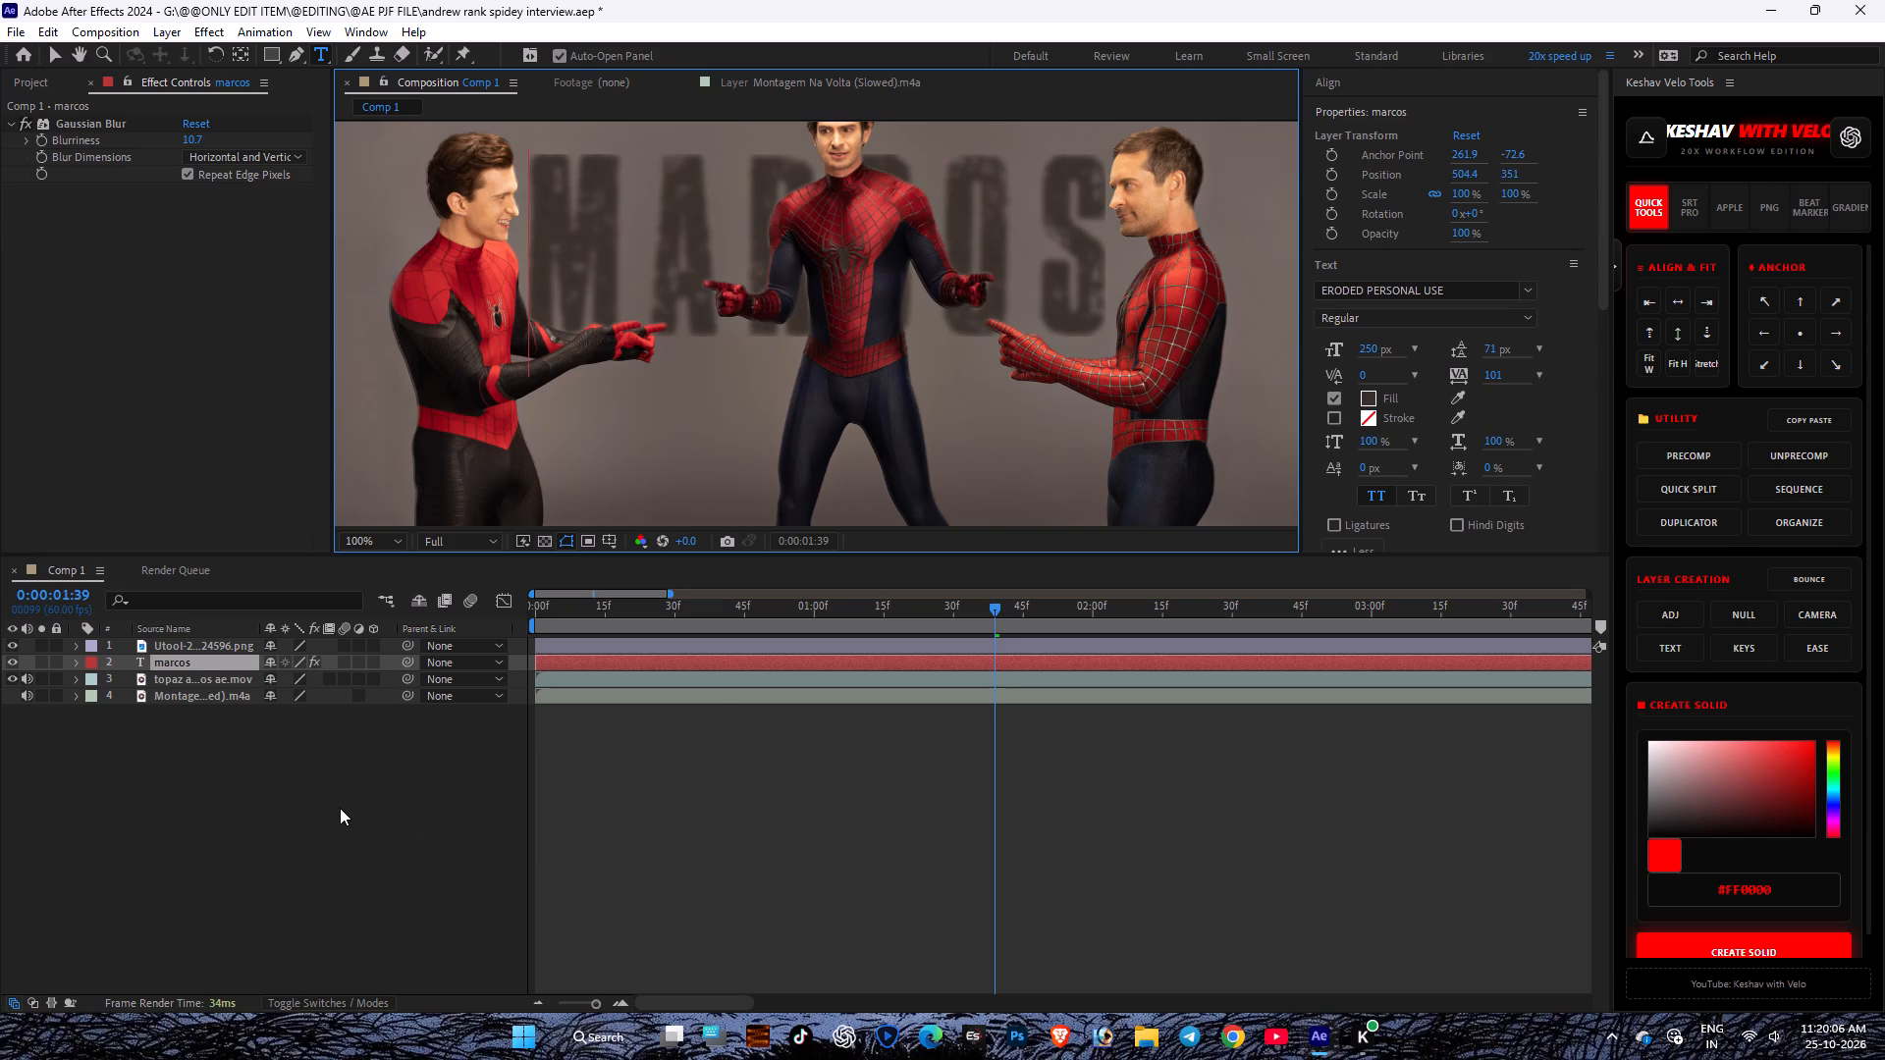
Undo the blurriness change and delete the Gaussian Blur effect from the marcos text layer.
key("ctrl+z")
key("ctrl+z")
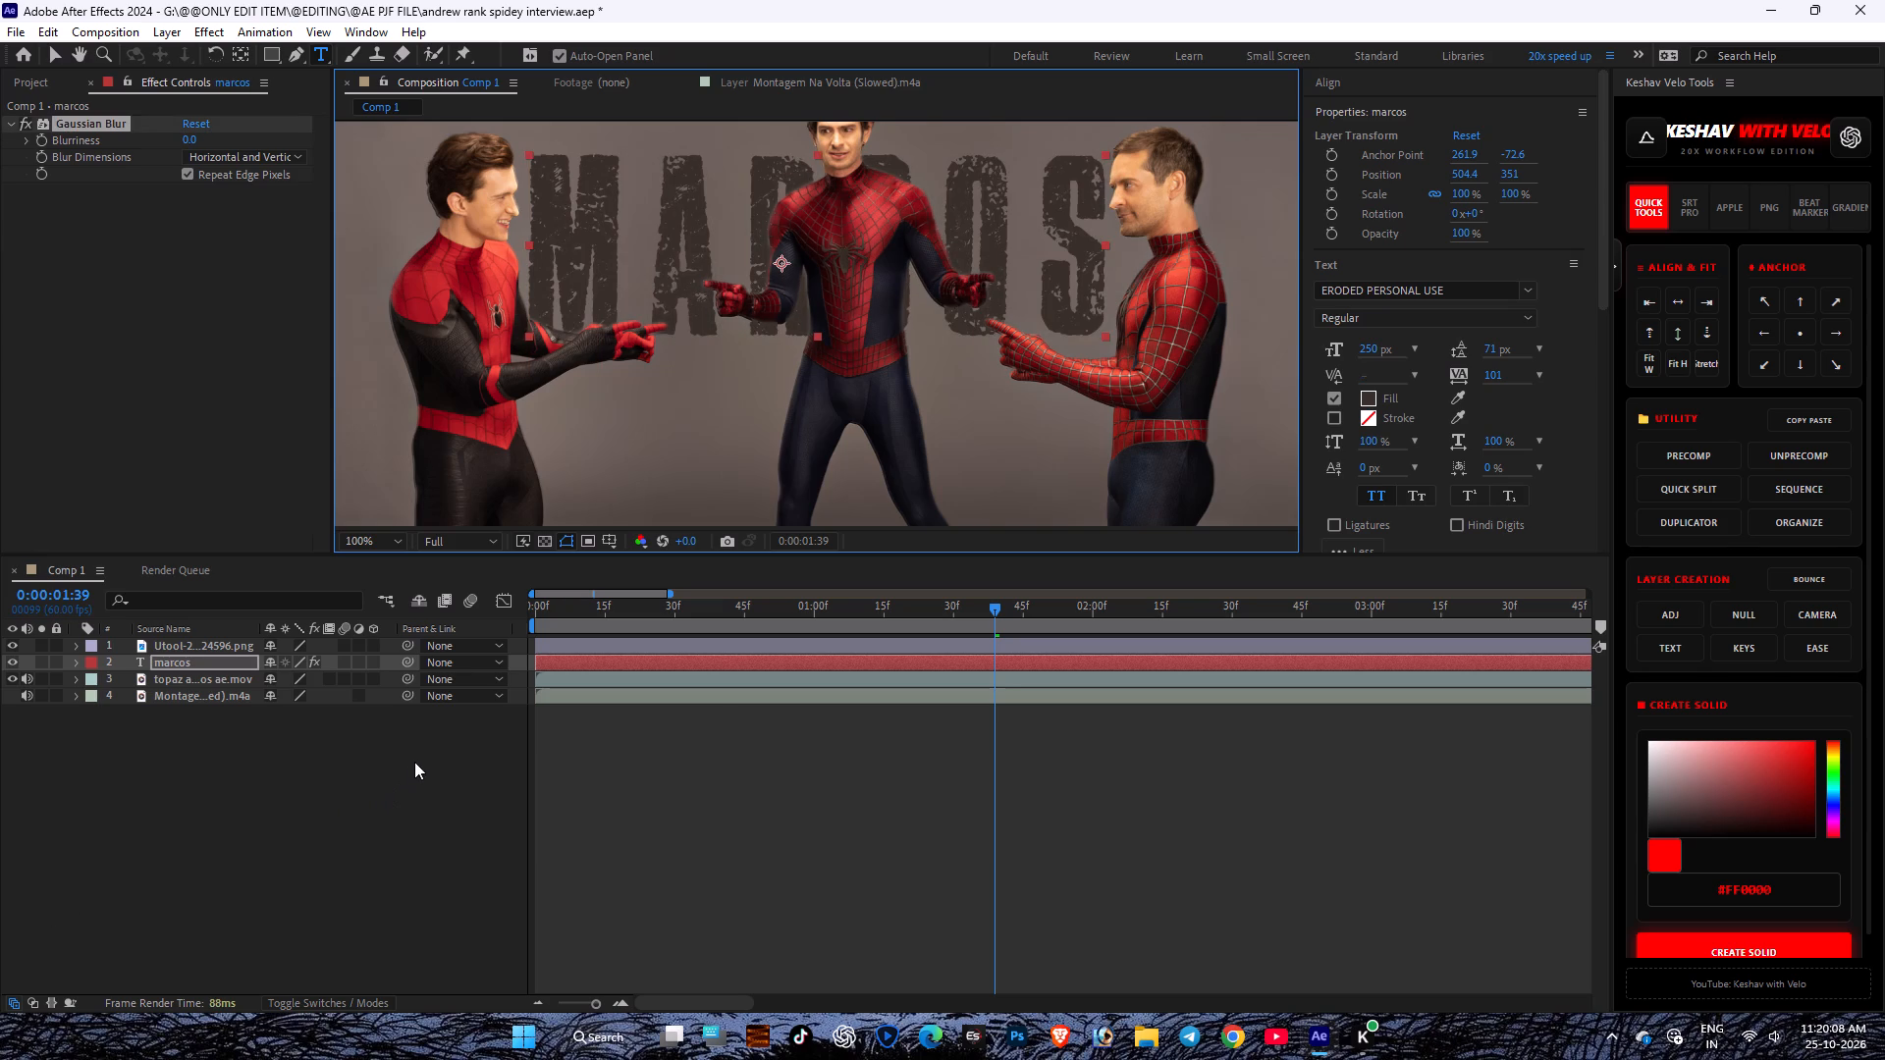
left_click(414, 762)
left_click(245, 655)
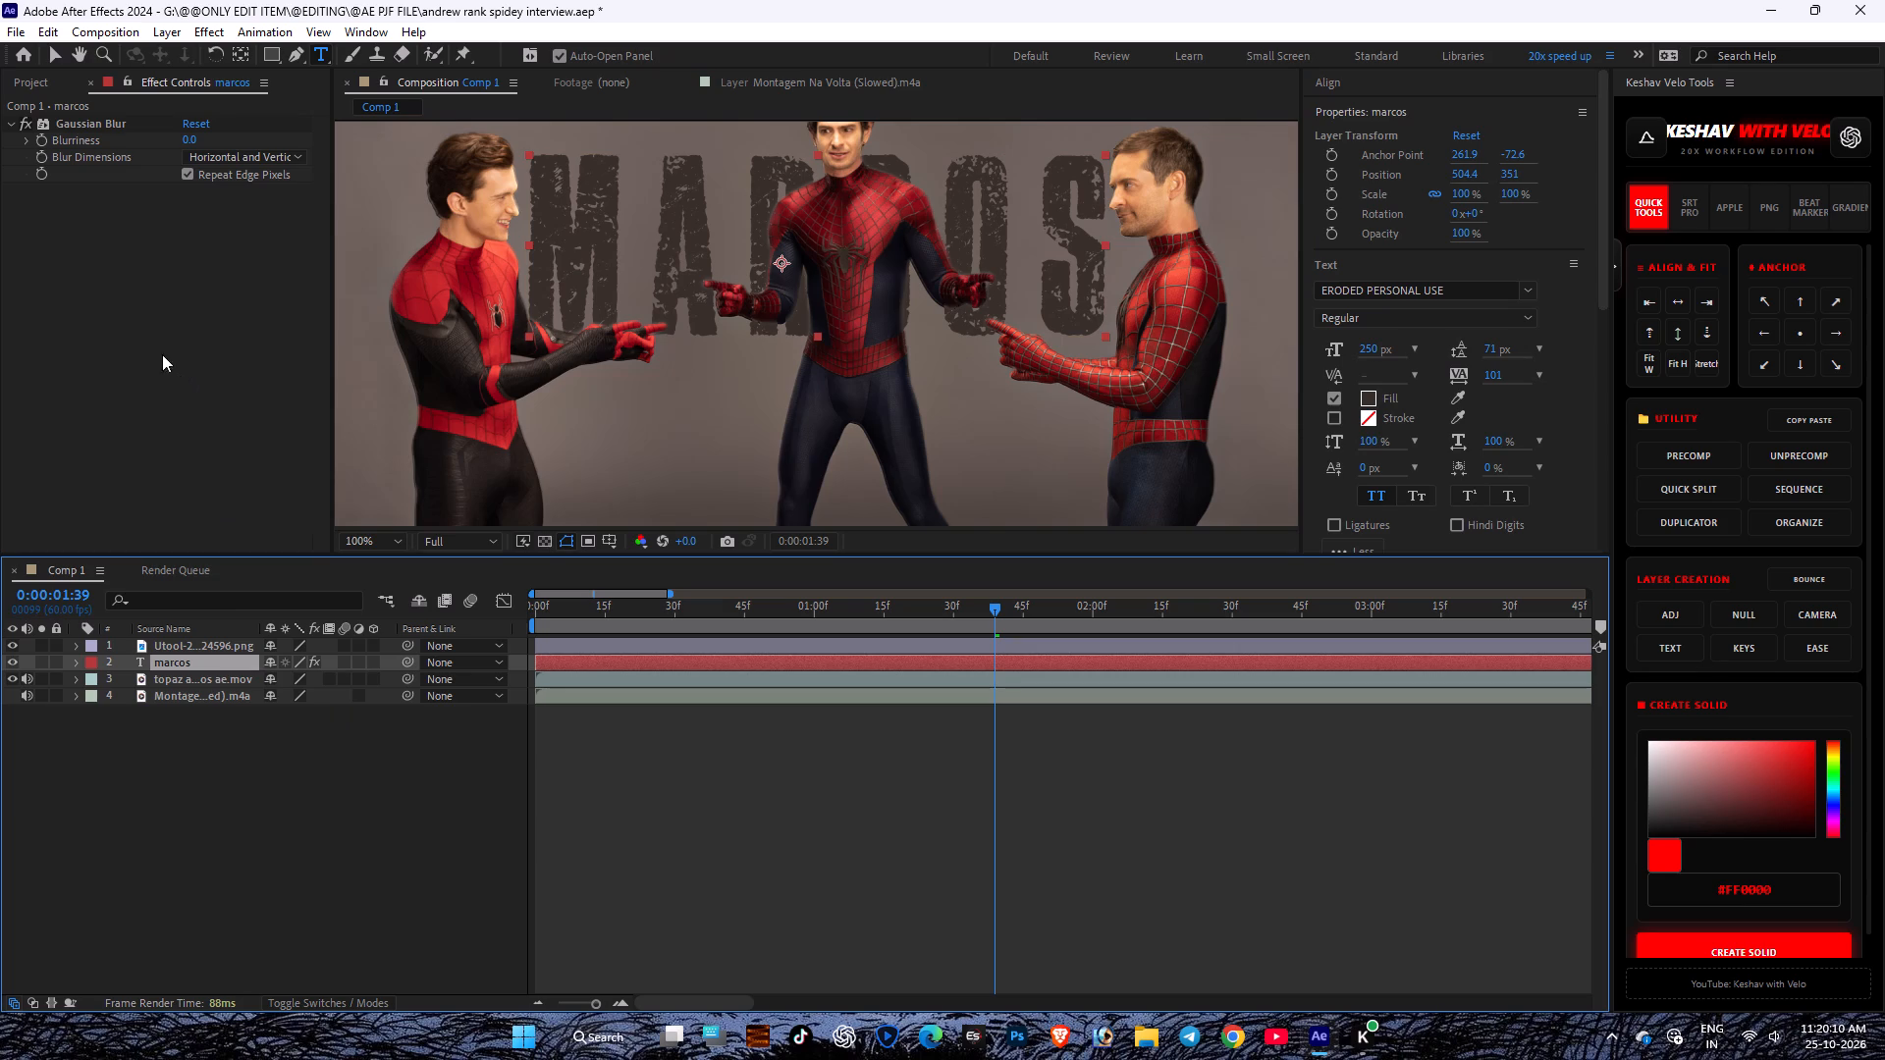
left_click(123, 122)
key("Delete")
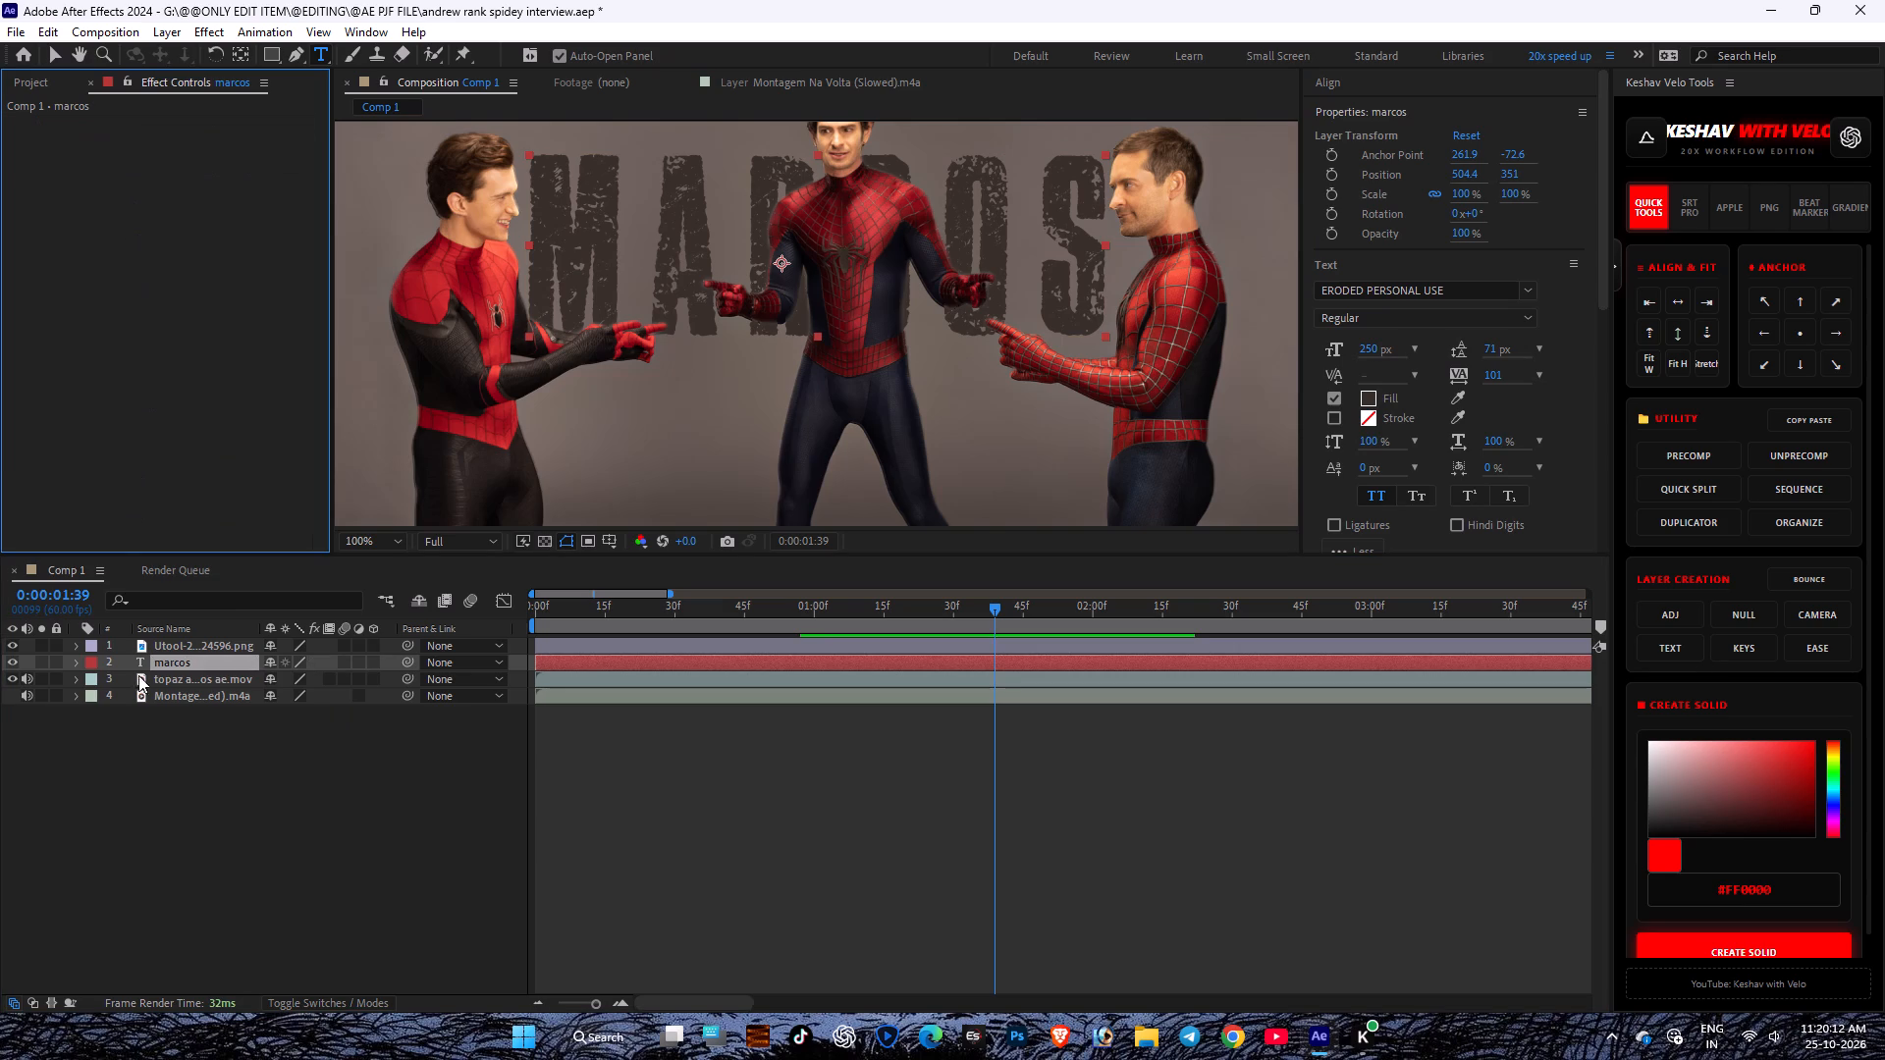
Pre-compose the marcos text layer, moving all attributes into the new composition, and save the project.
left_click(198, 664)
key("ctrl+shift+c")
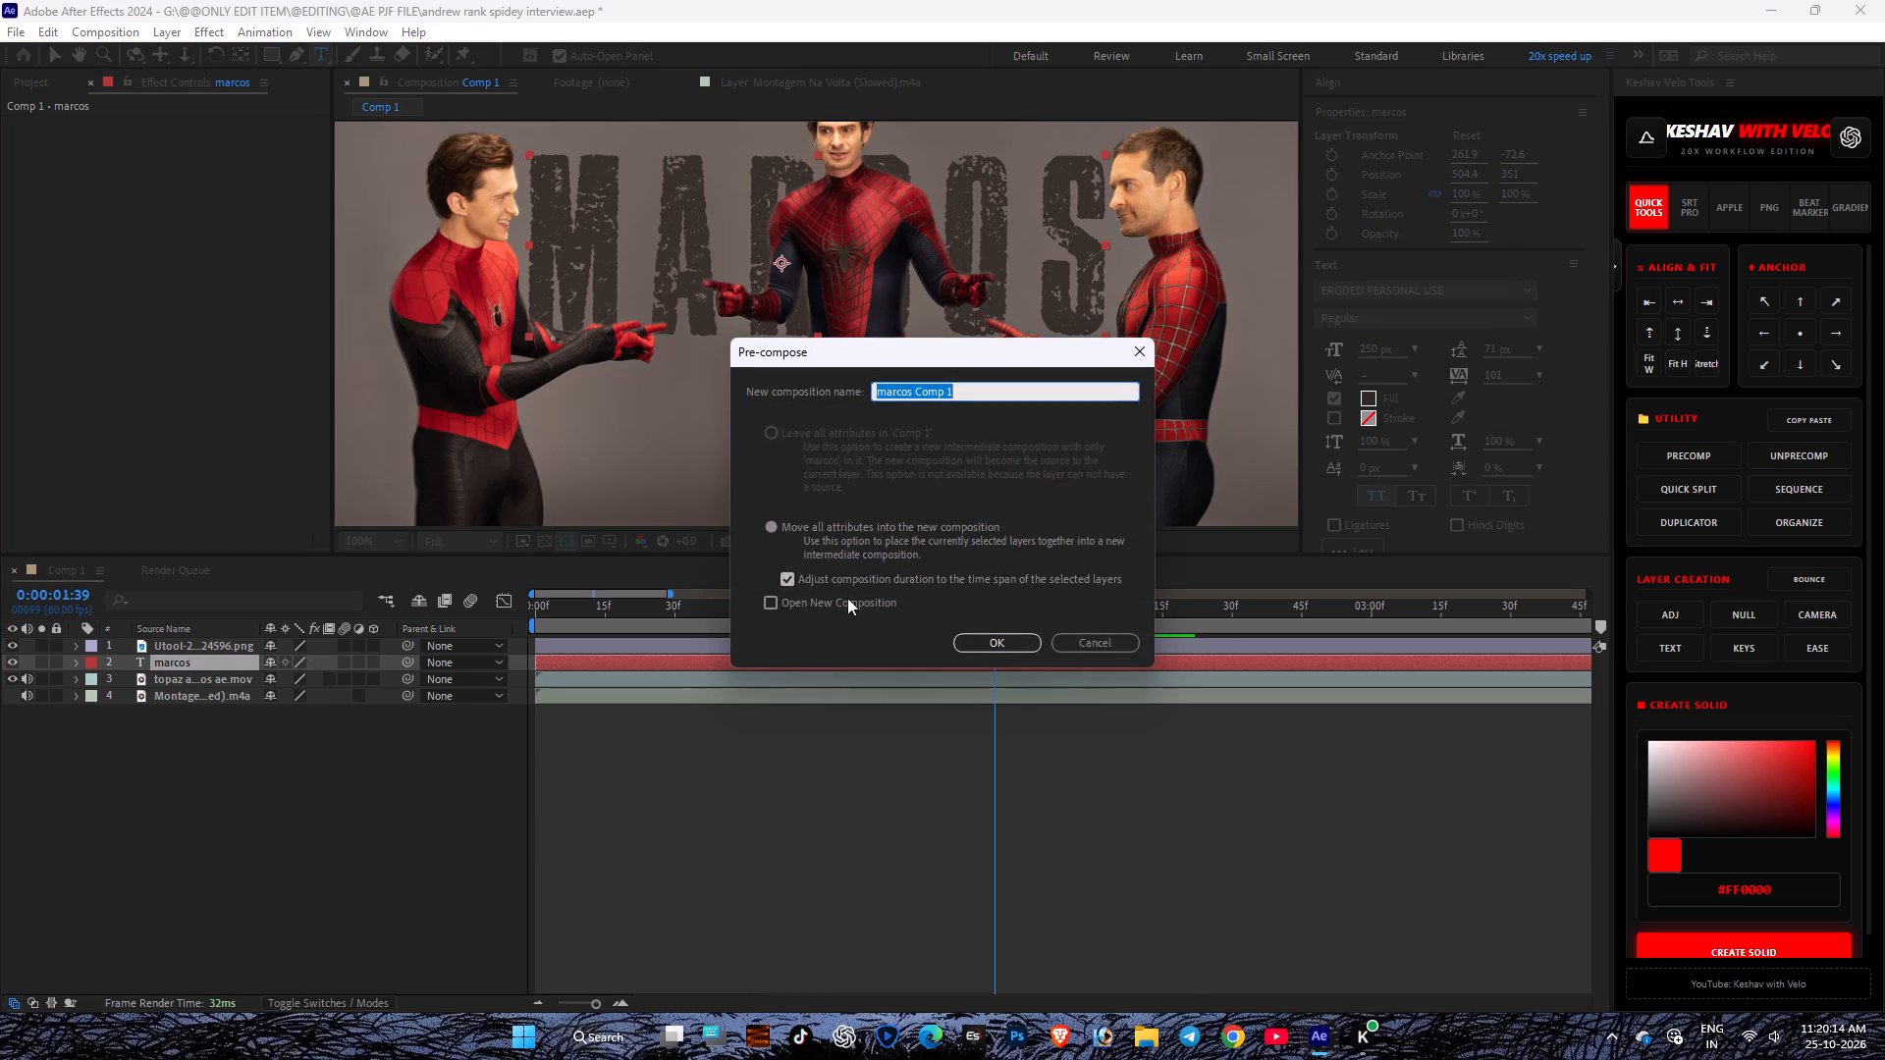
left_click(961, 643)
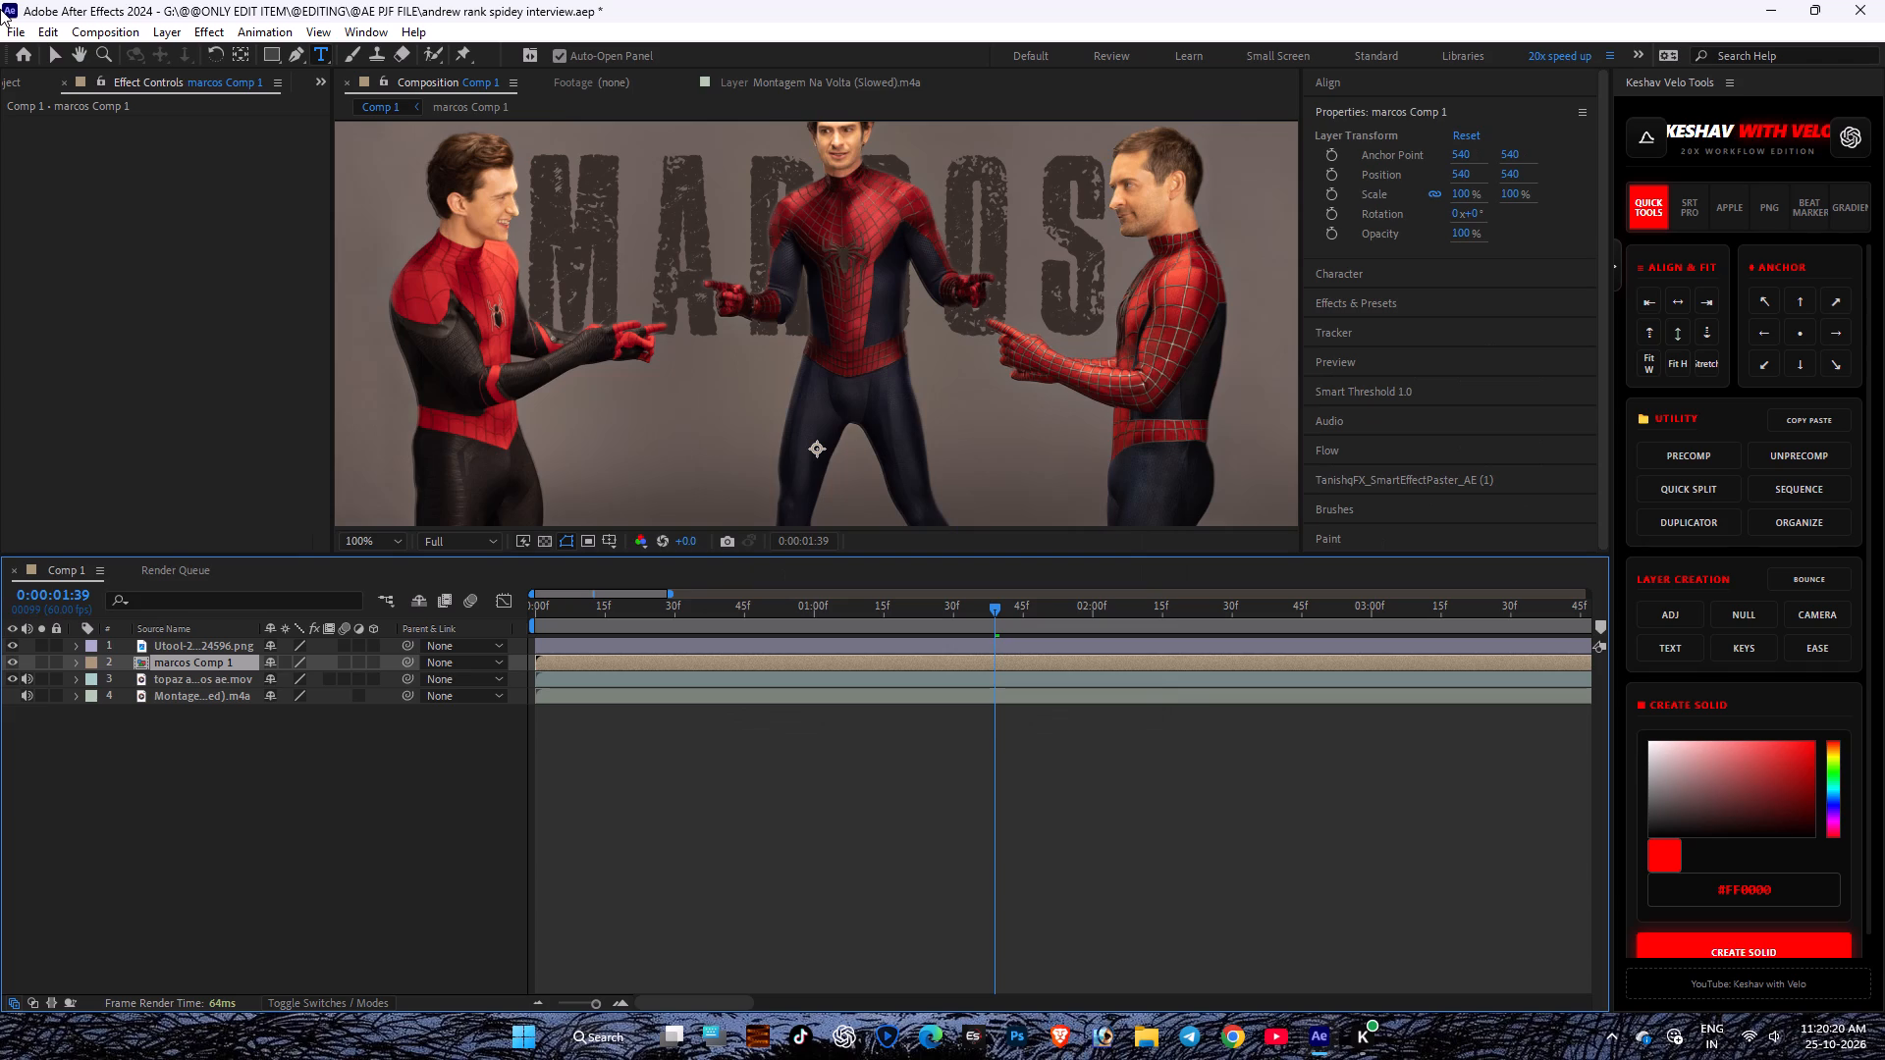
key("ctrl+s")
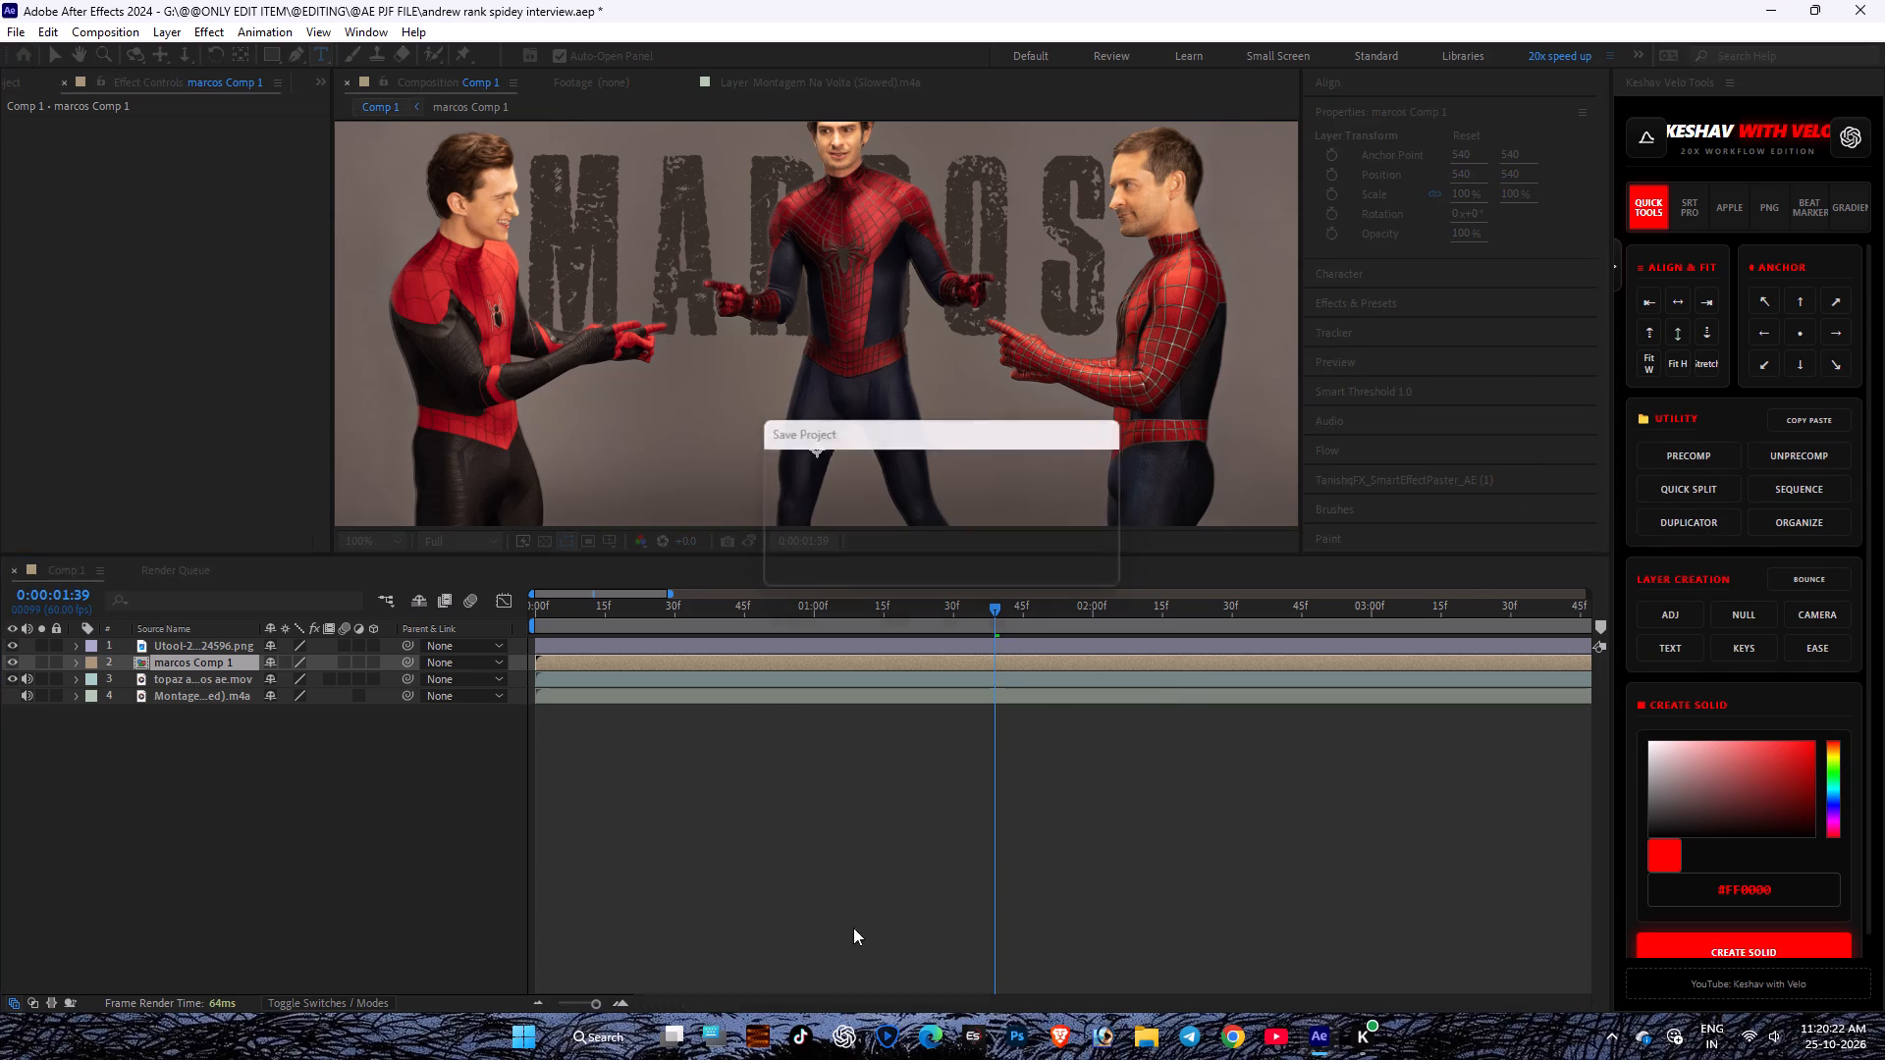
Apply the standard Gaussian Blur effect to the pre-composed MARCOS layer with a blurriness of 5.
key("ctrl+space")
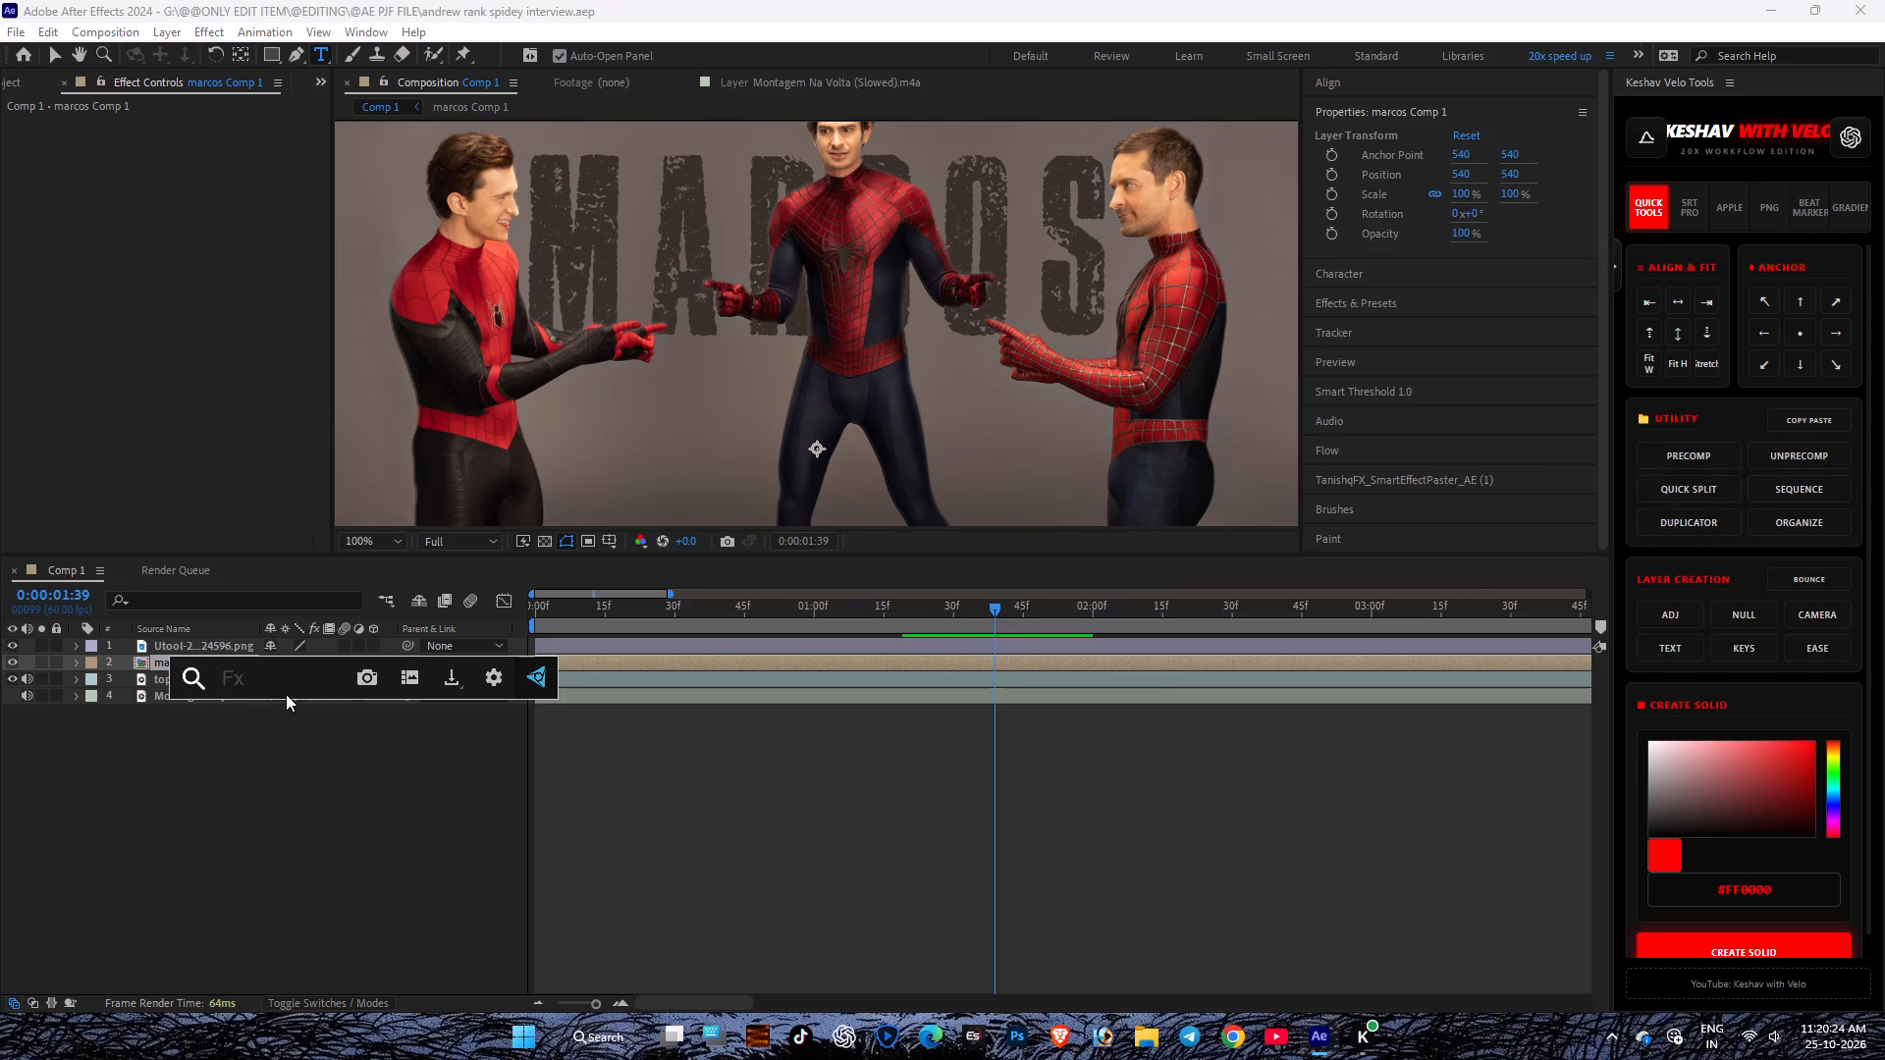
type("gau")
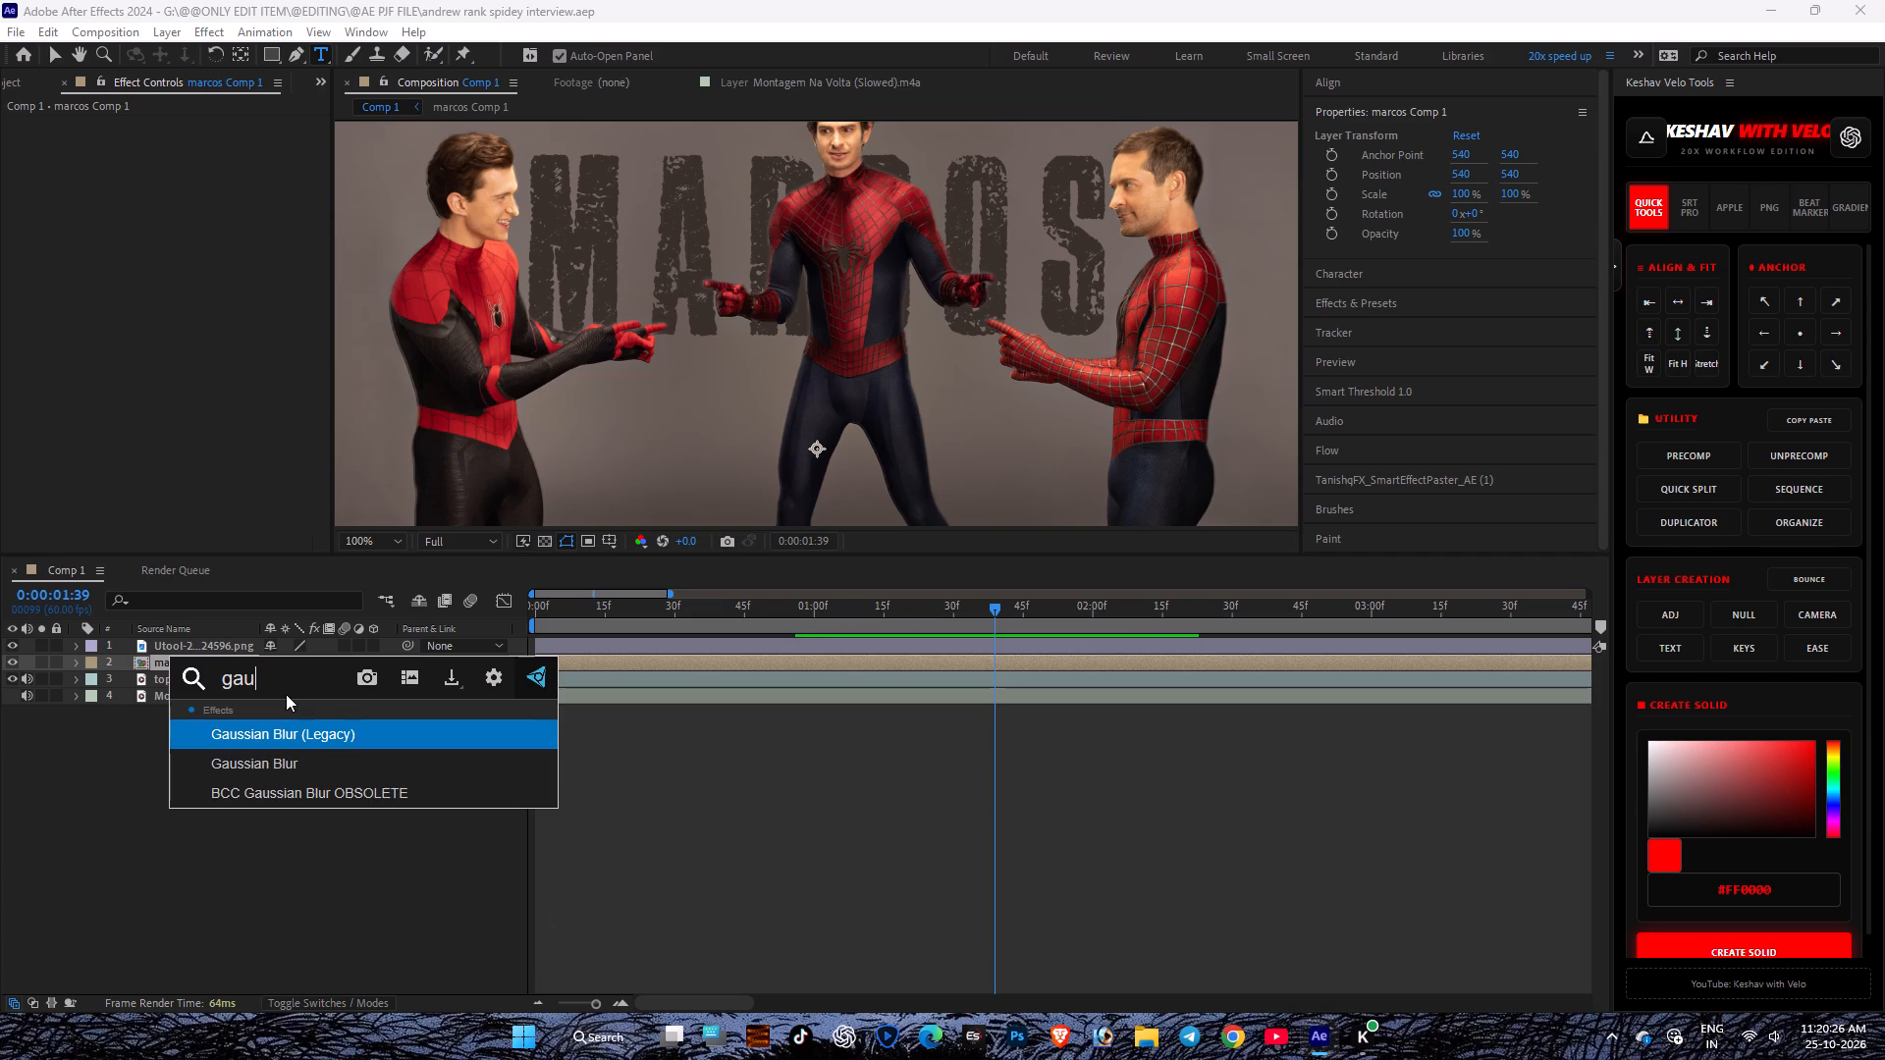
key("Down")
key("Return")
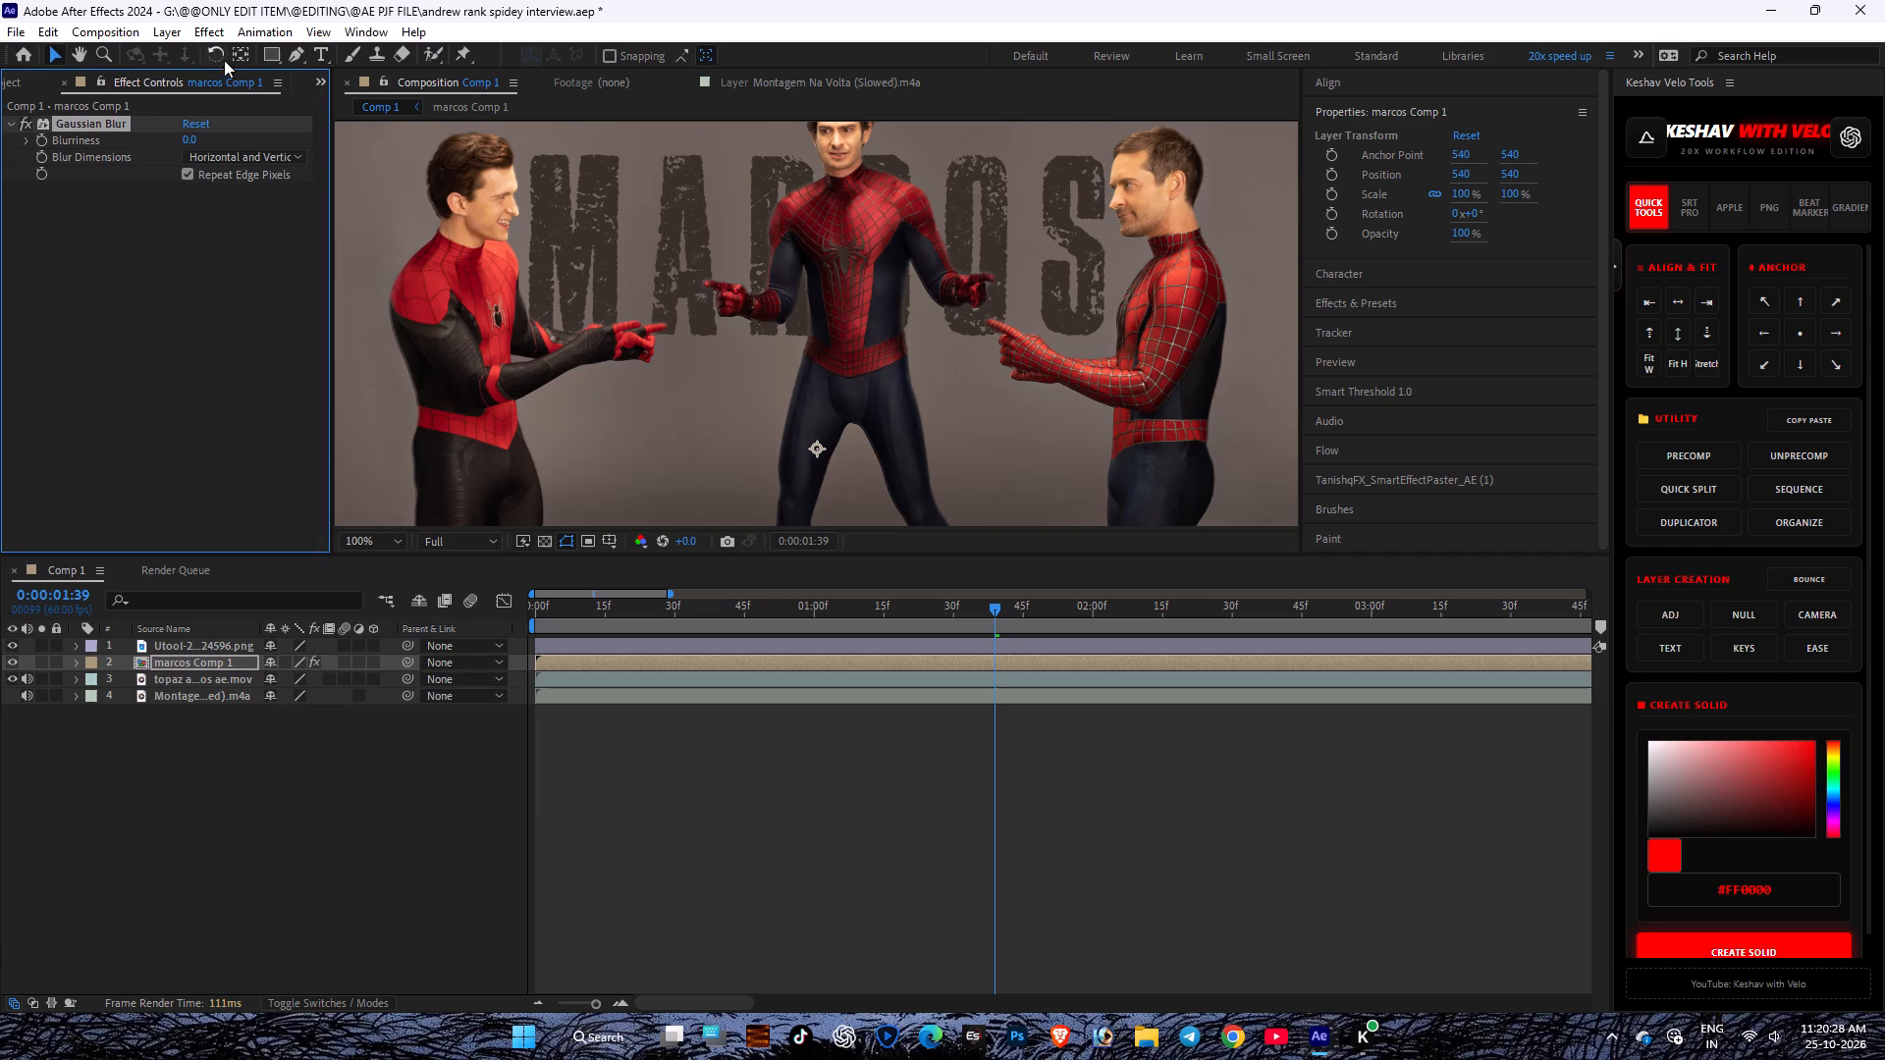
left_click(188, 140)
key("5")
key("Return")
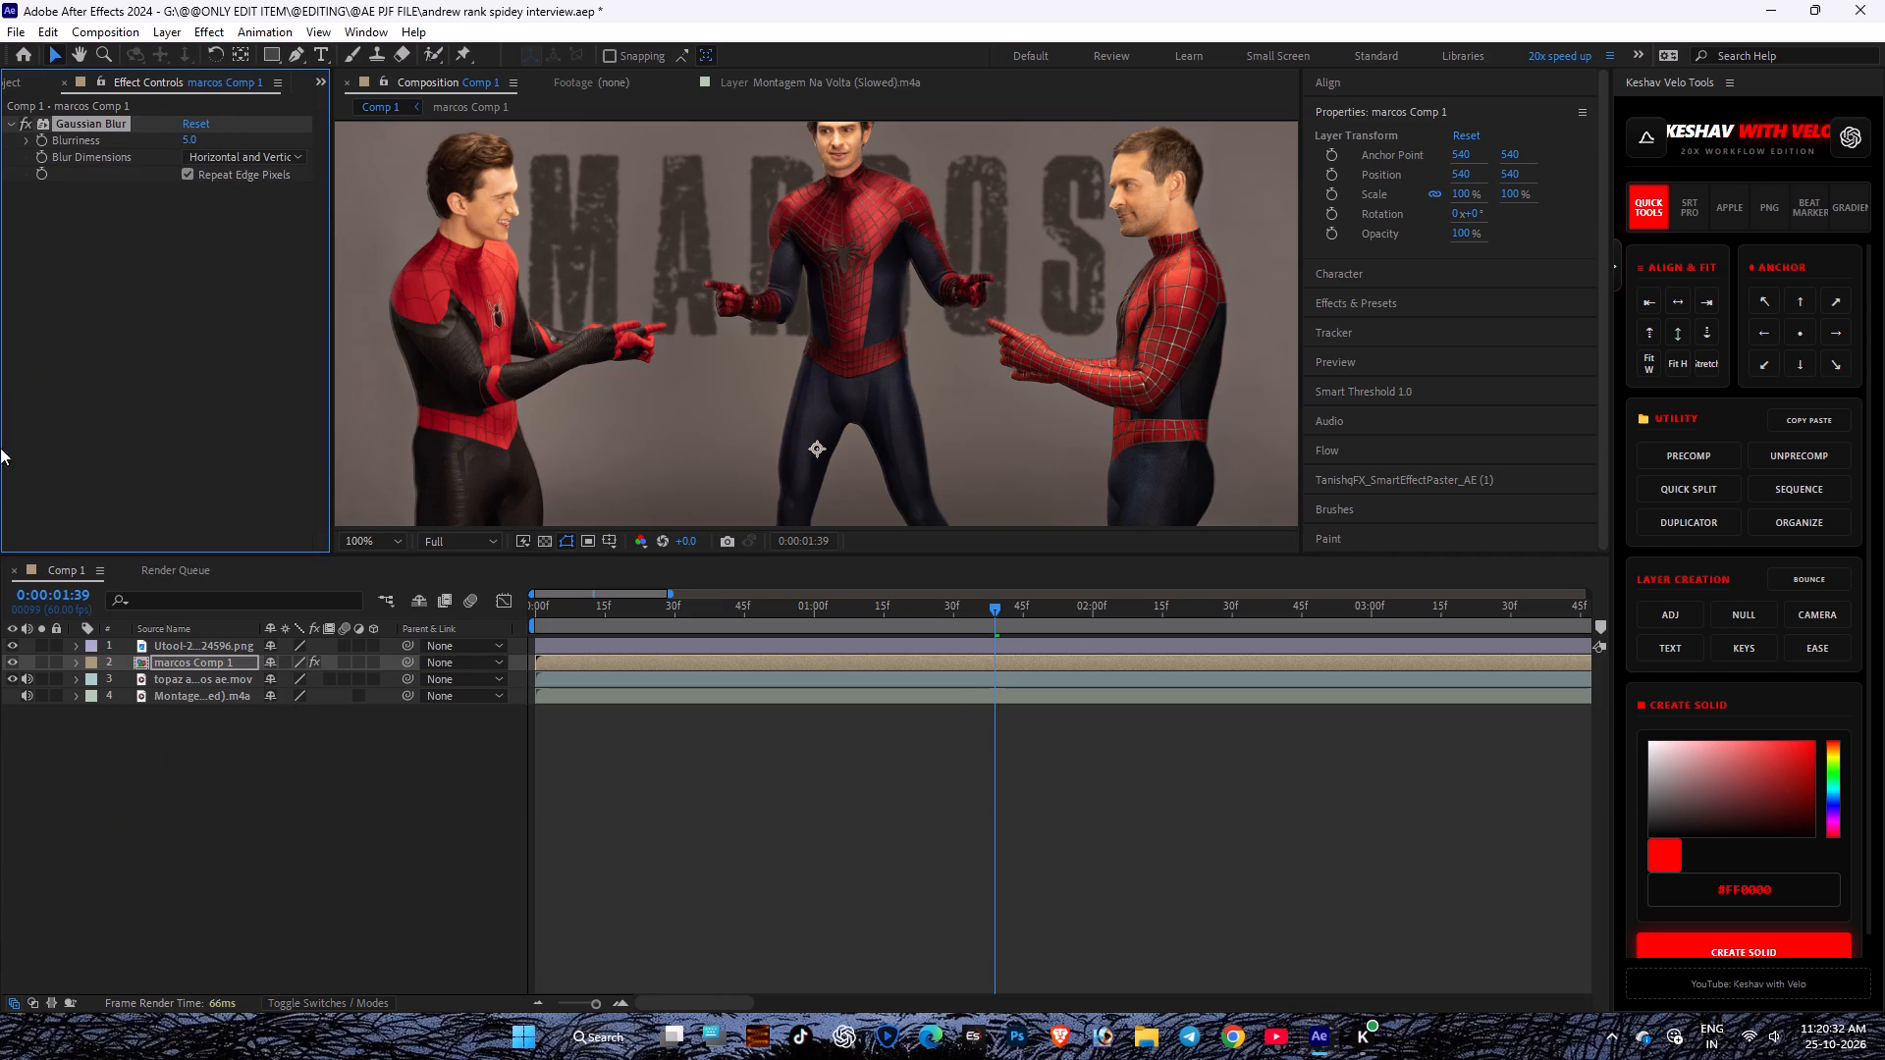
Set the opacity of the pre-composed MARCOS layer to 80%.
scroll(949, 334, "down", 1)
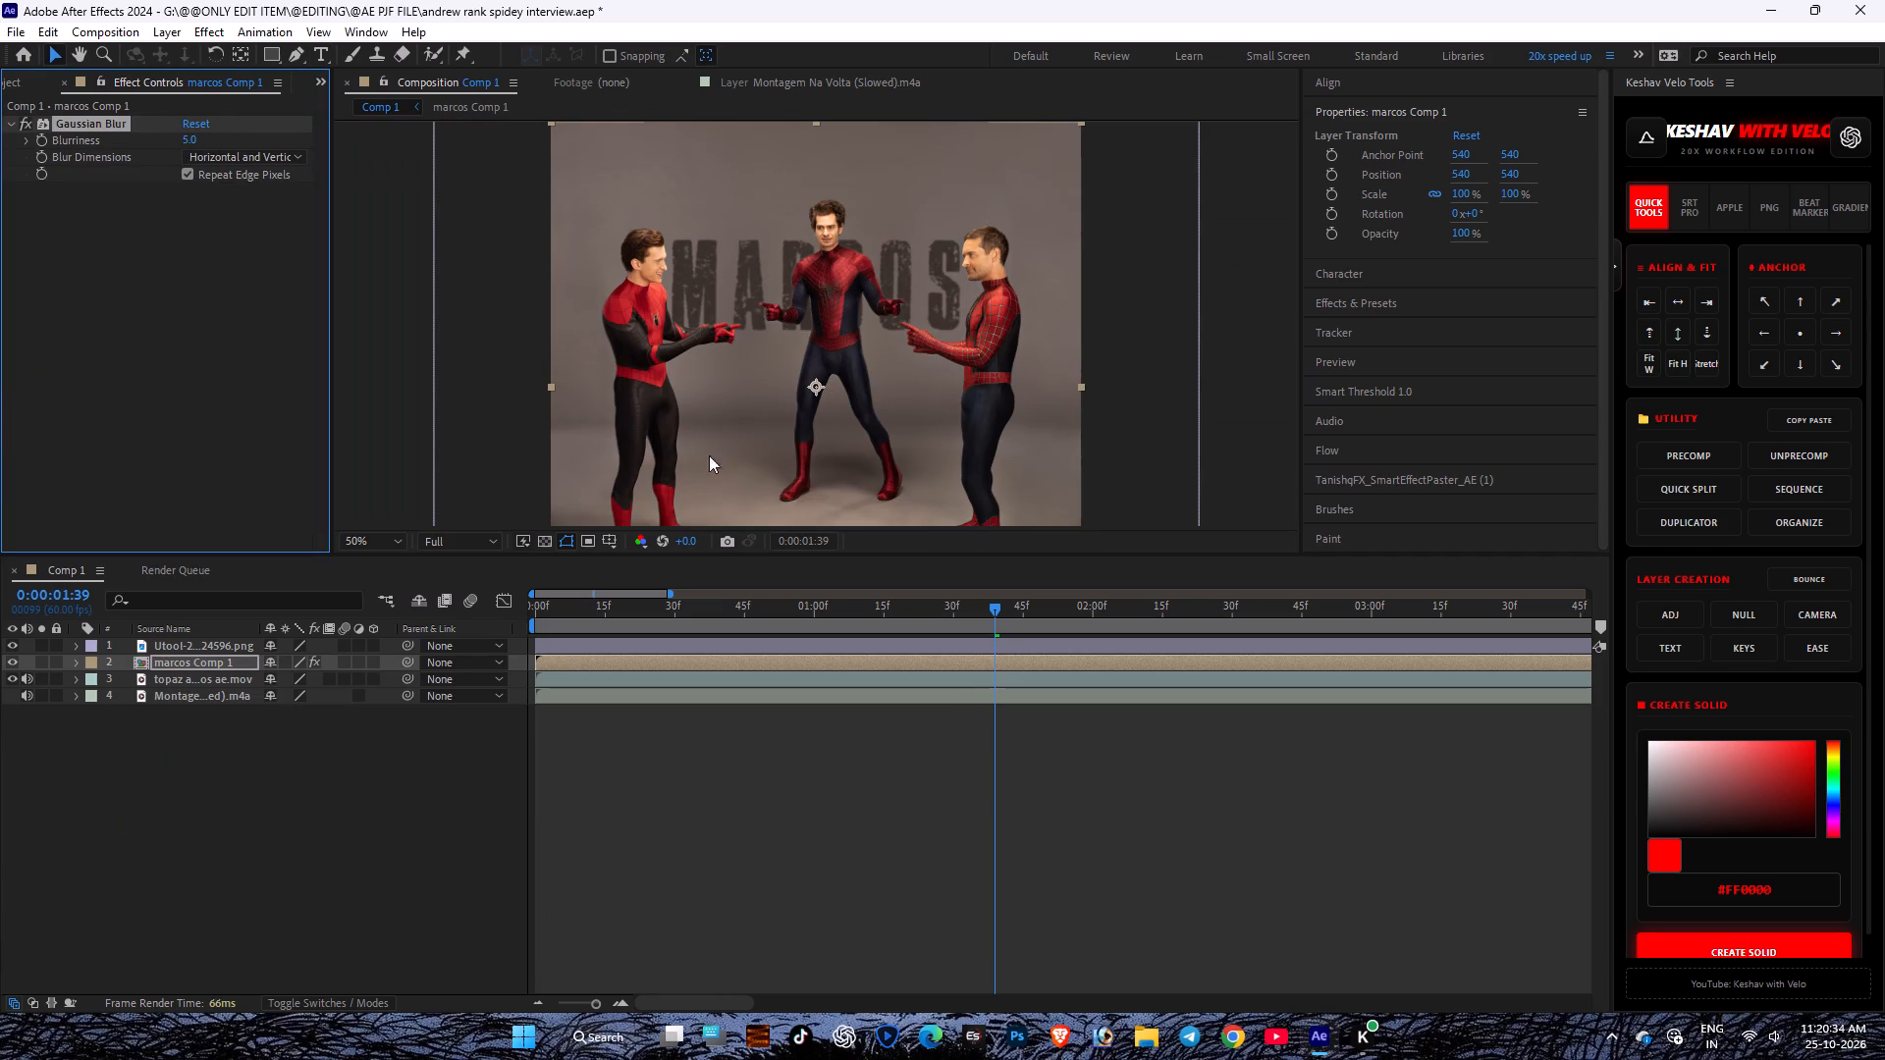
key("t")
left_click(269, 679)
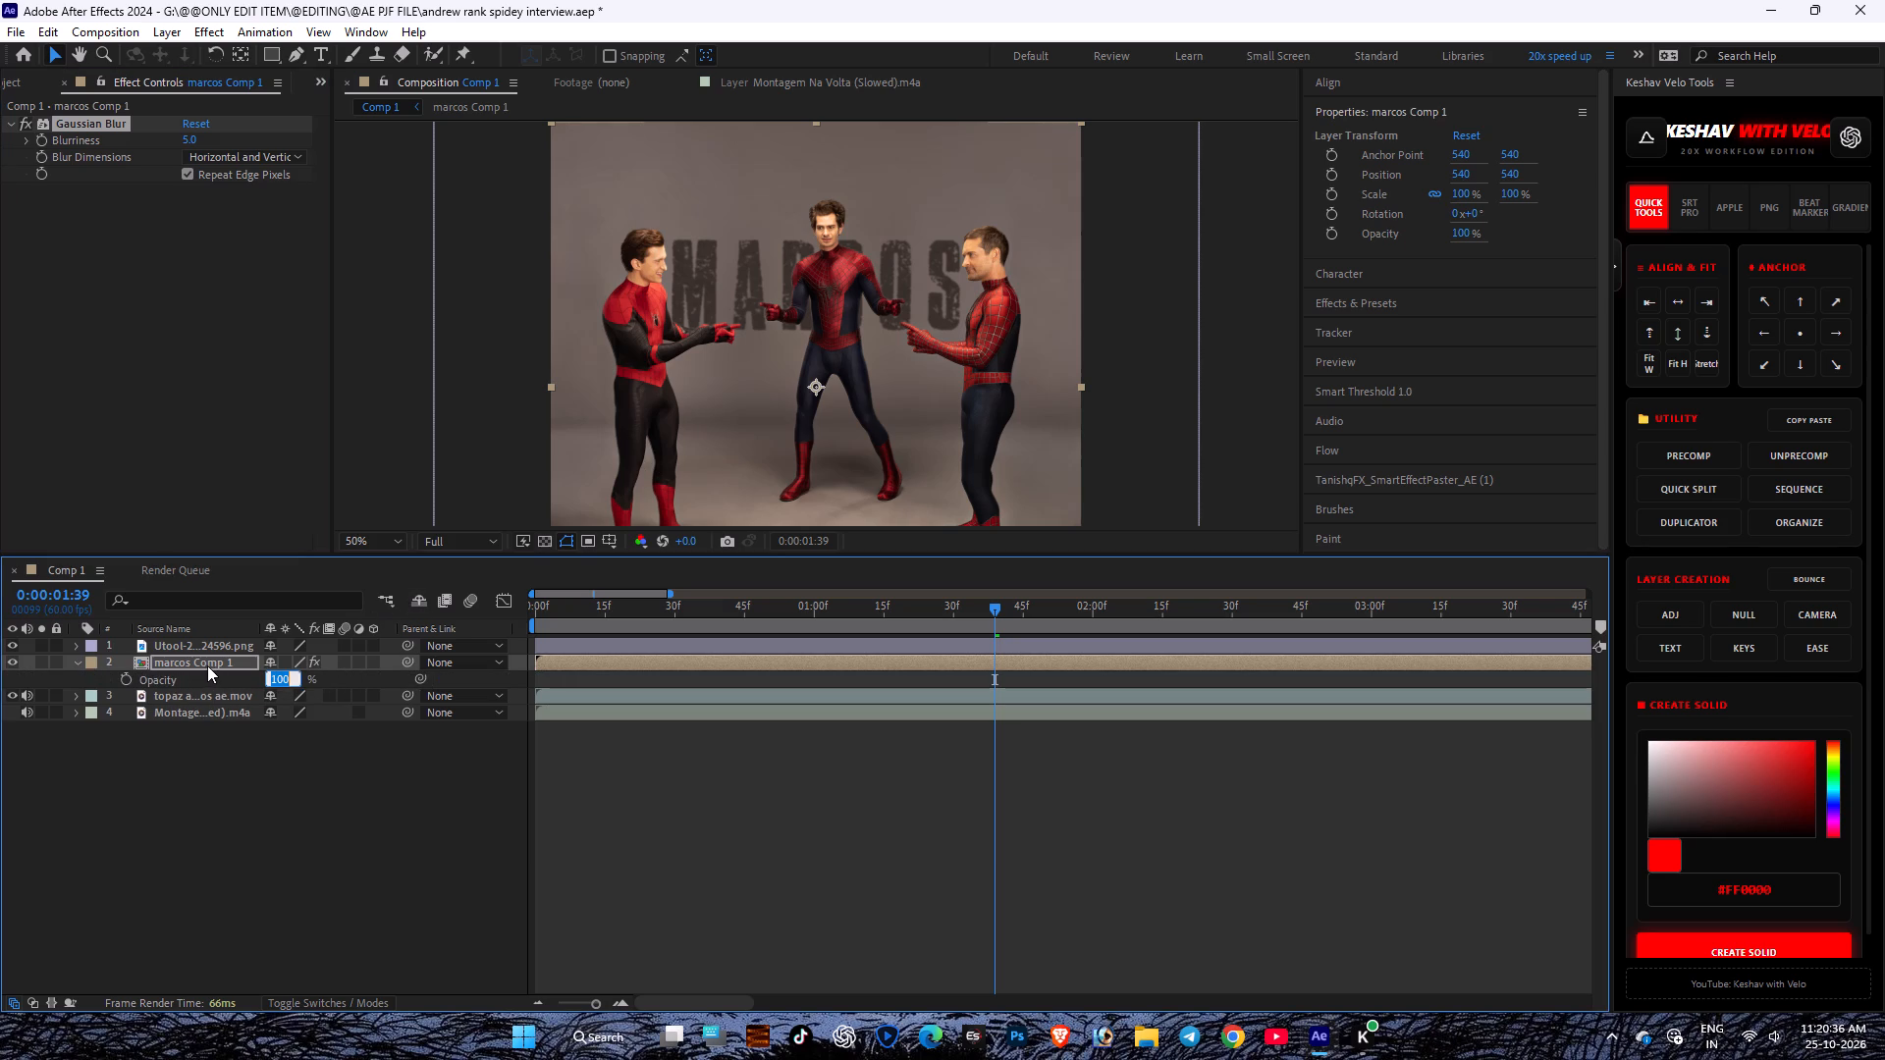
type("80")
key("Return")
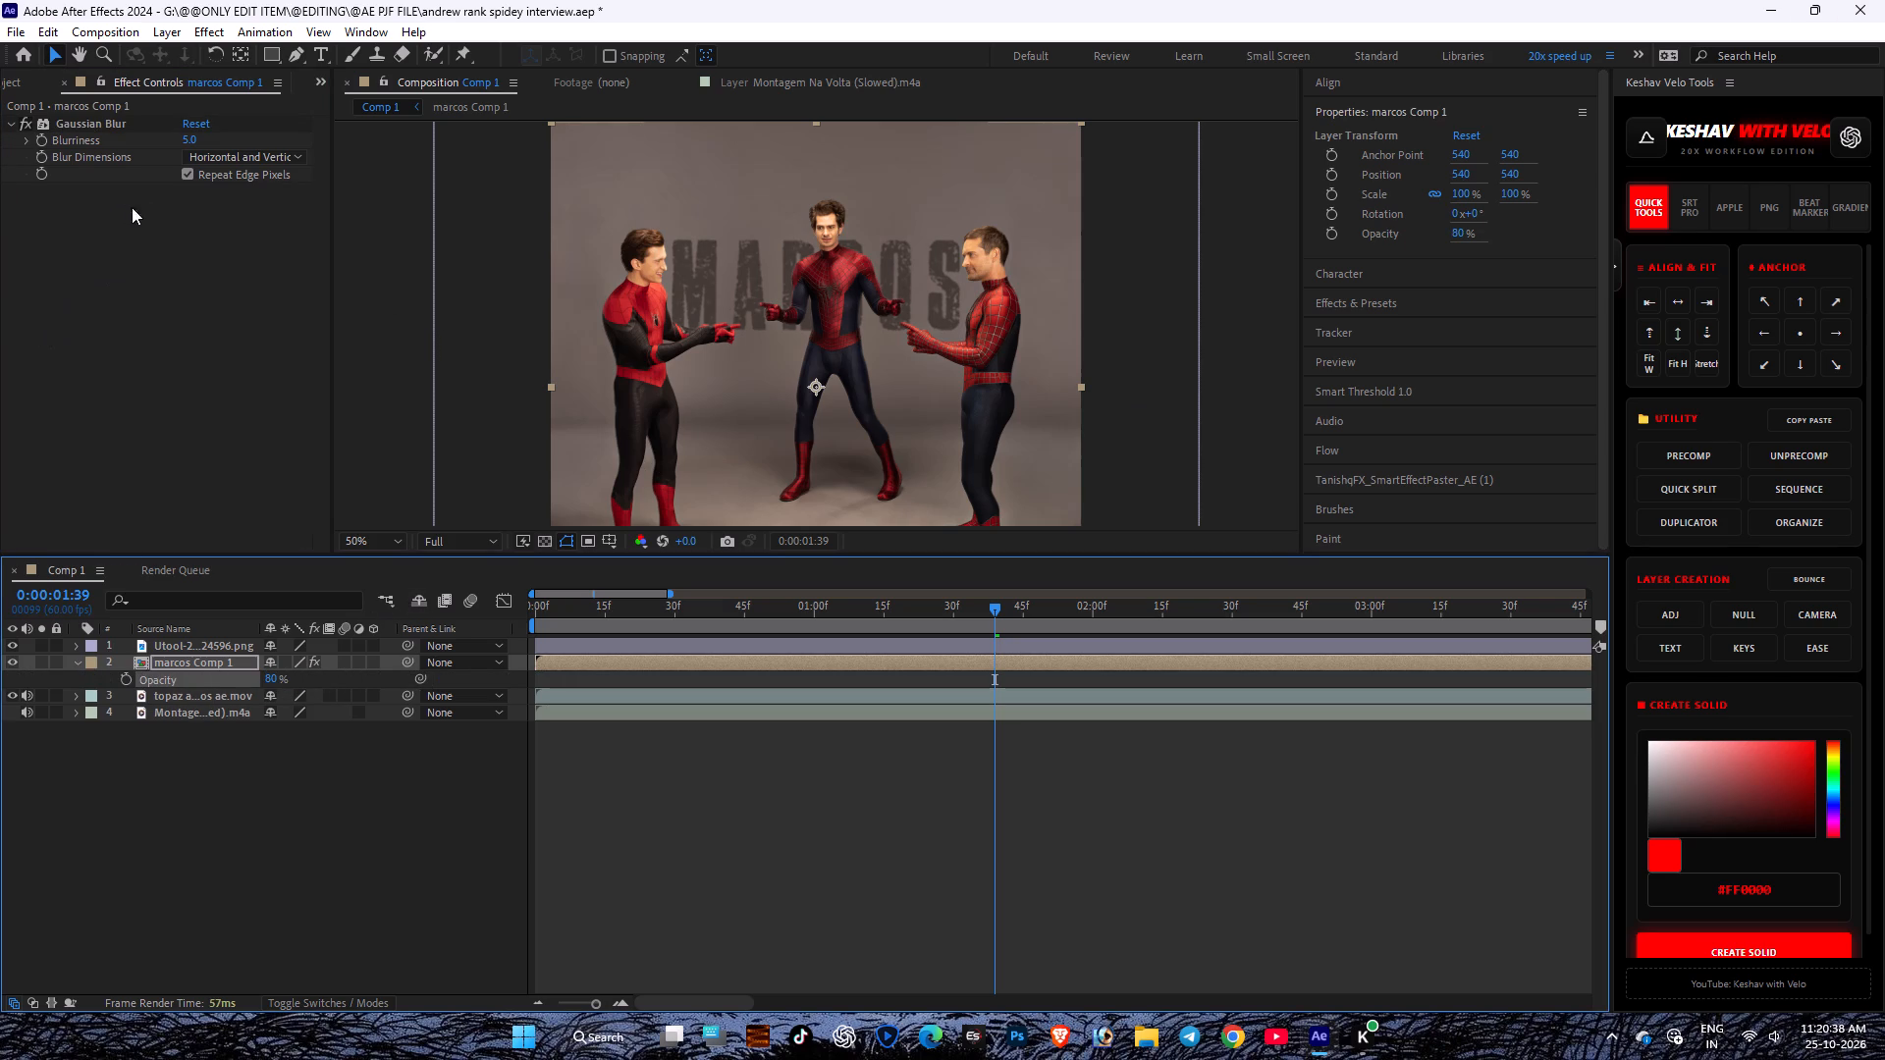
Set the Gaussian Blur's blurriness on the pre-composed MARCOS layer to 8 and collapse its opacity property.
left_click(196, 139)
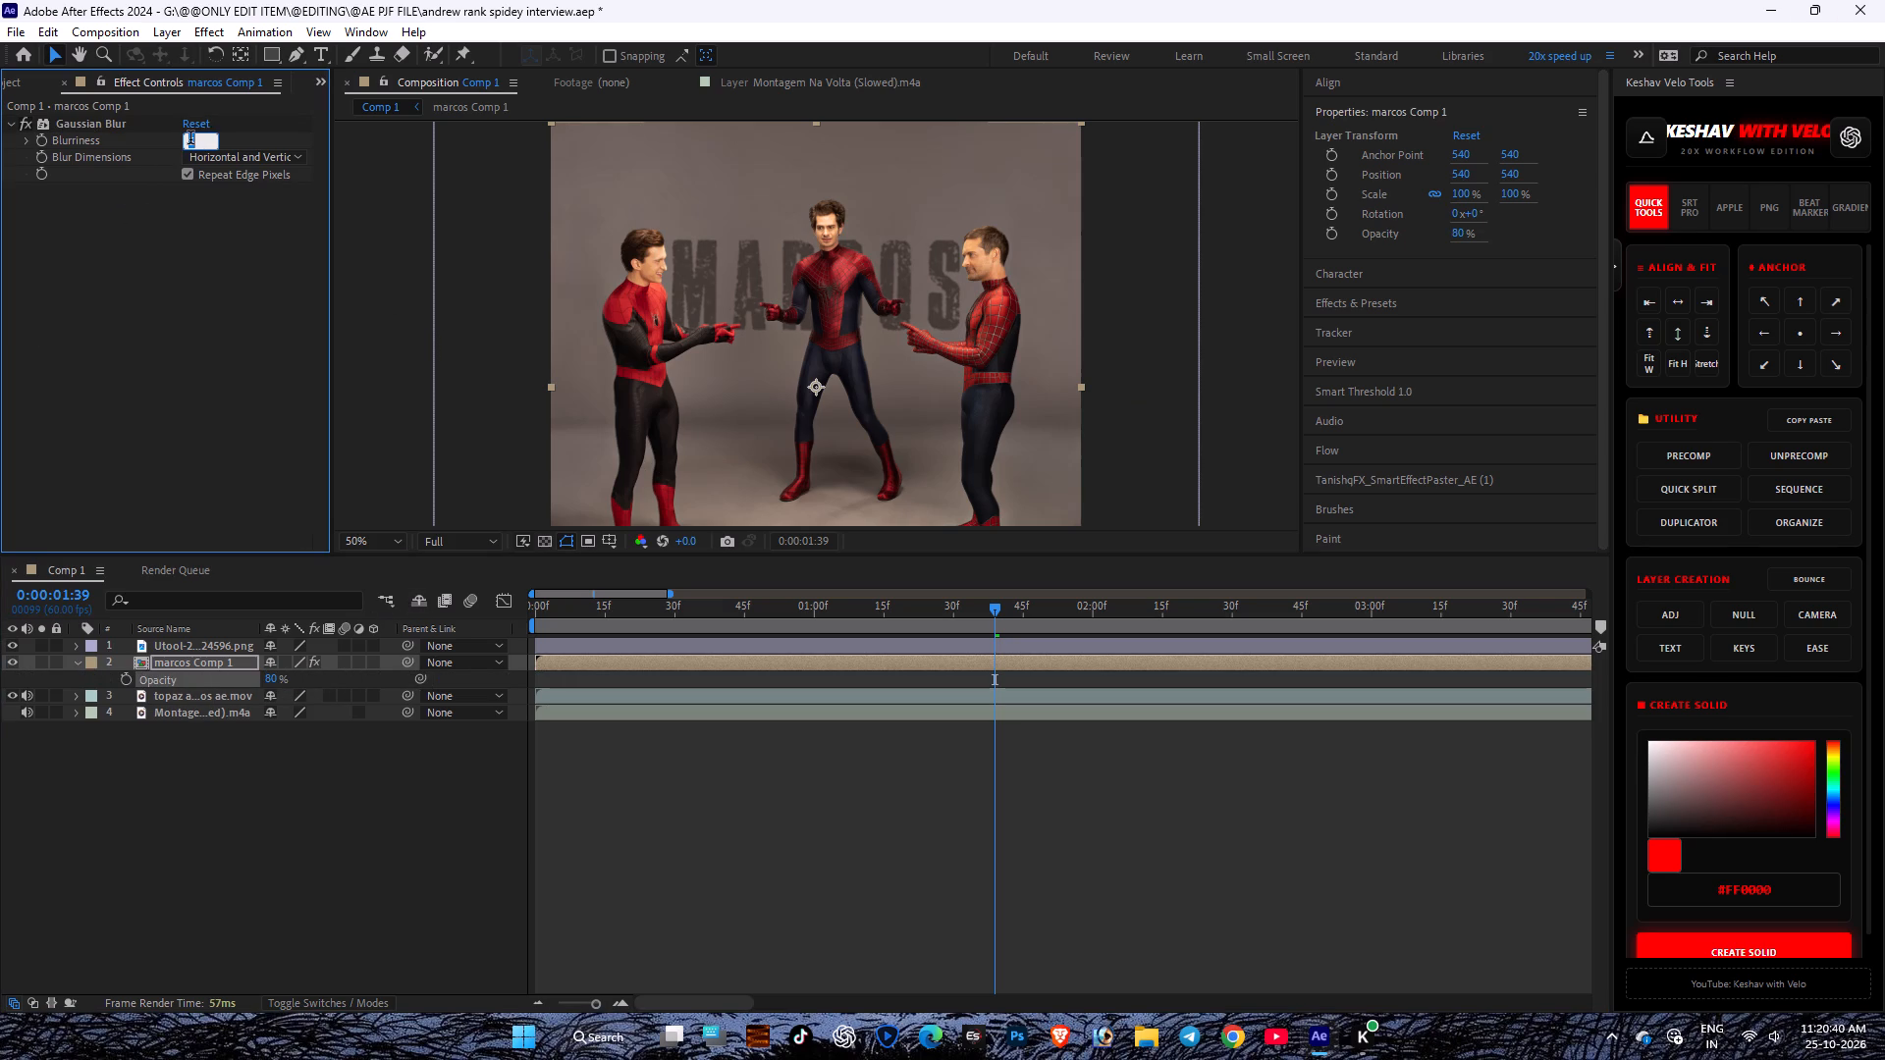
key("8")
key("Return")
key("t")
left_click(478, 673)
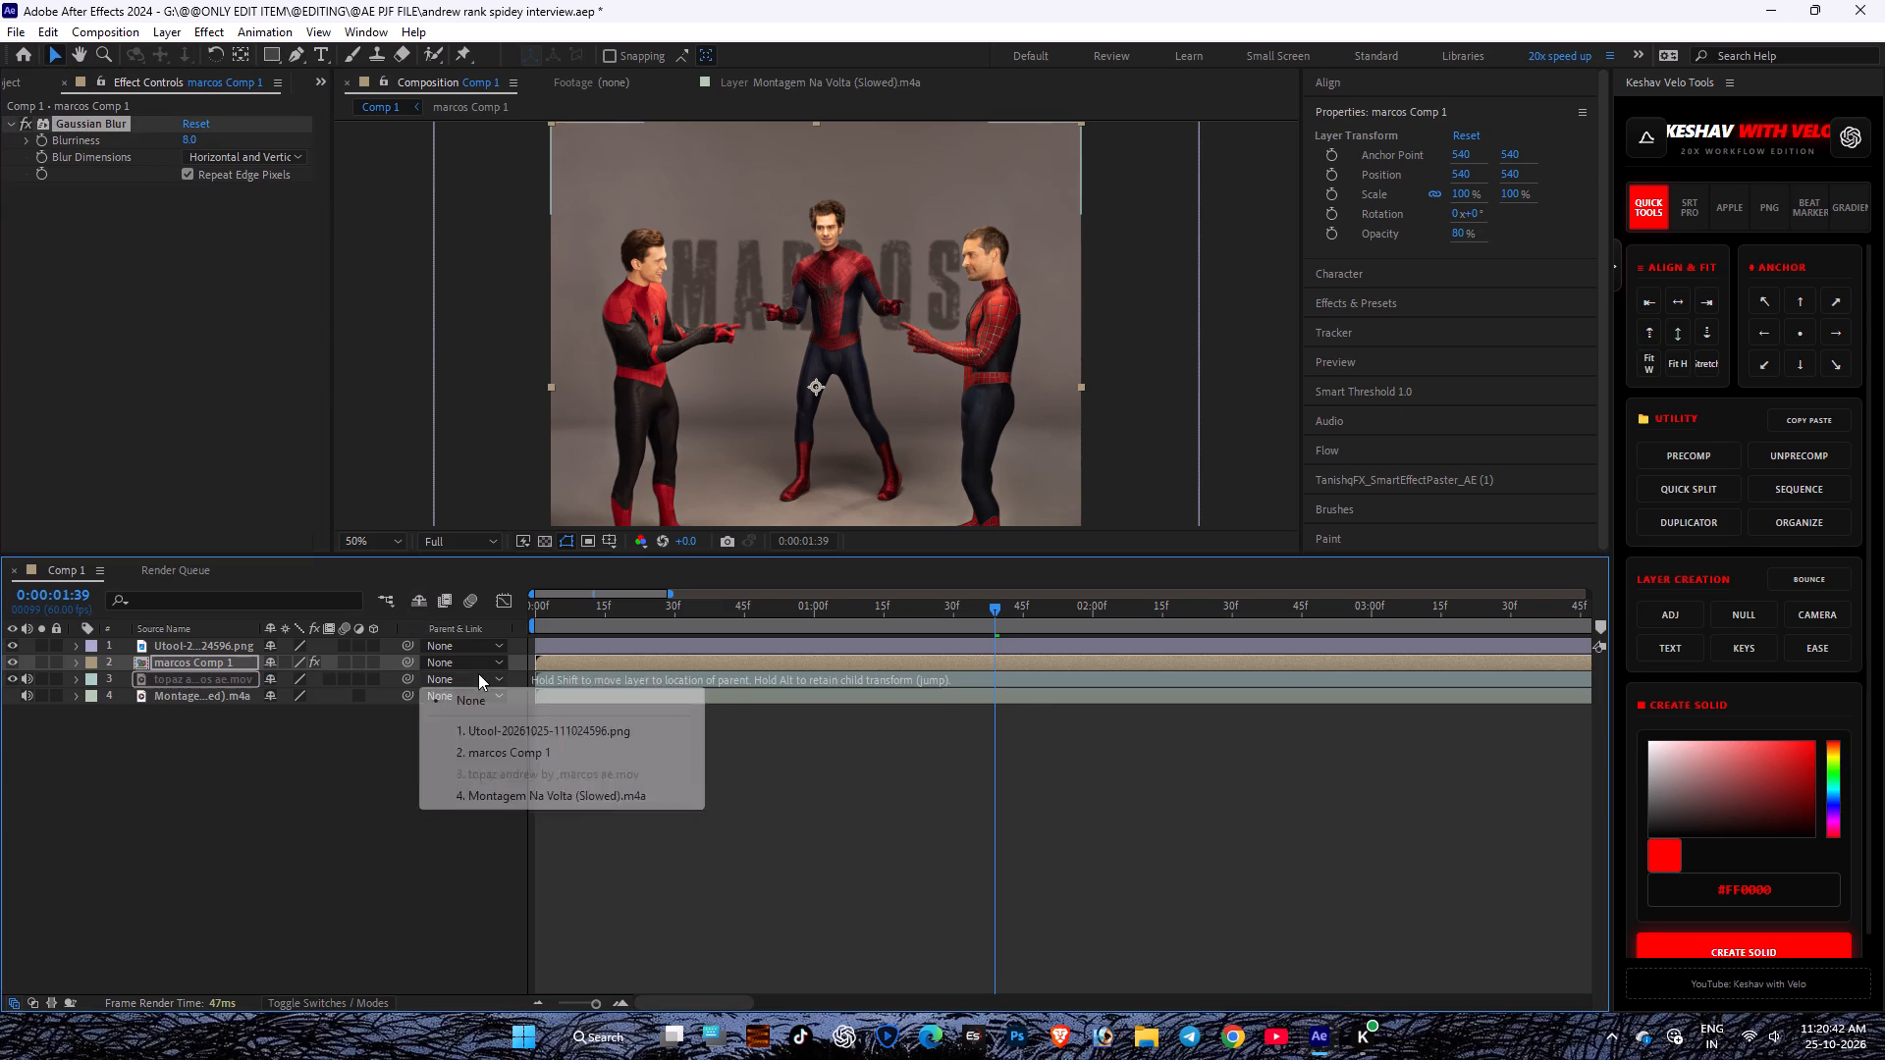
left_click(388, 544)
left_click(389, 565)
left_click(880, 748)
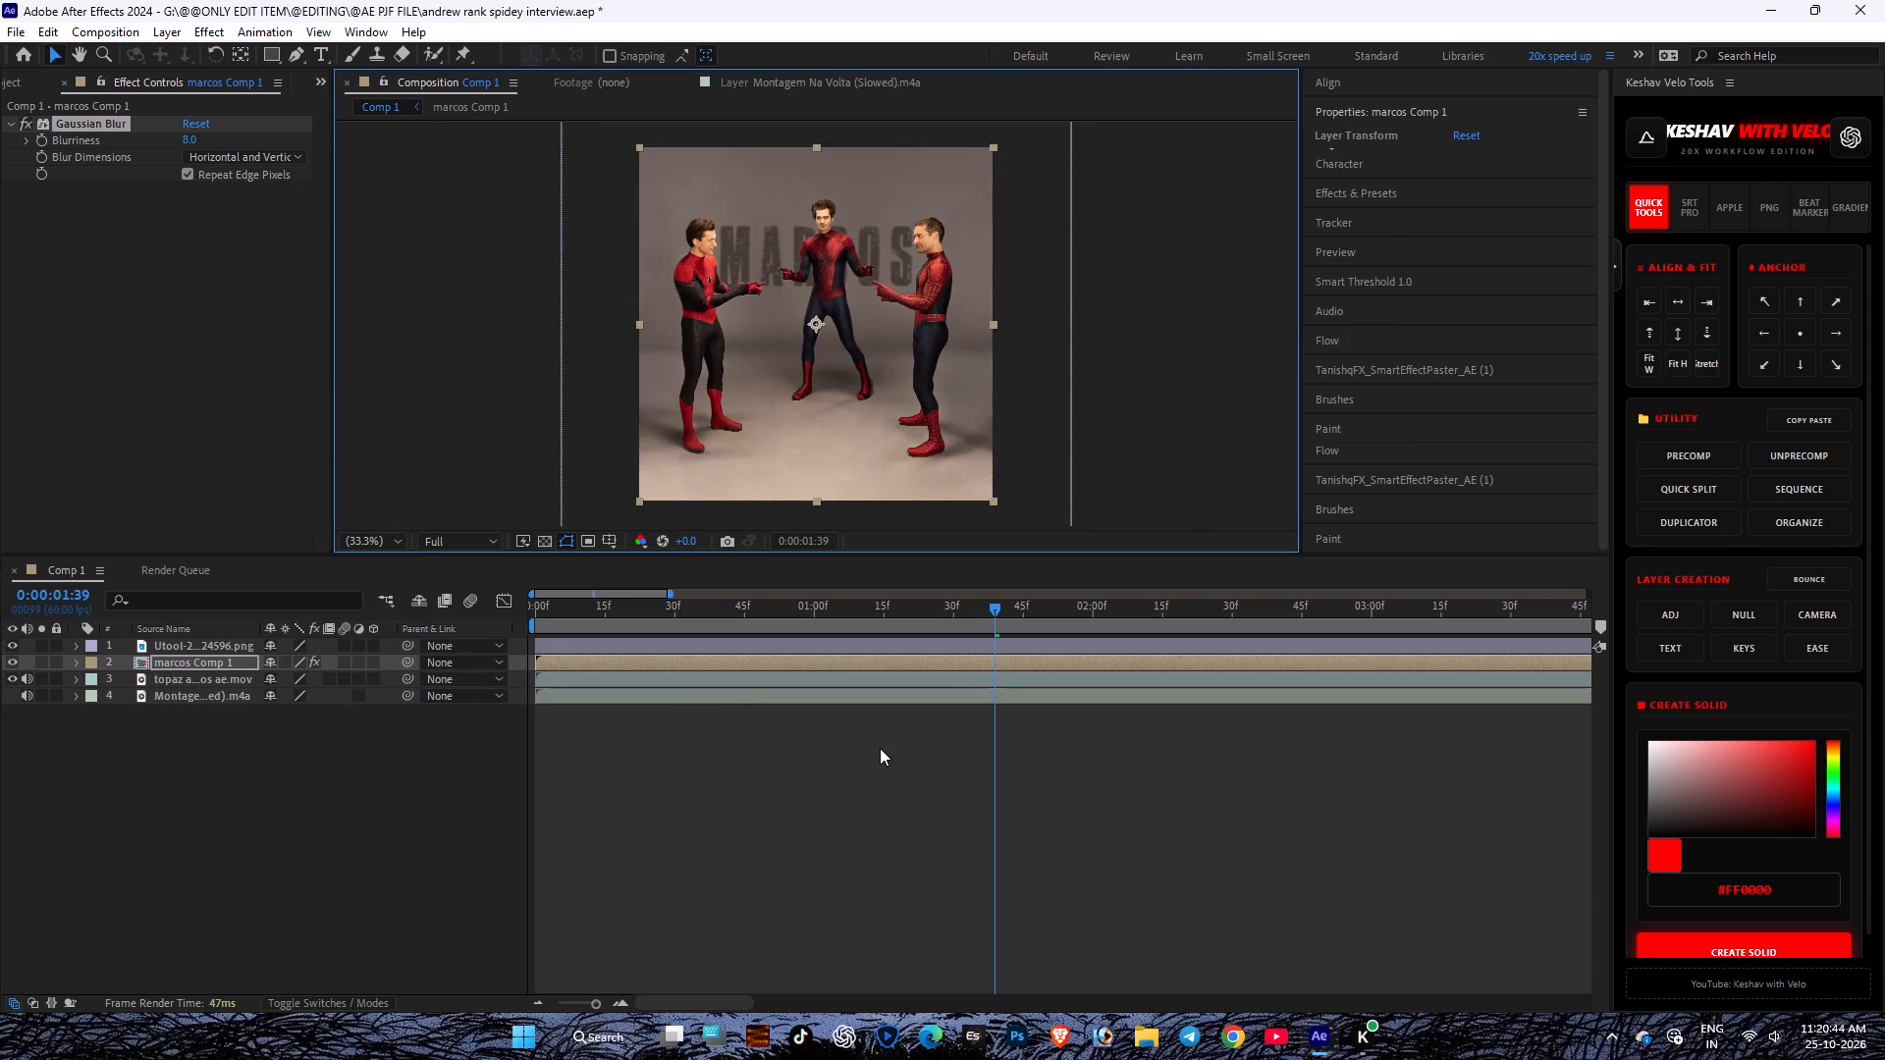
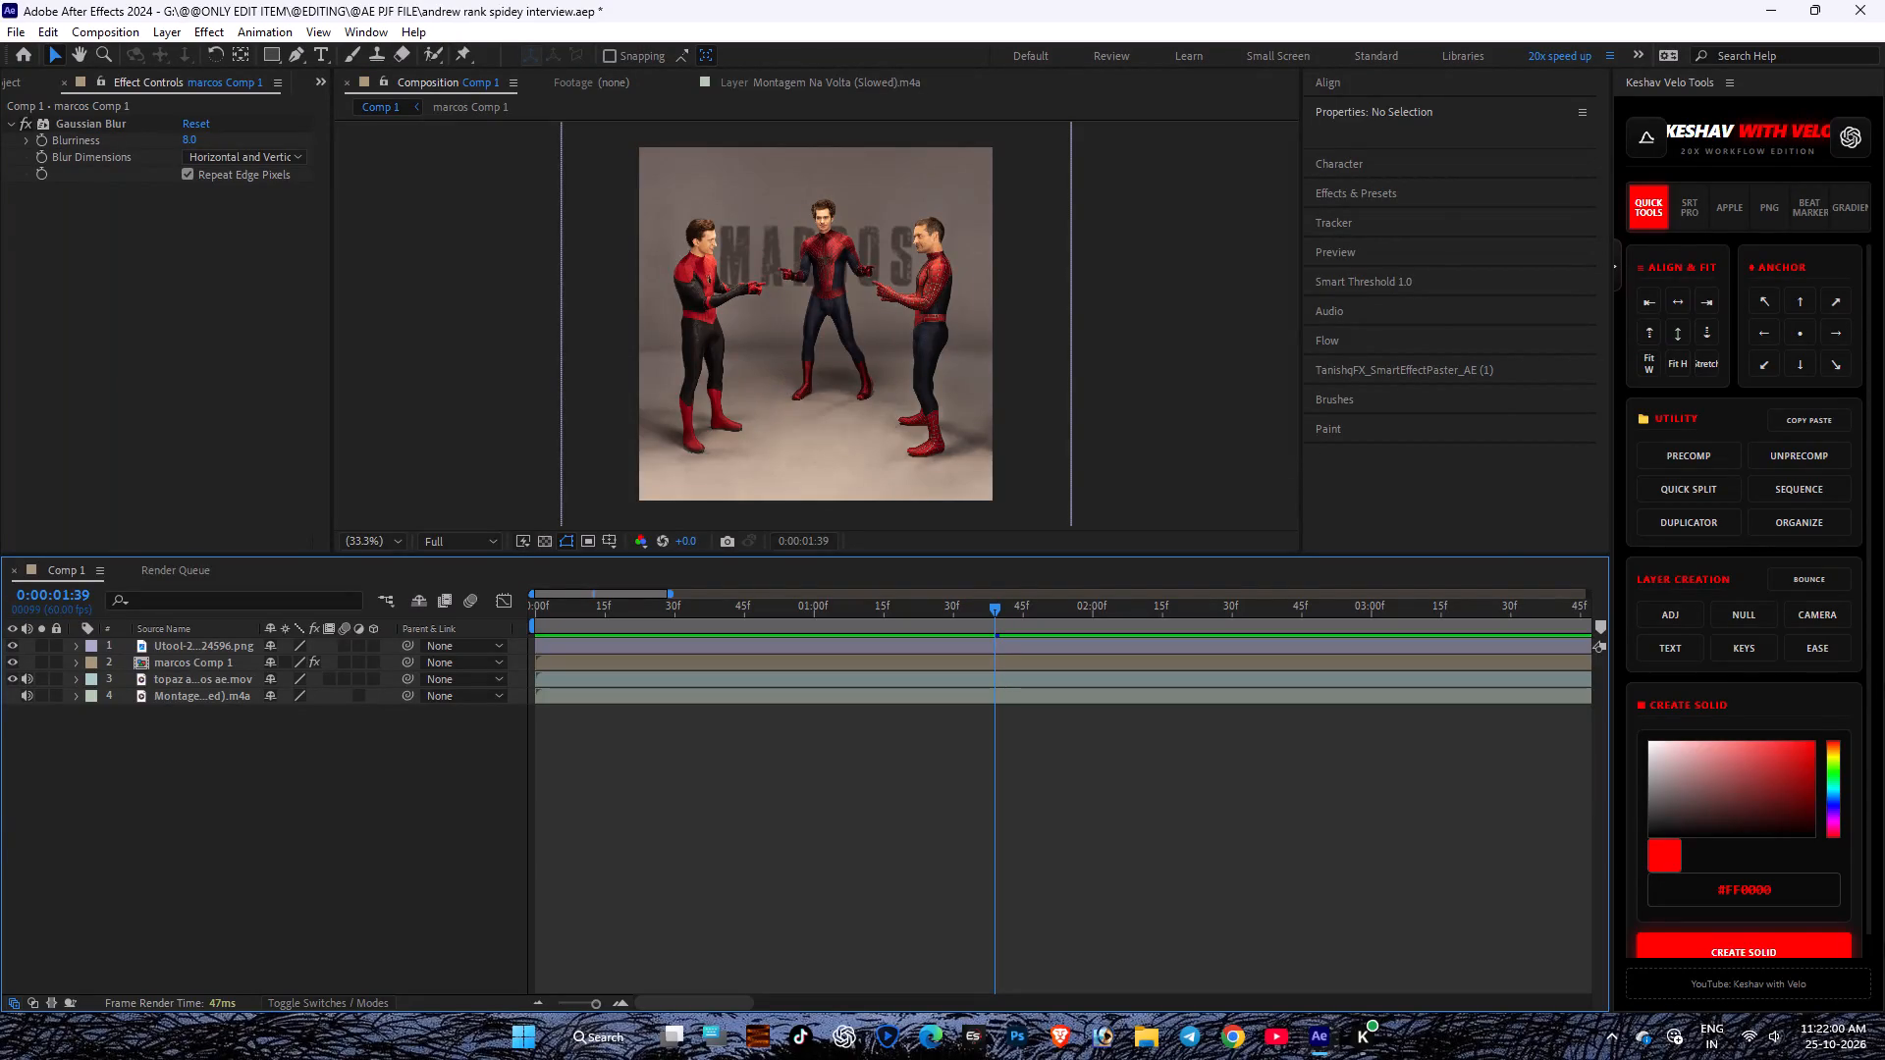
Try different Gaussian Blur strengths on the pre-composed MARCOS layer and settle on a blurriness of 9.4.
left_click(195, 651)
left_click(210, 661)
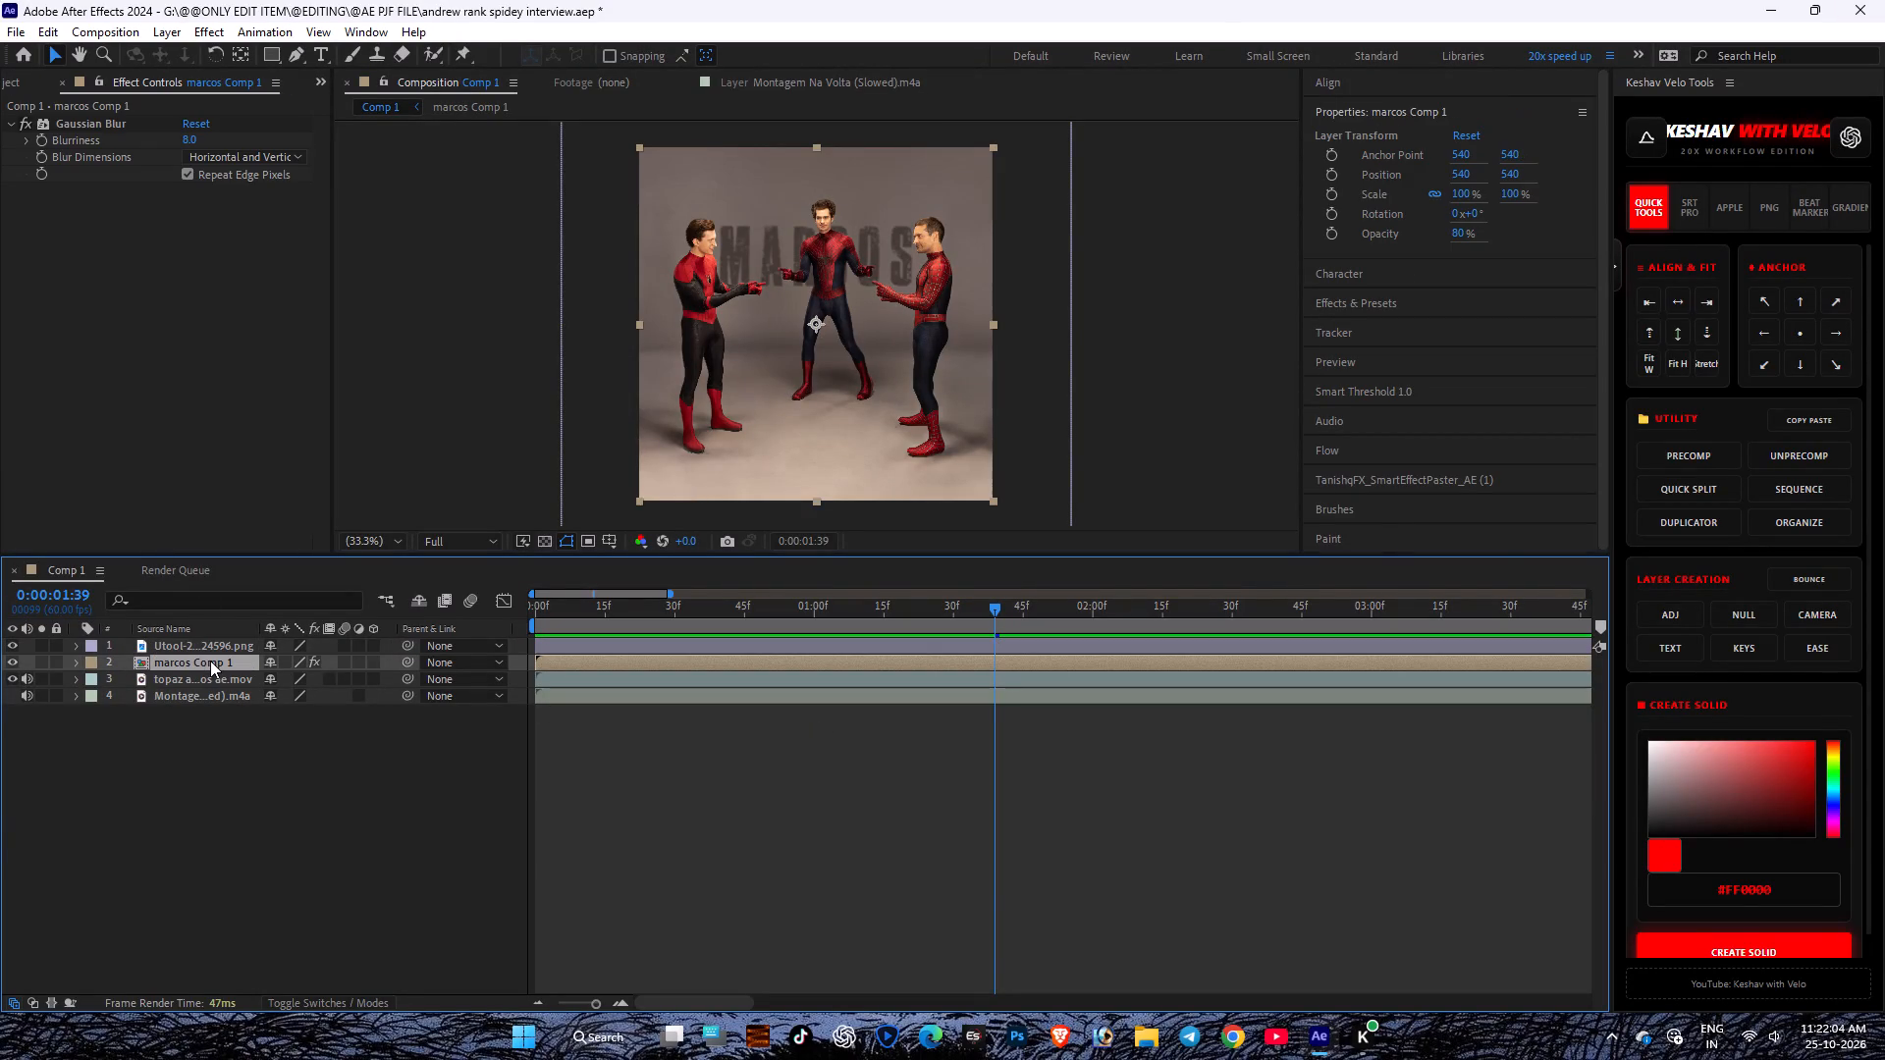
left_click_drag(190, 147, 206, 147)
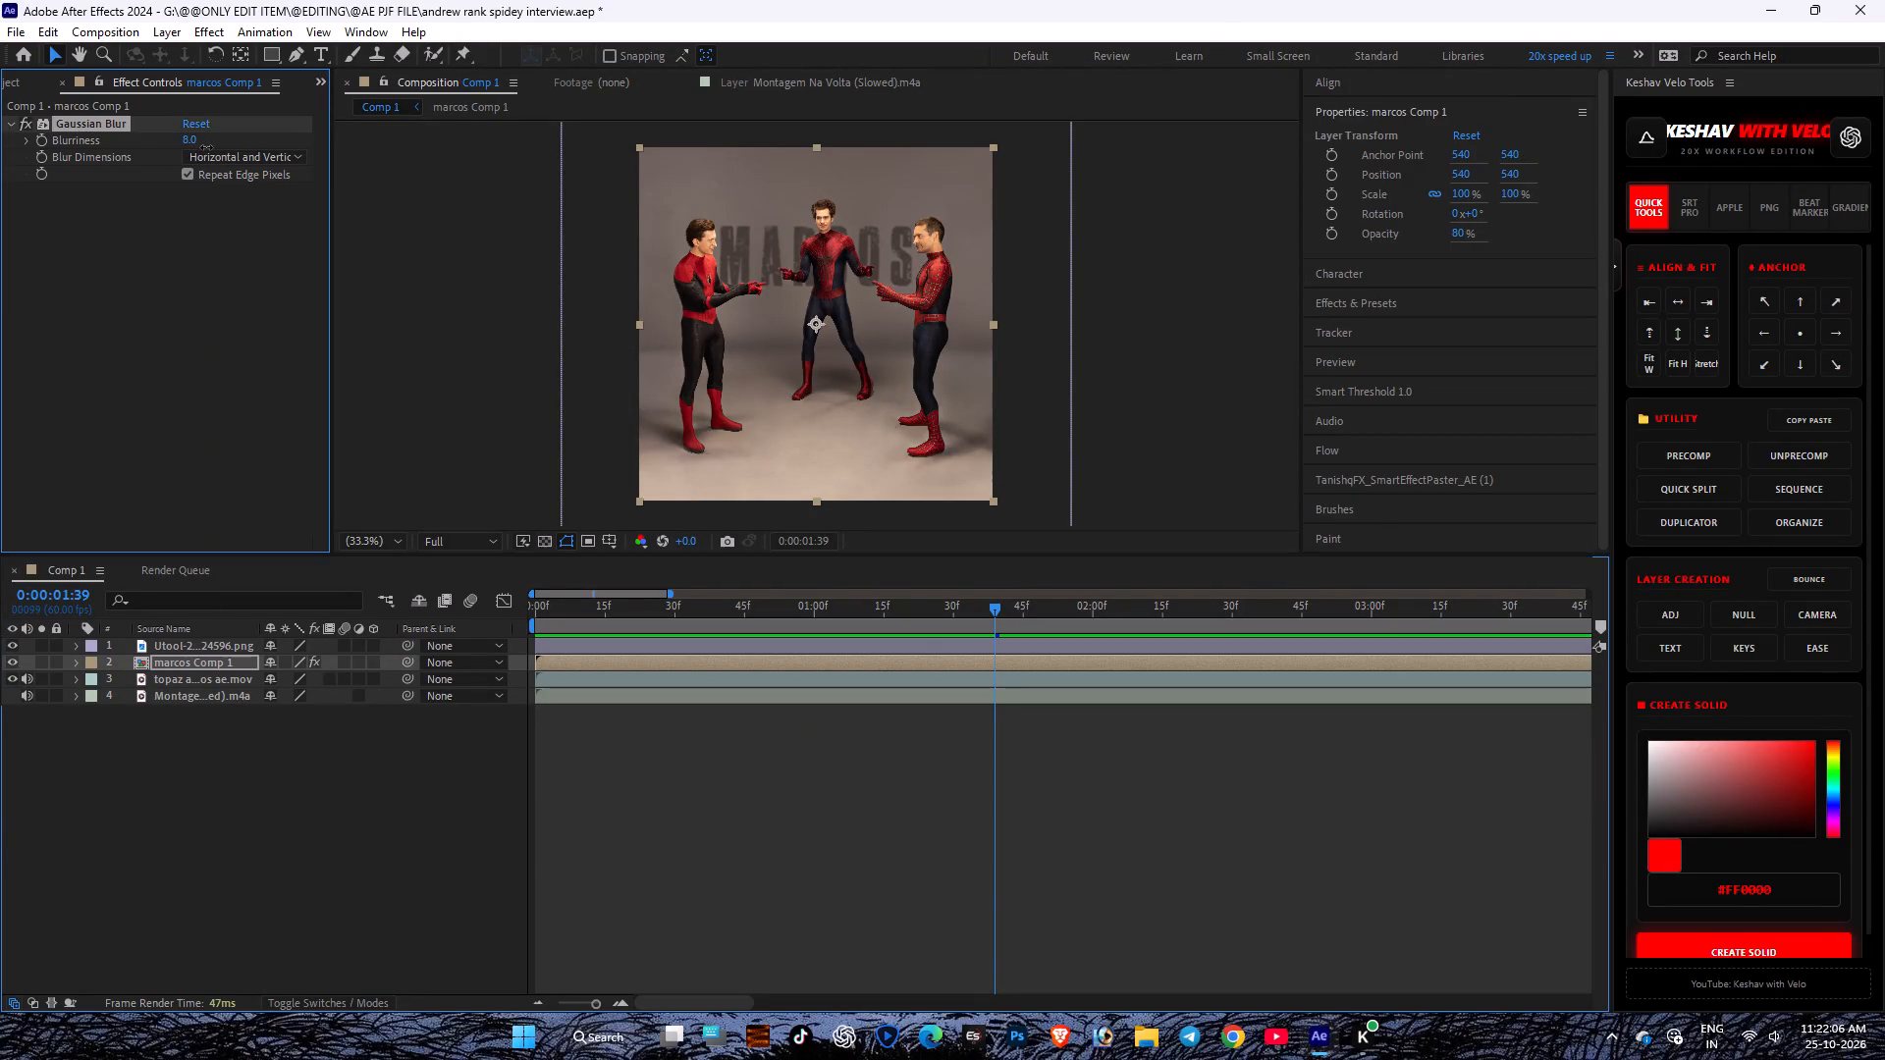
left_click_drag(206, 147, 475, 175)
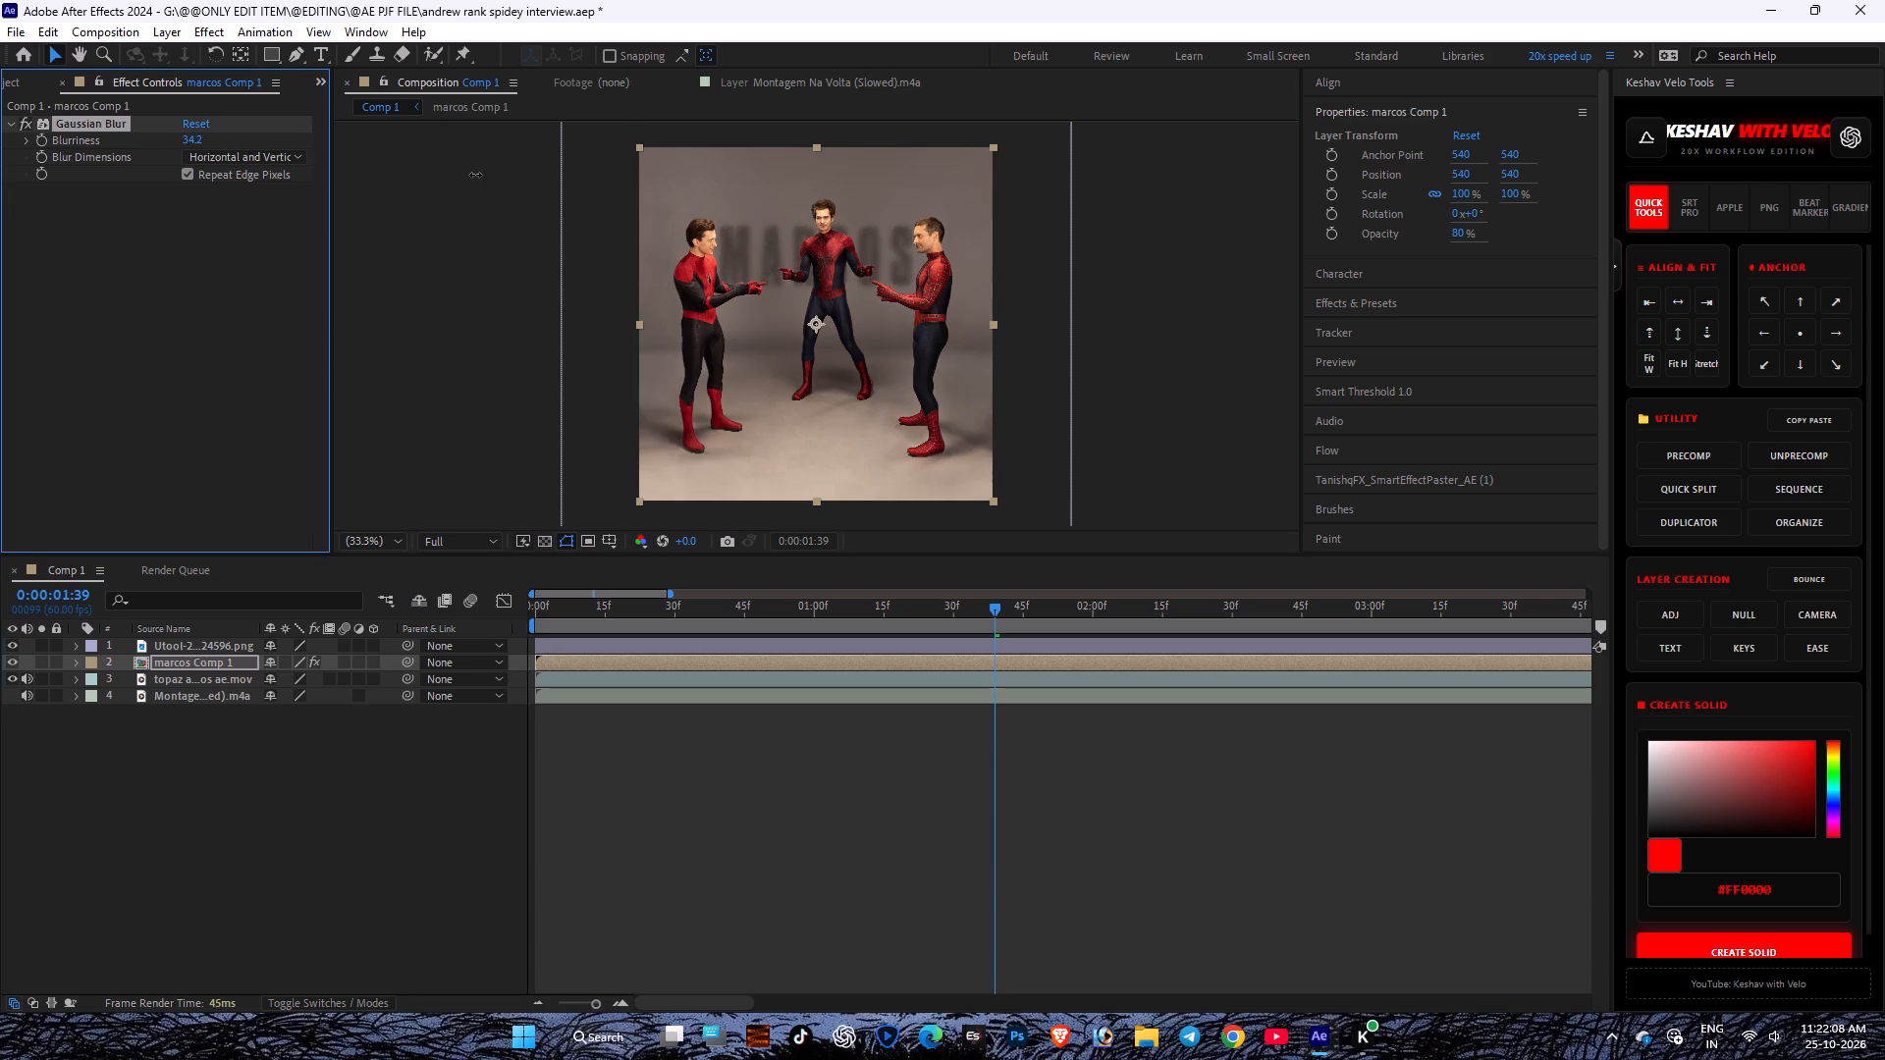
left_click_drag(475, 175, 375, 211)
left_click_drag(375, 211, 1884, 229)
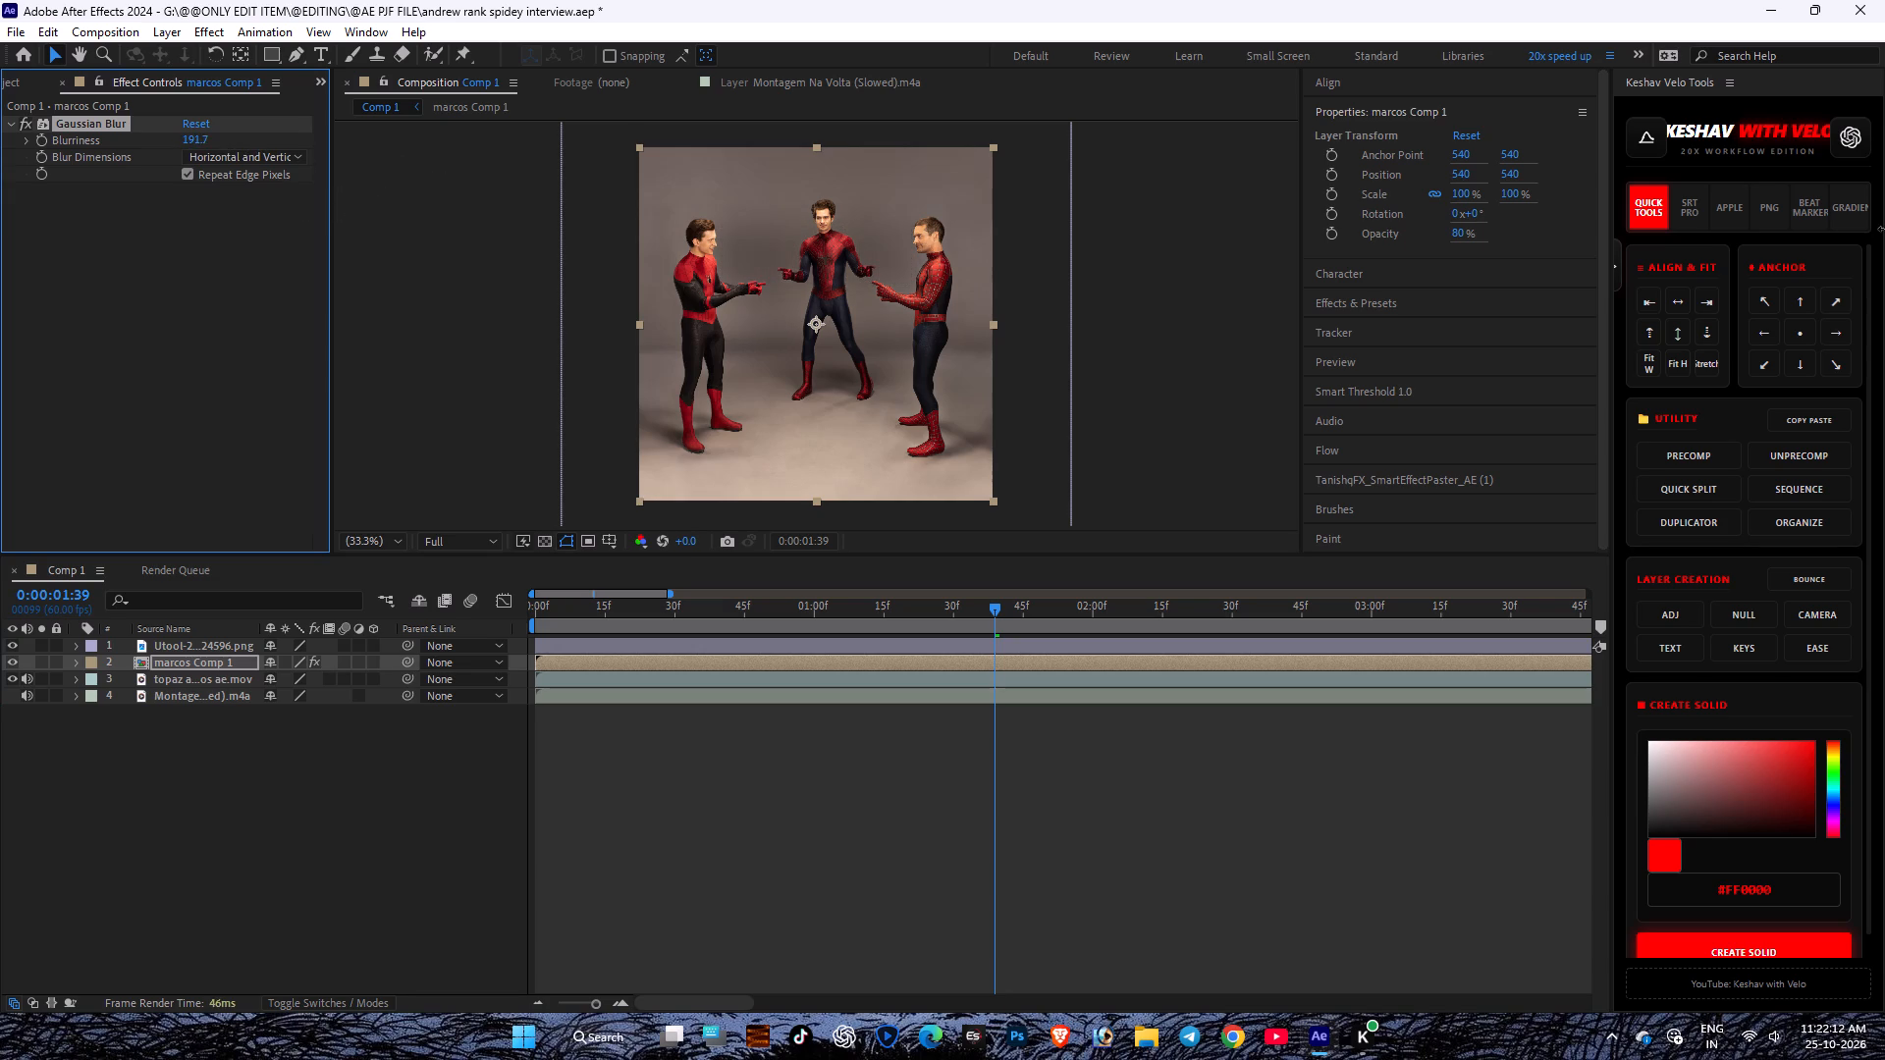
left_click_drag(1884, 229, 868, 573)
left_click_drag(868, 573, 386, 573)
left_click_drag(386, 573, 64, 457)
left_click_drag(64, 457, 30, 445)
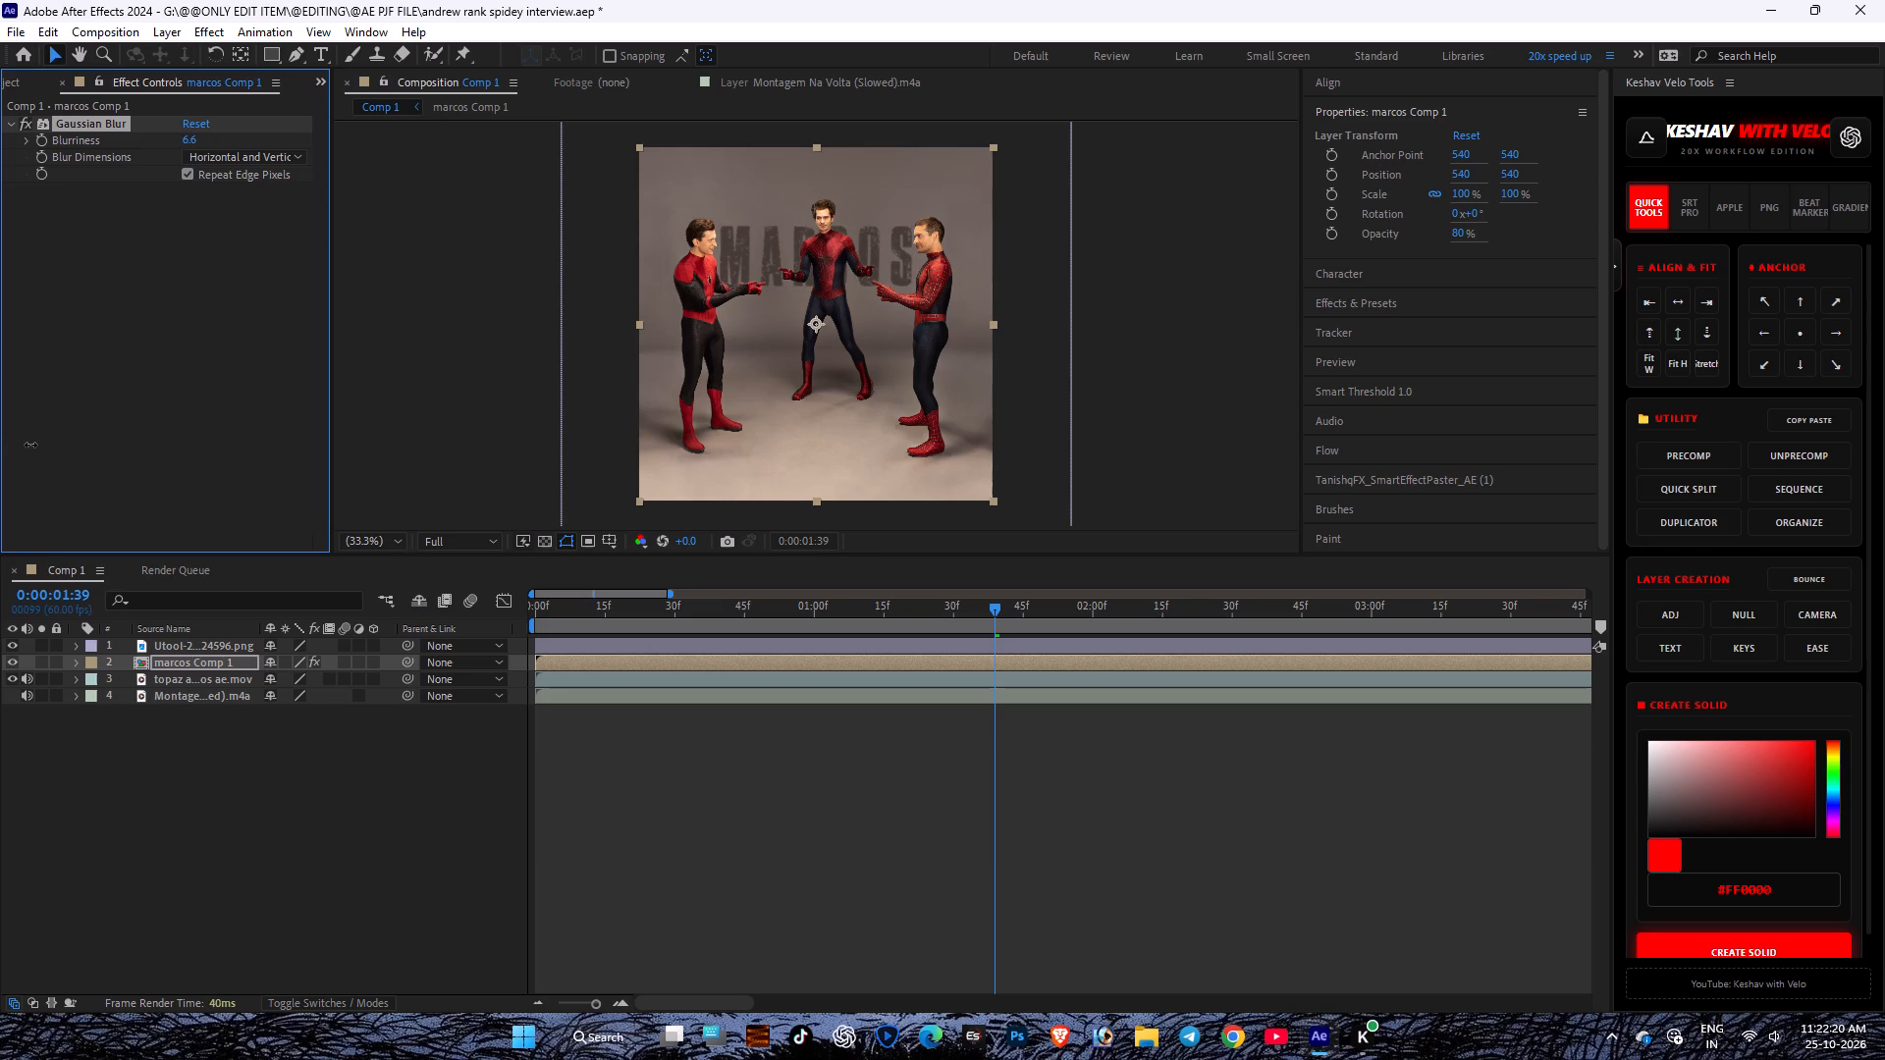
left_click_drag(30, 445, 33, 445)
left_click_drag(188, 144, 208, 145)
left_click_drag(208, 145, 218, 149)
Lower the opacity of the pre-composed MARCOS layer to 60%, collapse the property, and save the project.
key("t")
left_click_drag(268, 674, 257, 675)
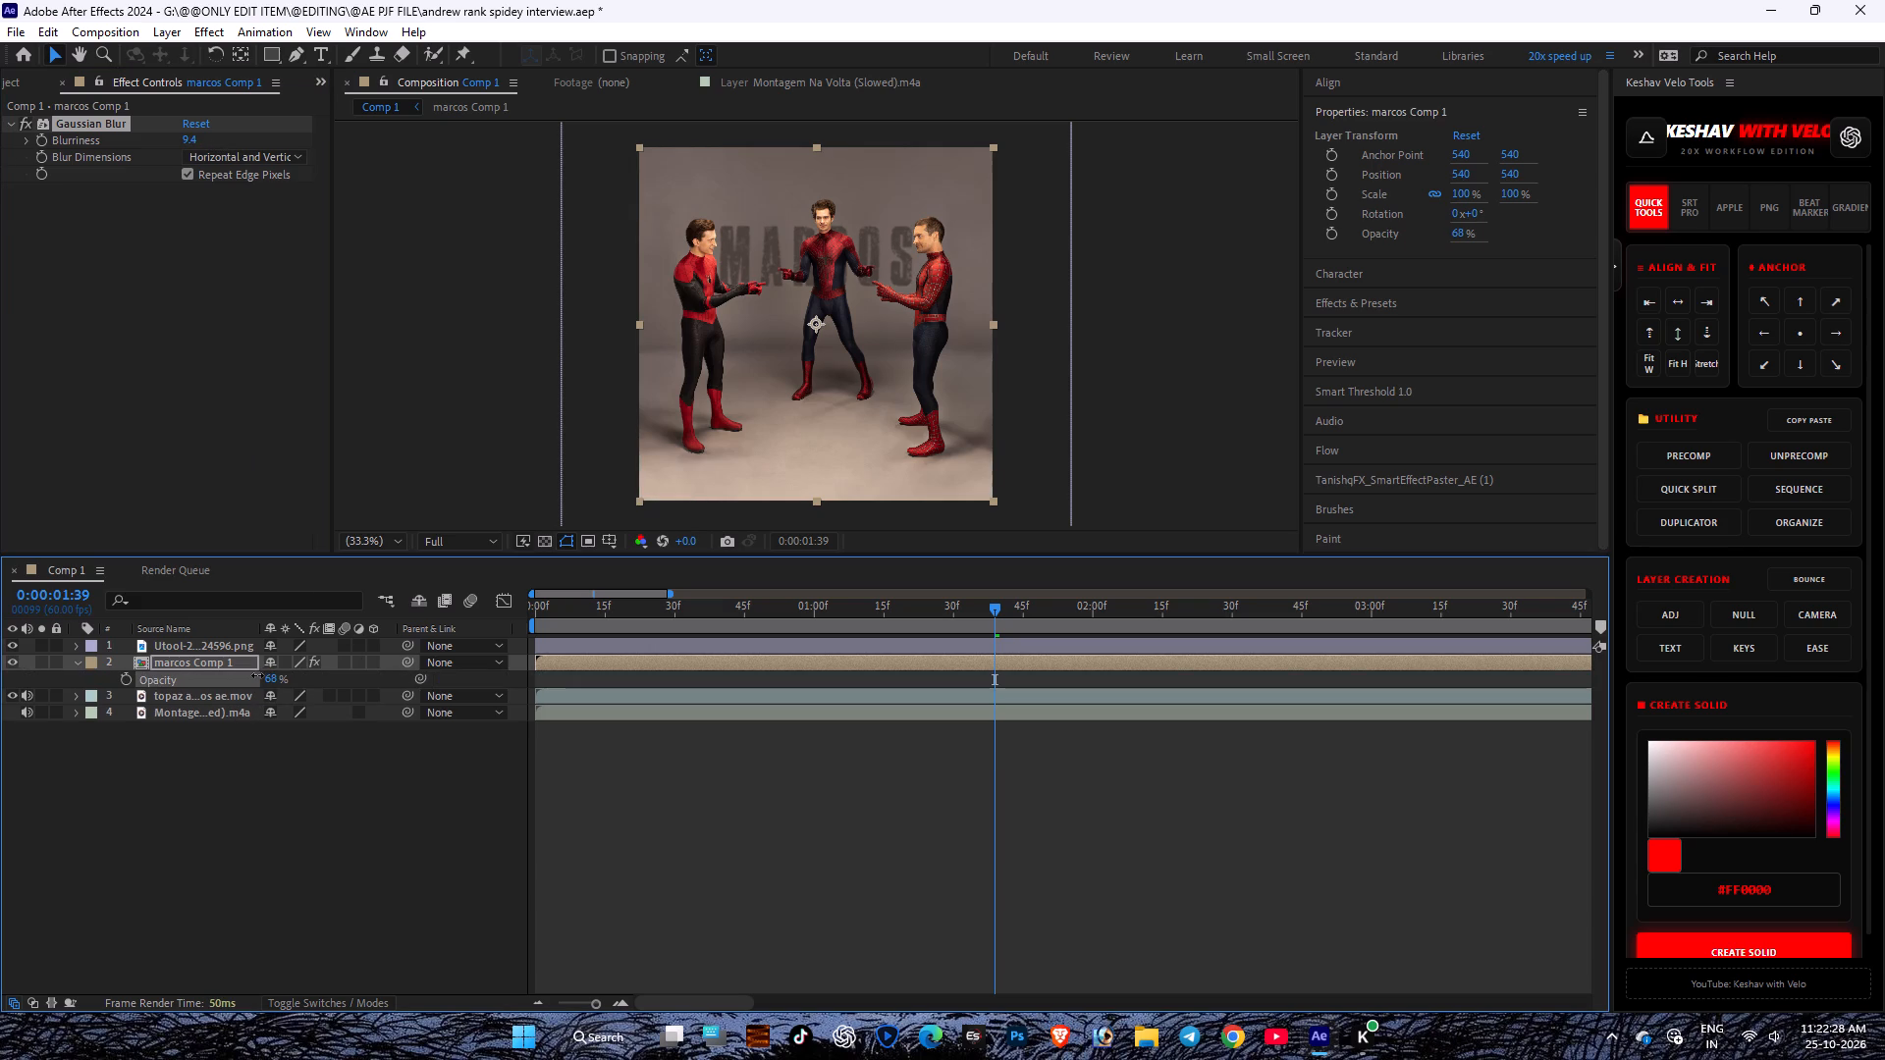
left_click_drag(257, 675, 243, 680)
left_click_drag(243, 680, 254, 680)
key("t")
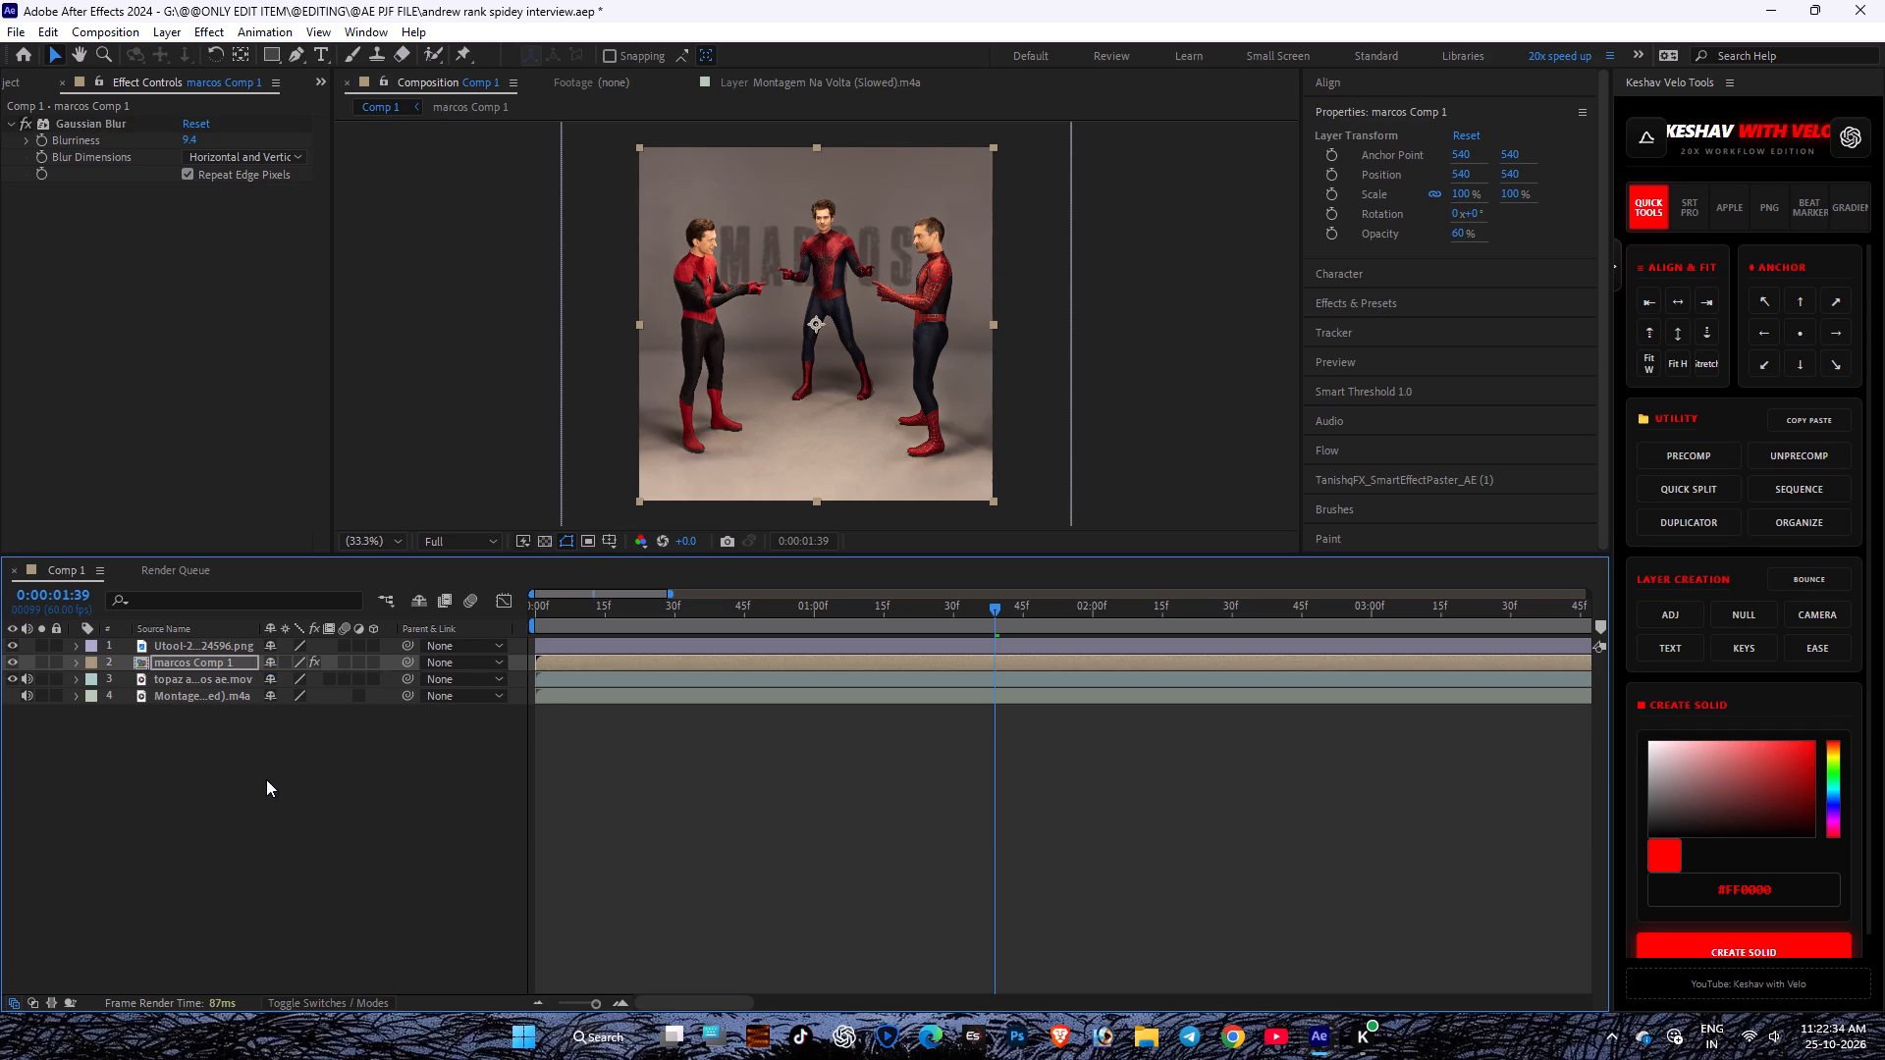
left_click(266, 779)
key("ctrl+s")
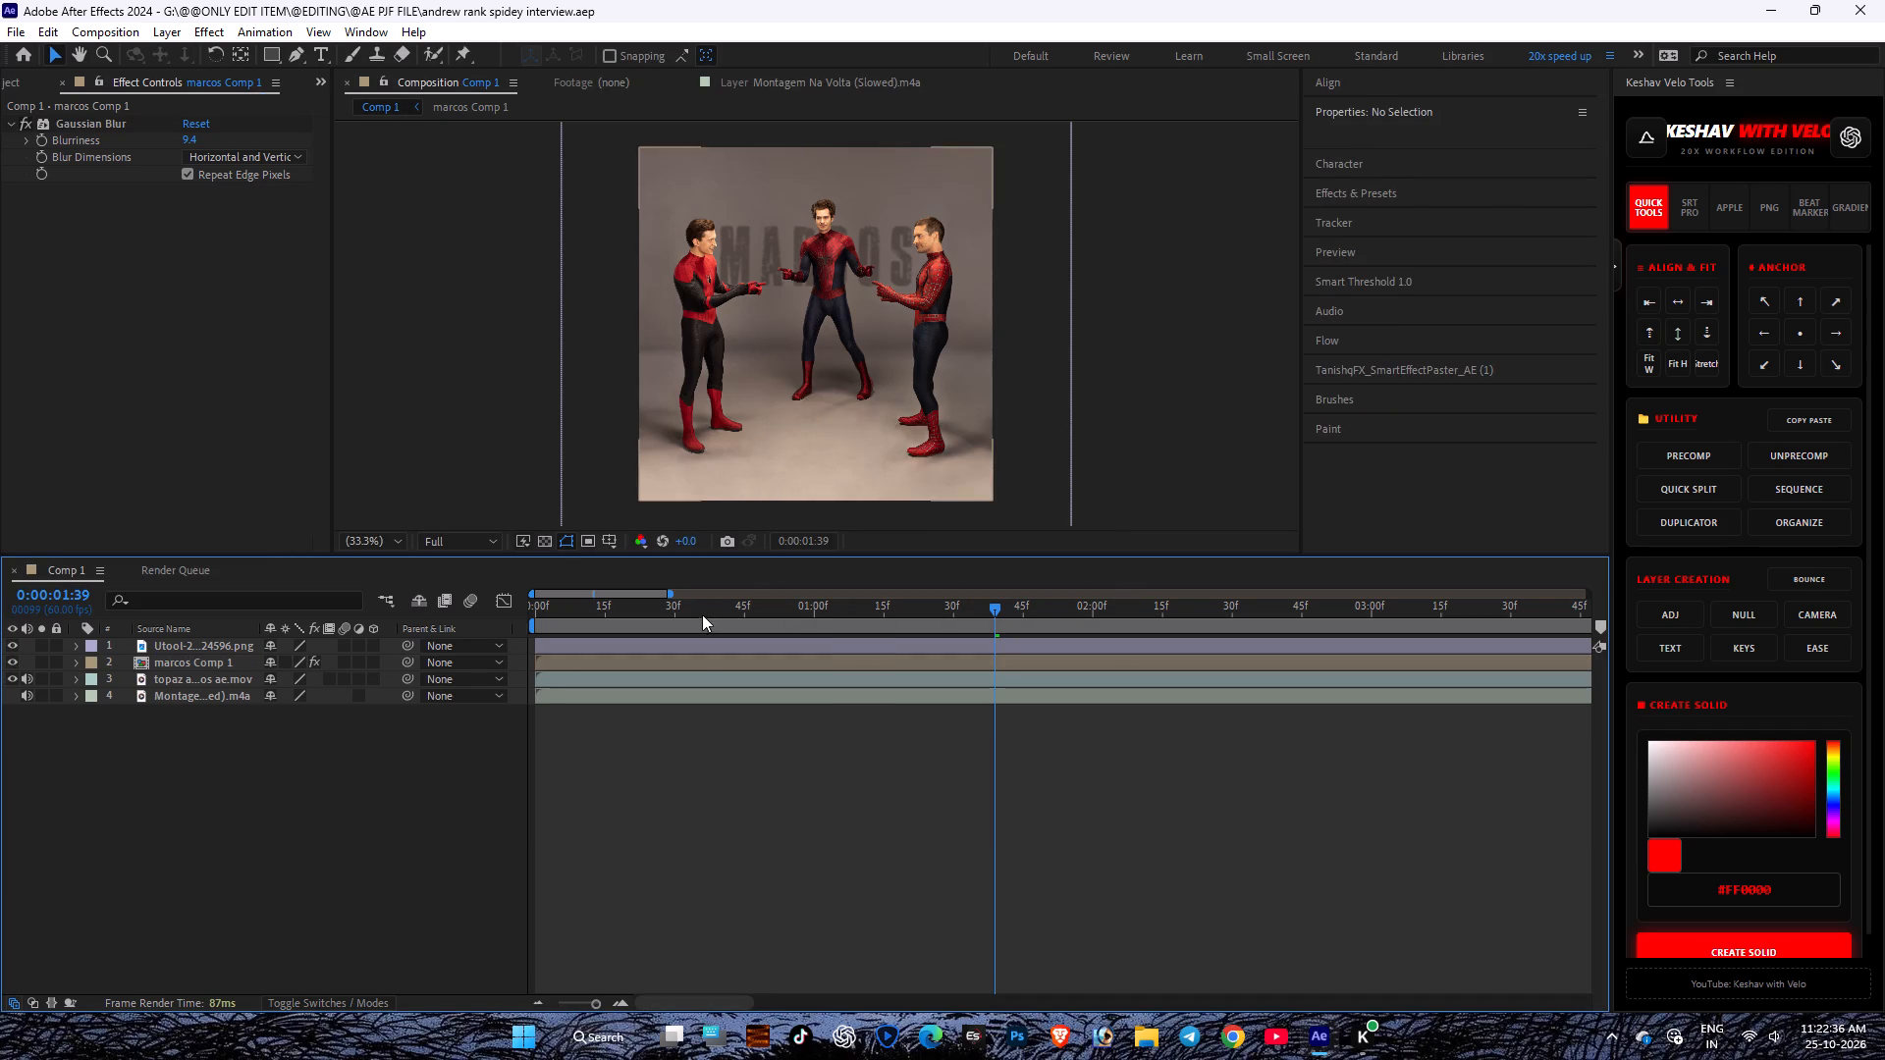
Split the Spider-Man cutout and MARCOS layers at 0:00:01:36, the first frame of the grey-background Spider-Man shot.
left_click_drag(700, 610, 618, 667)
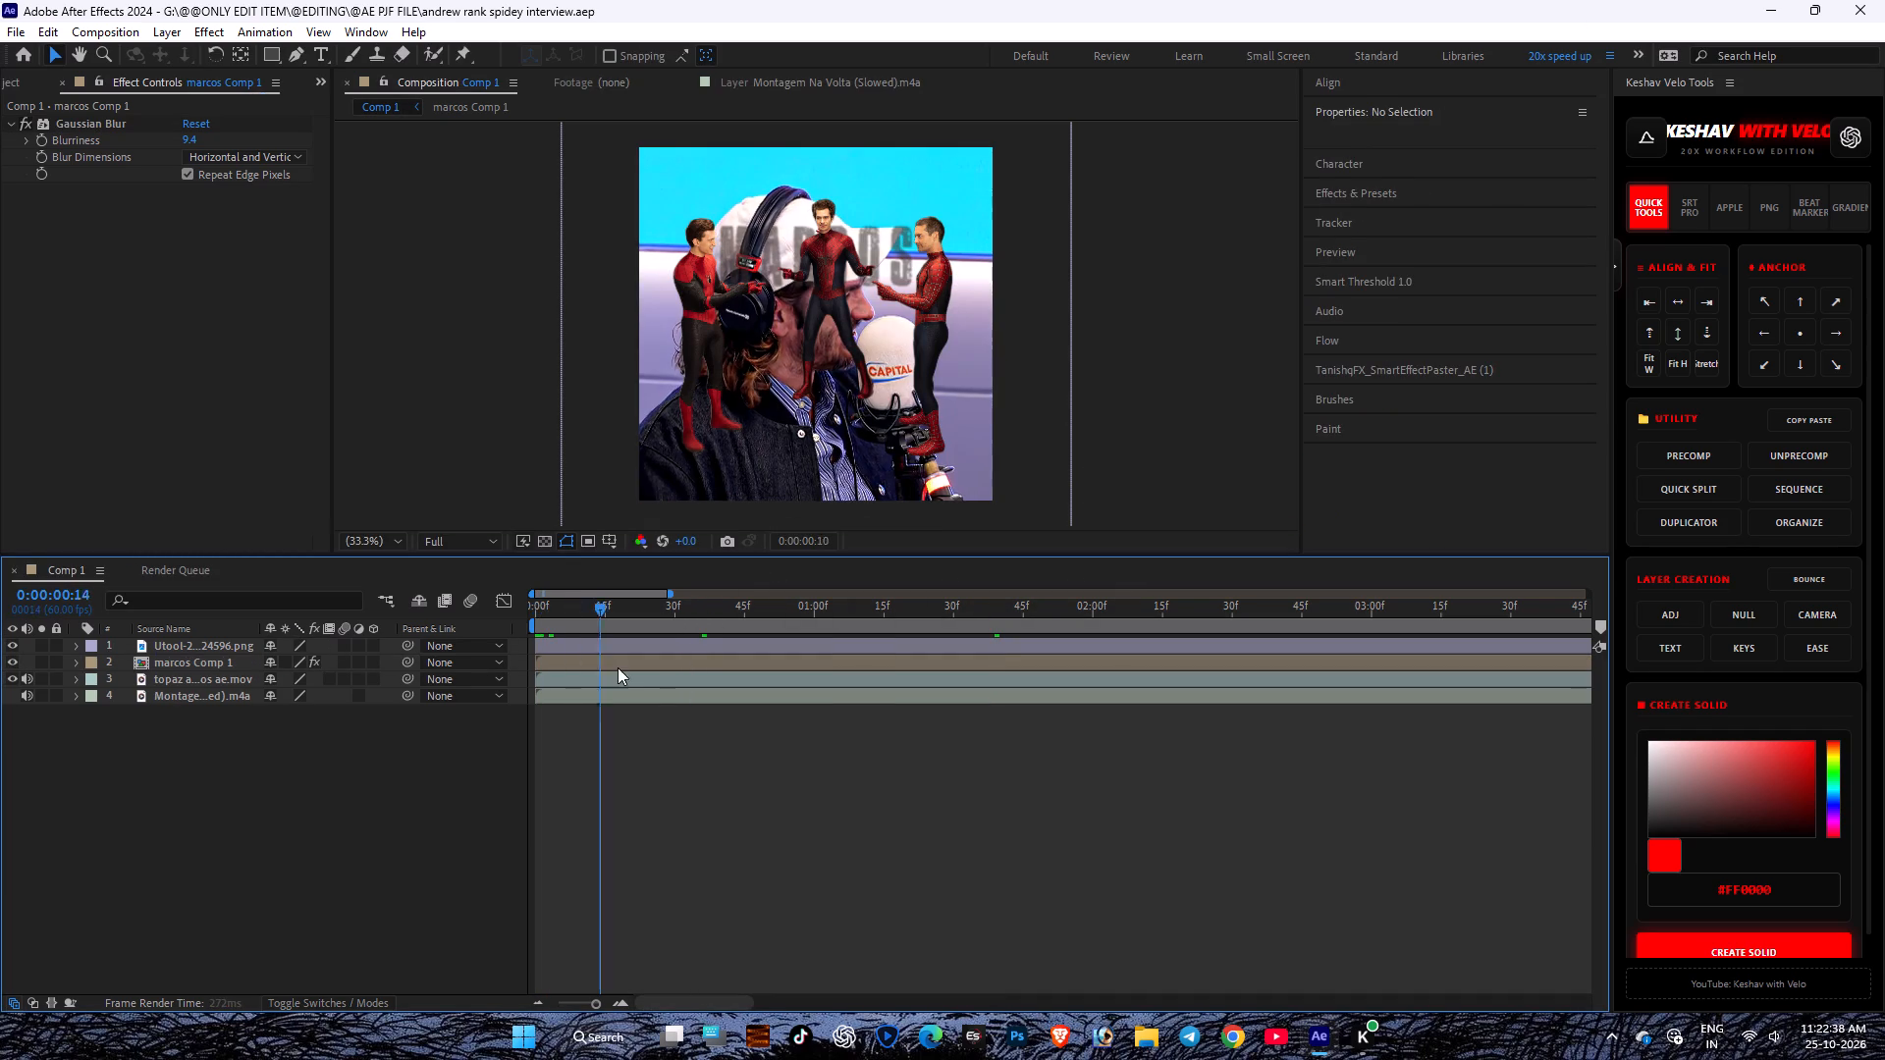
left_click_drag(618, 667, 800, 722)
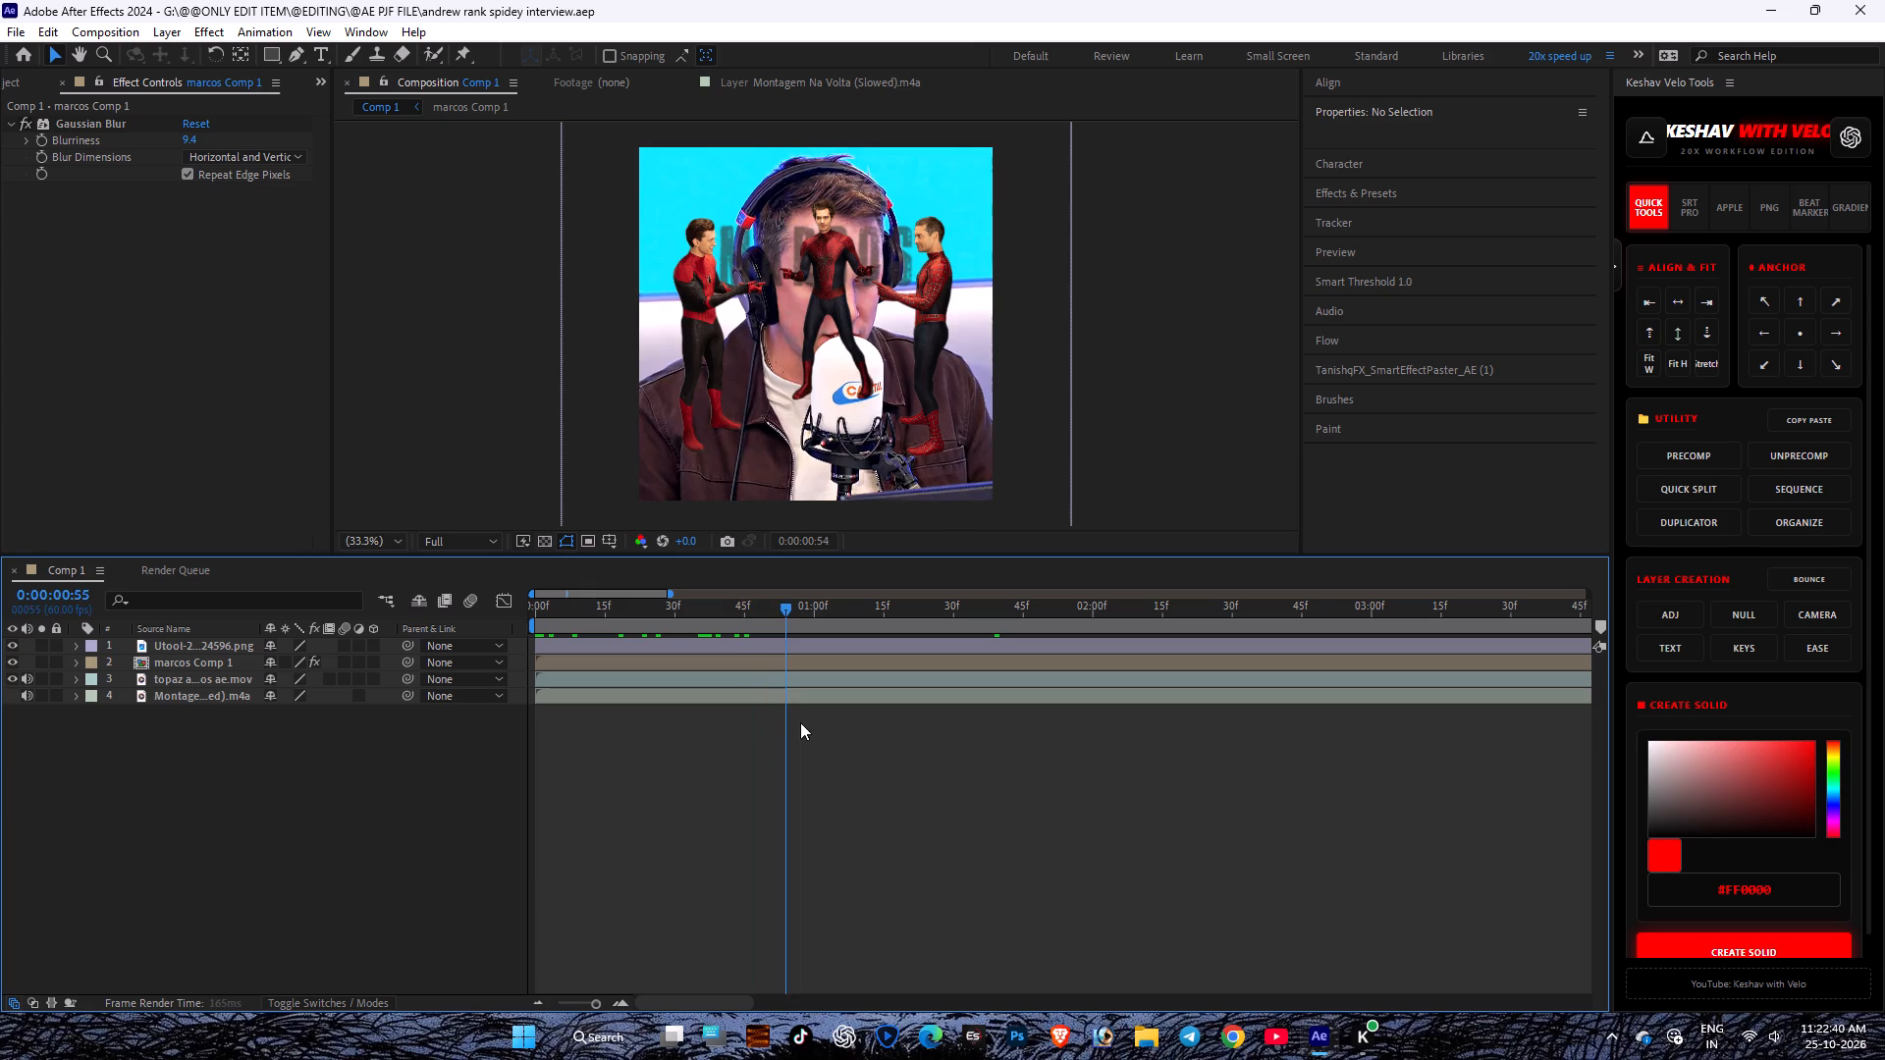
left_click_drag(800, 722, 881, 709)
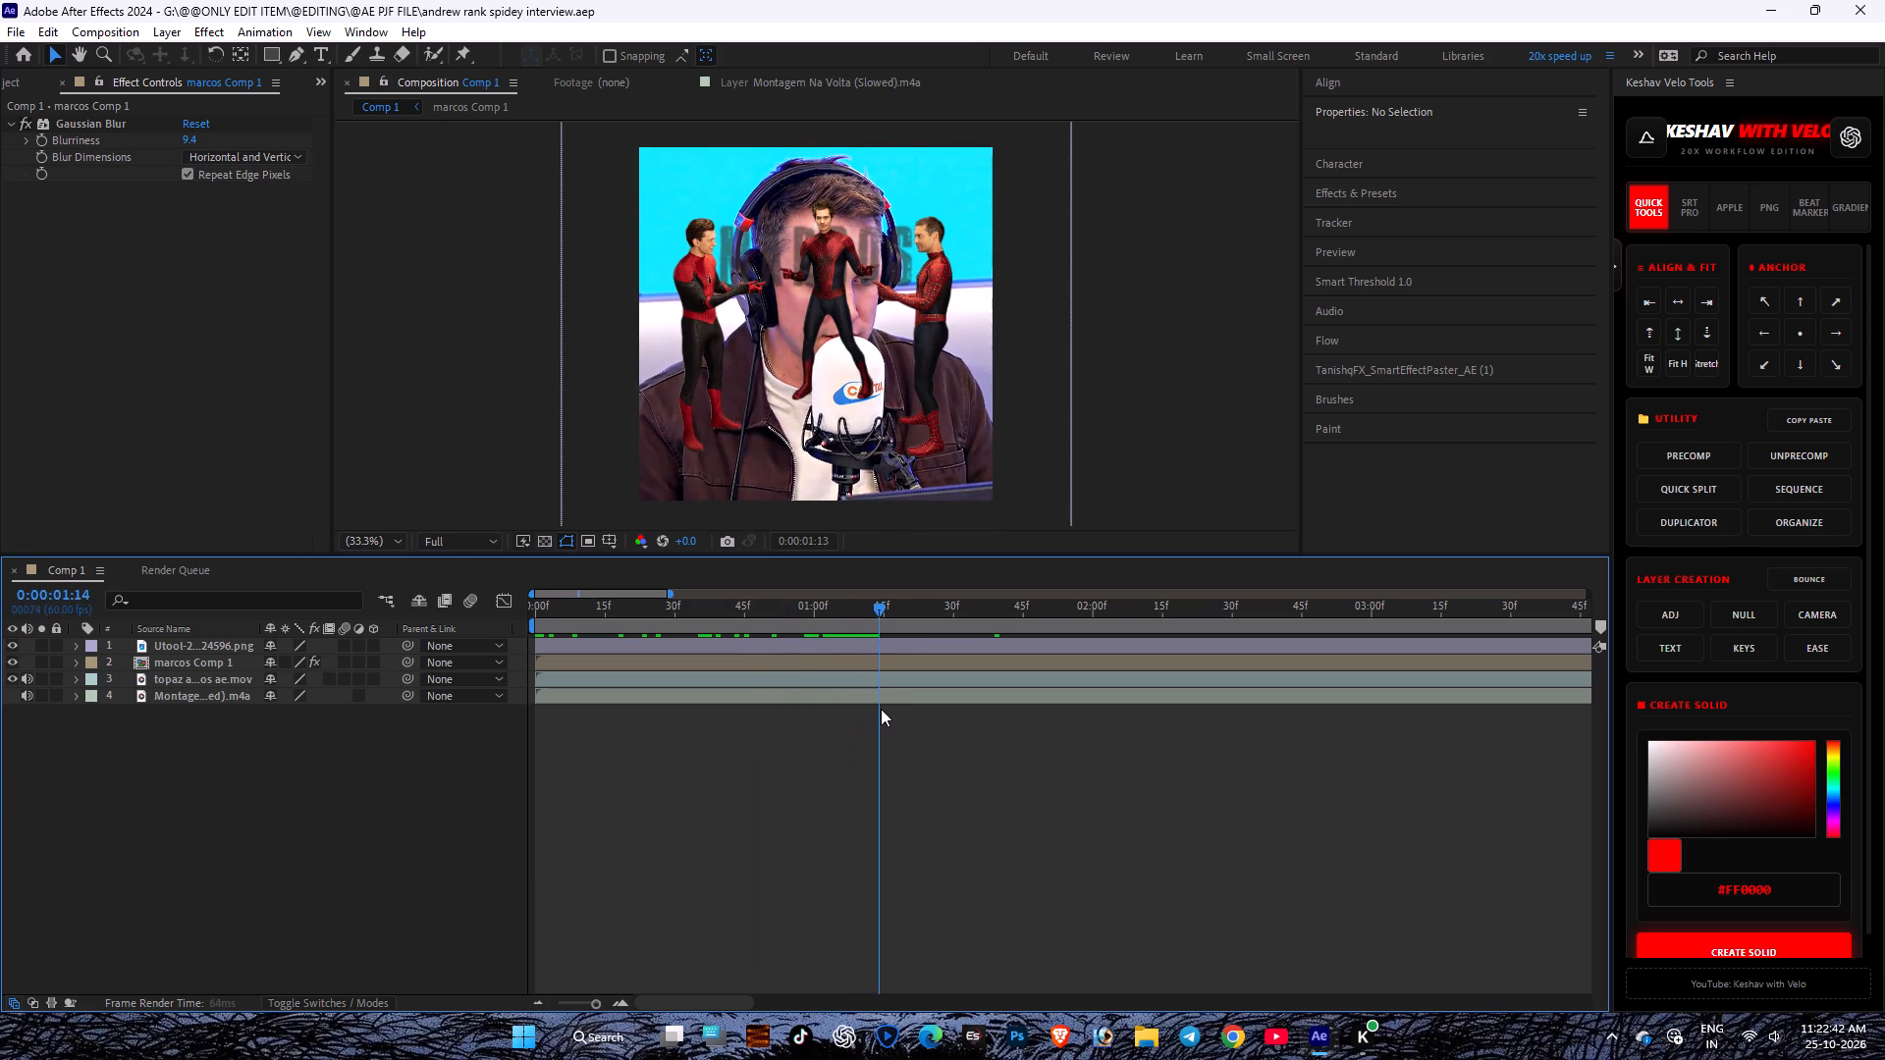
left_click_drag(881, 709, 932, 715)
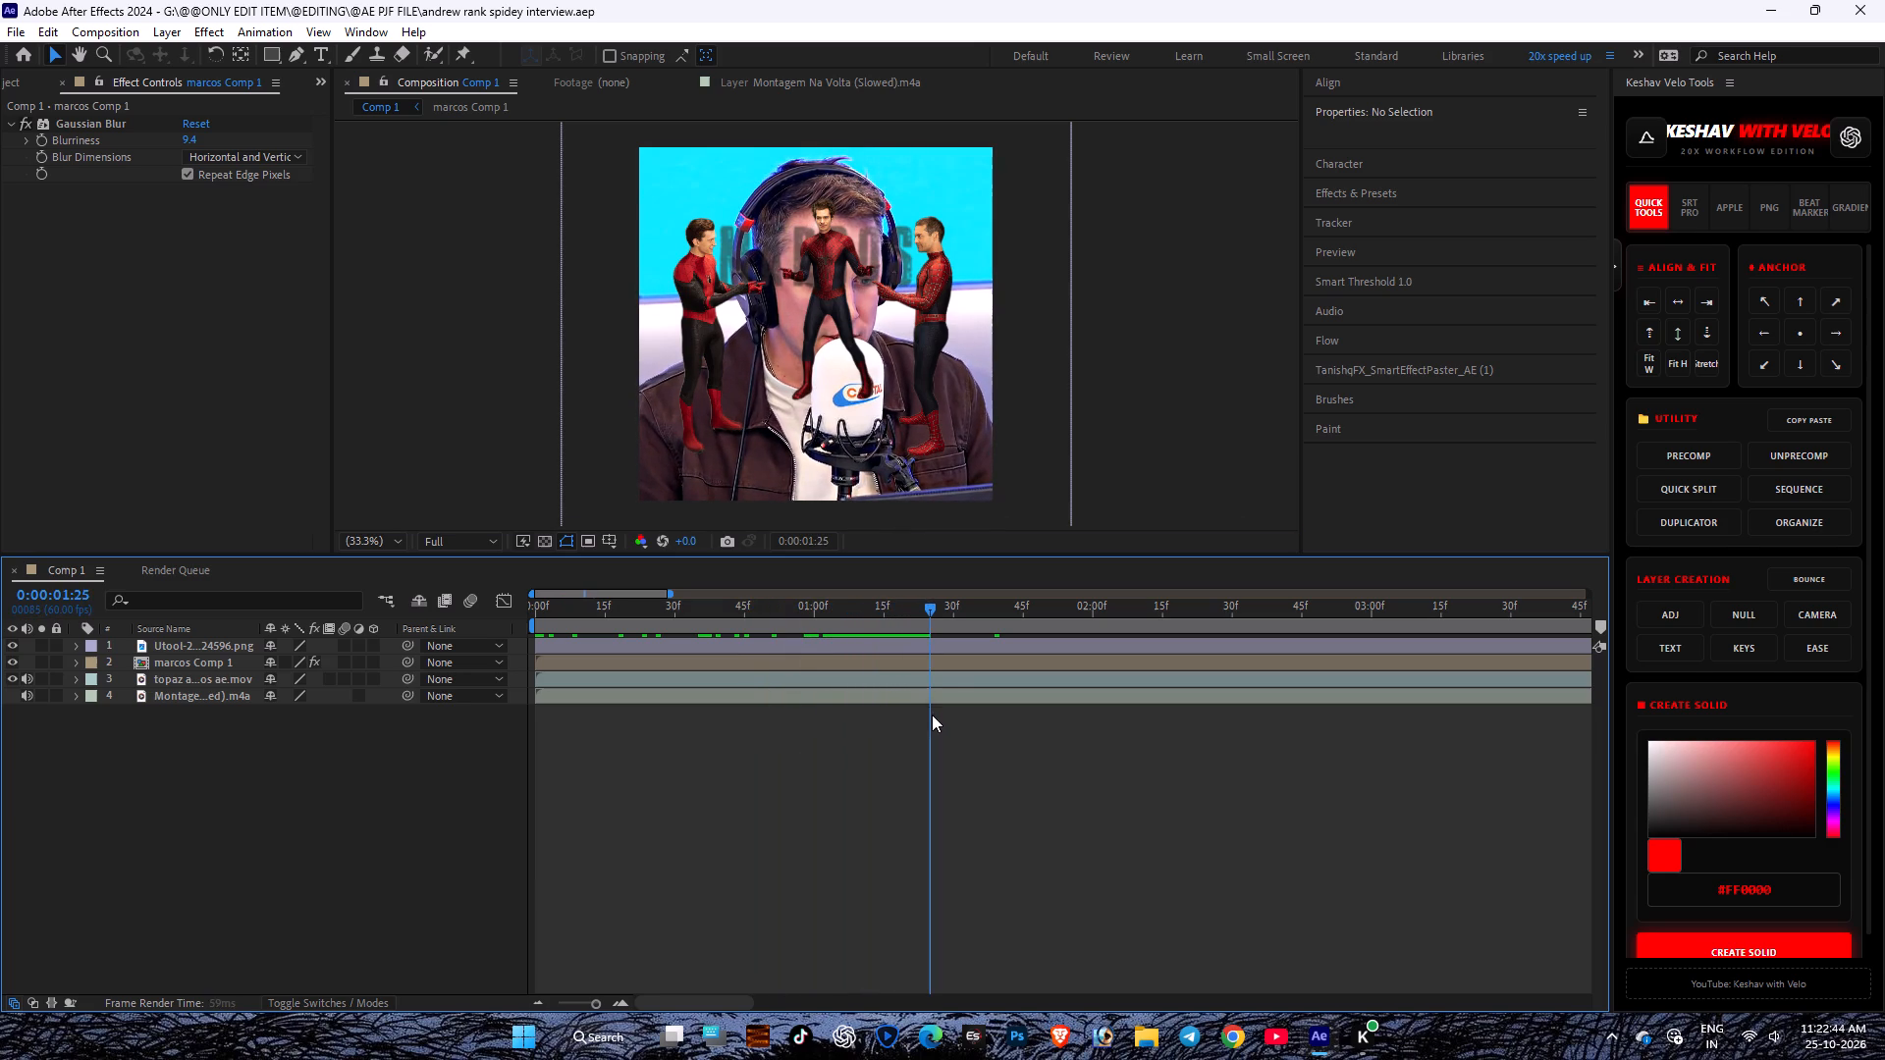
left_click_drag(932, 715, 1000, 708)
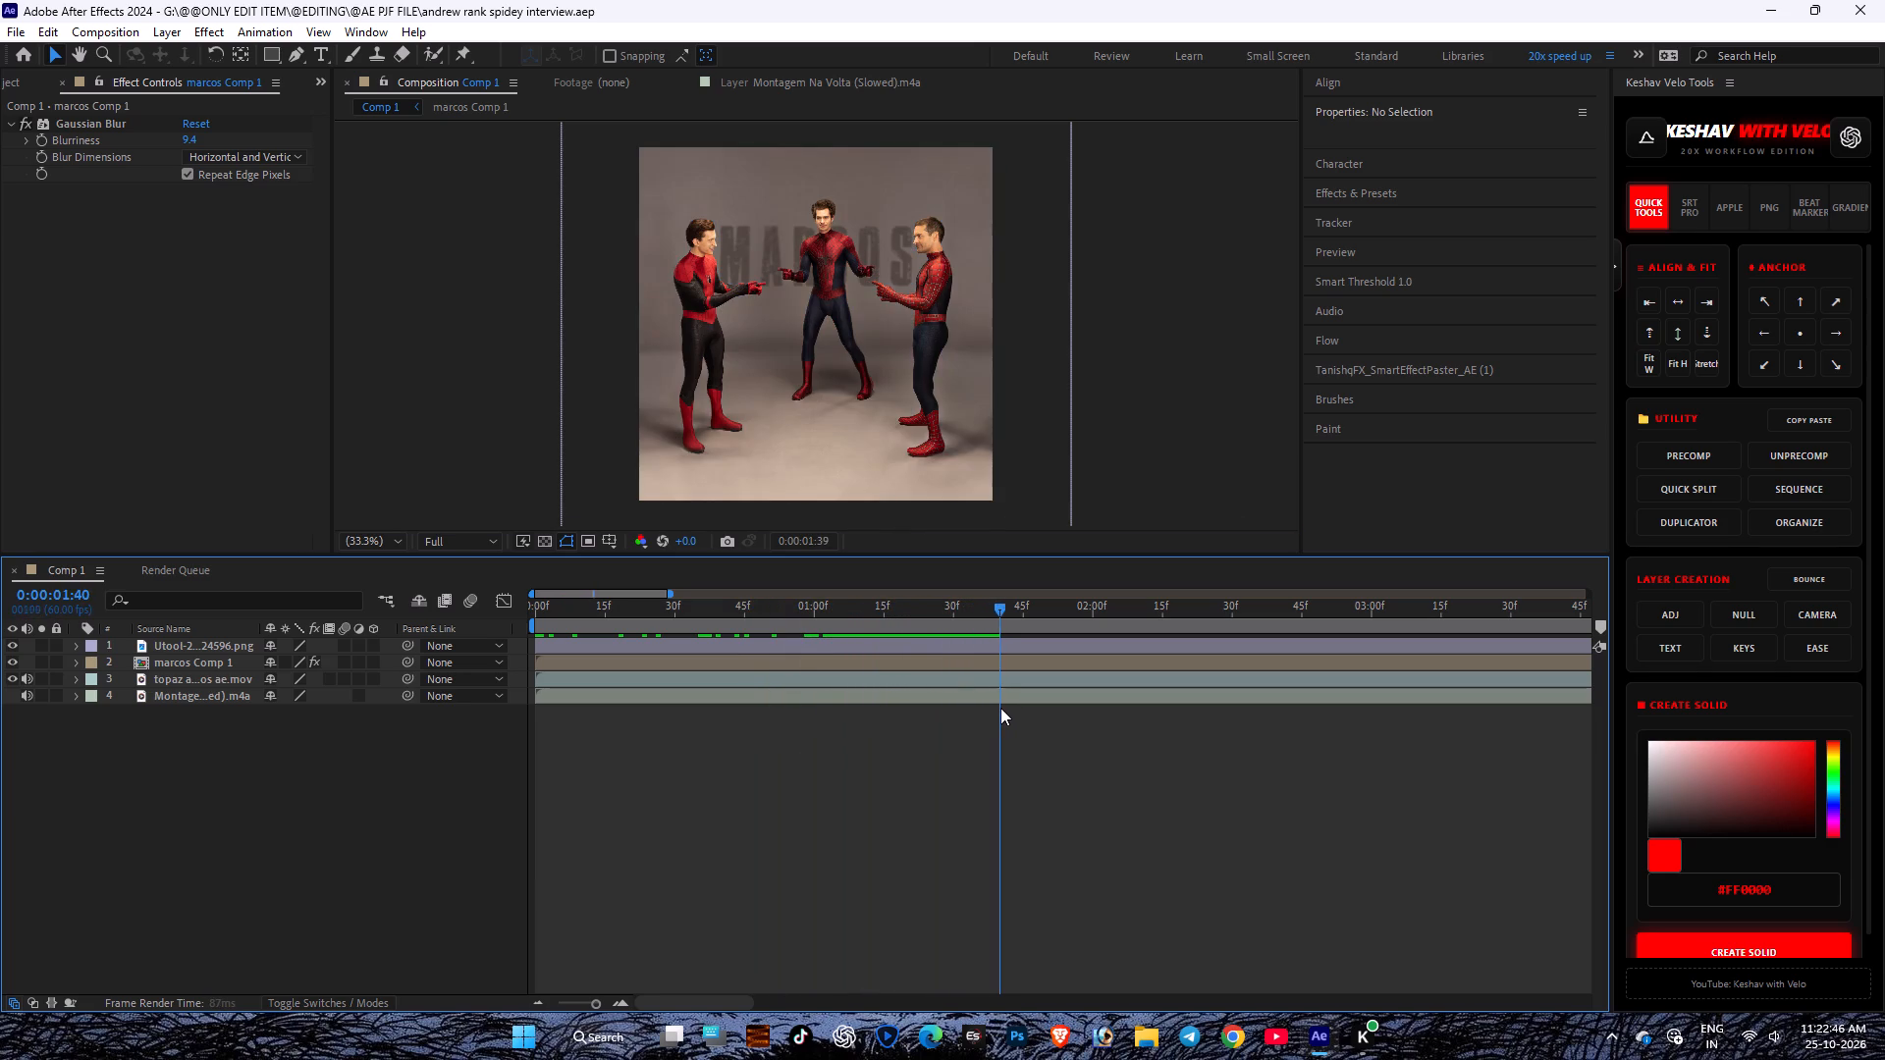
left_click_drag(1000, 708, 972, 708)
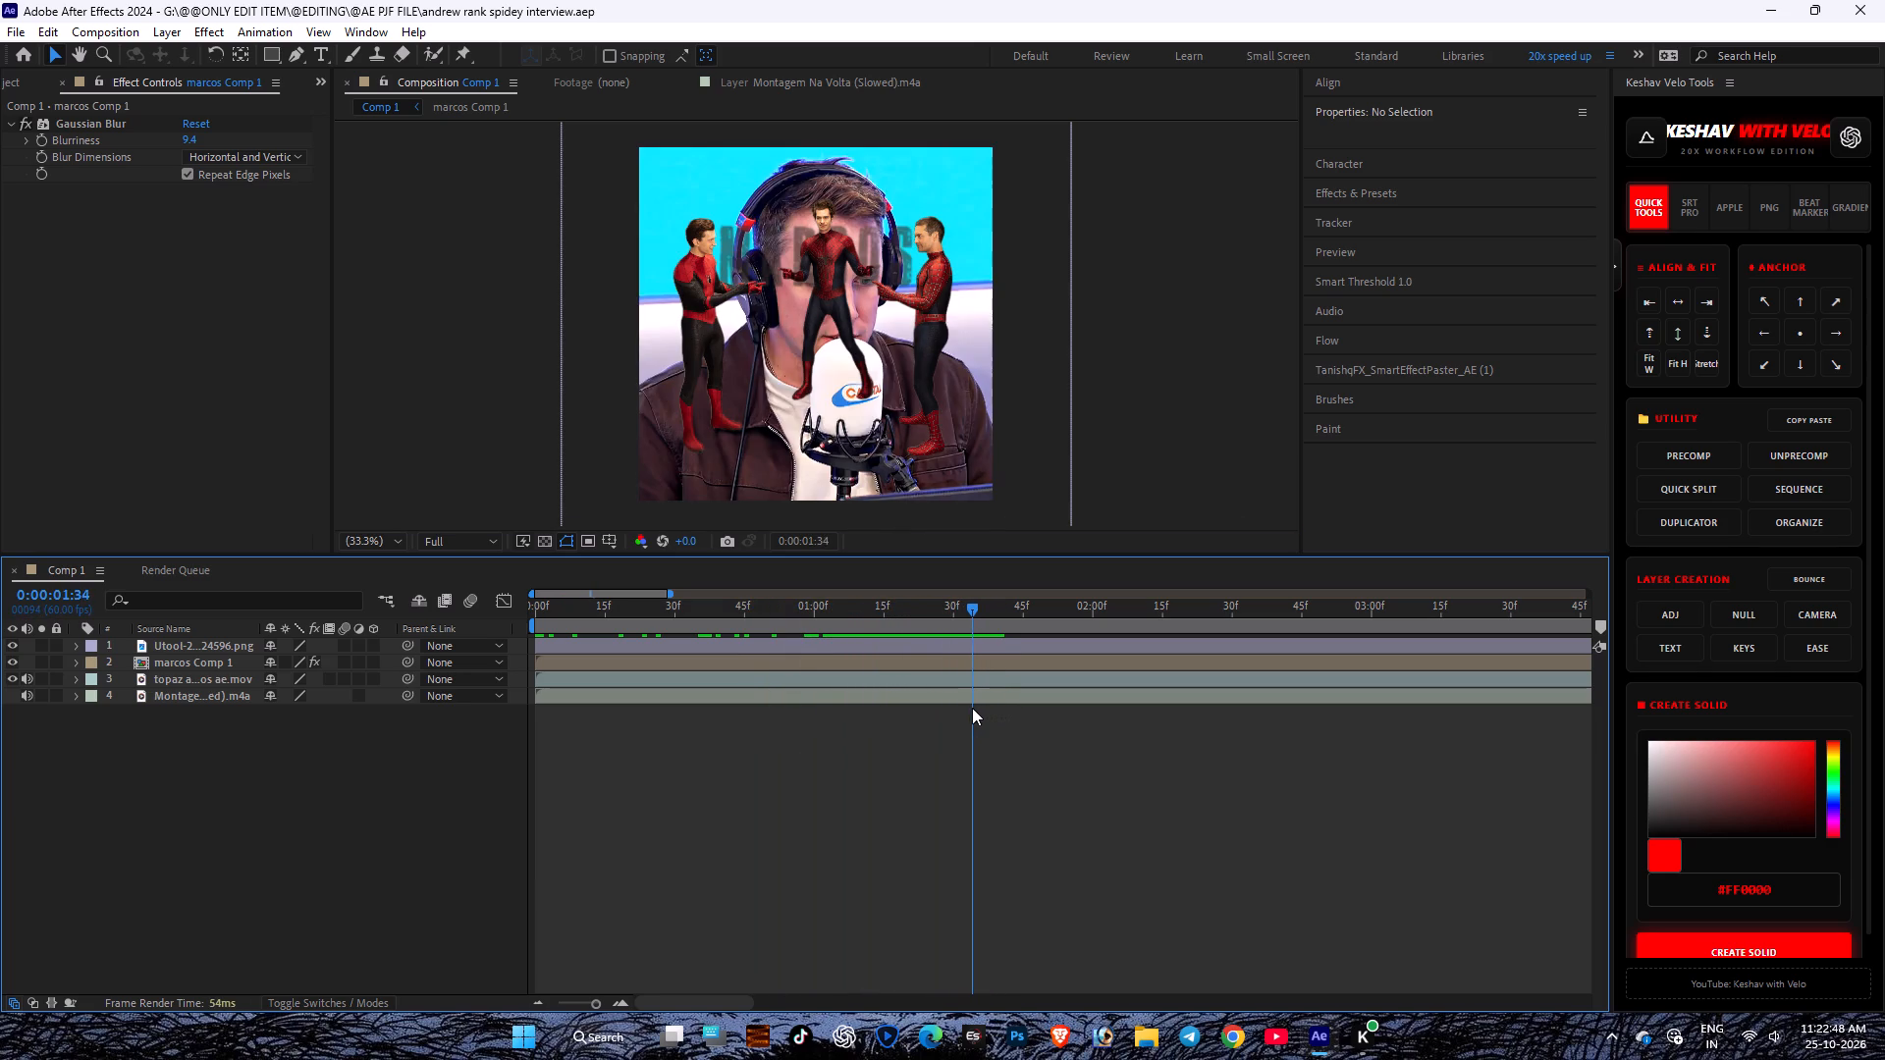
left_click_drag(972, 708, 977, 710)
key("Page_Down")
key("Page_Down")
key("Page_Up")
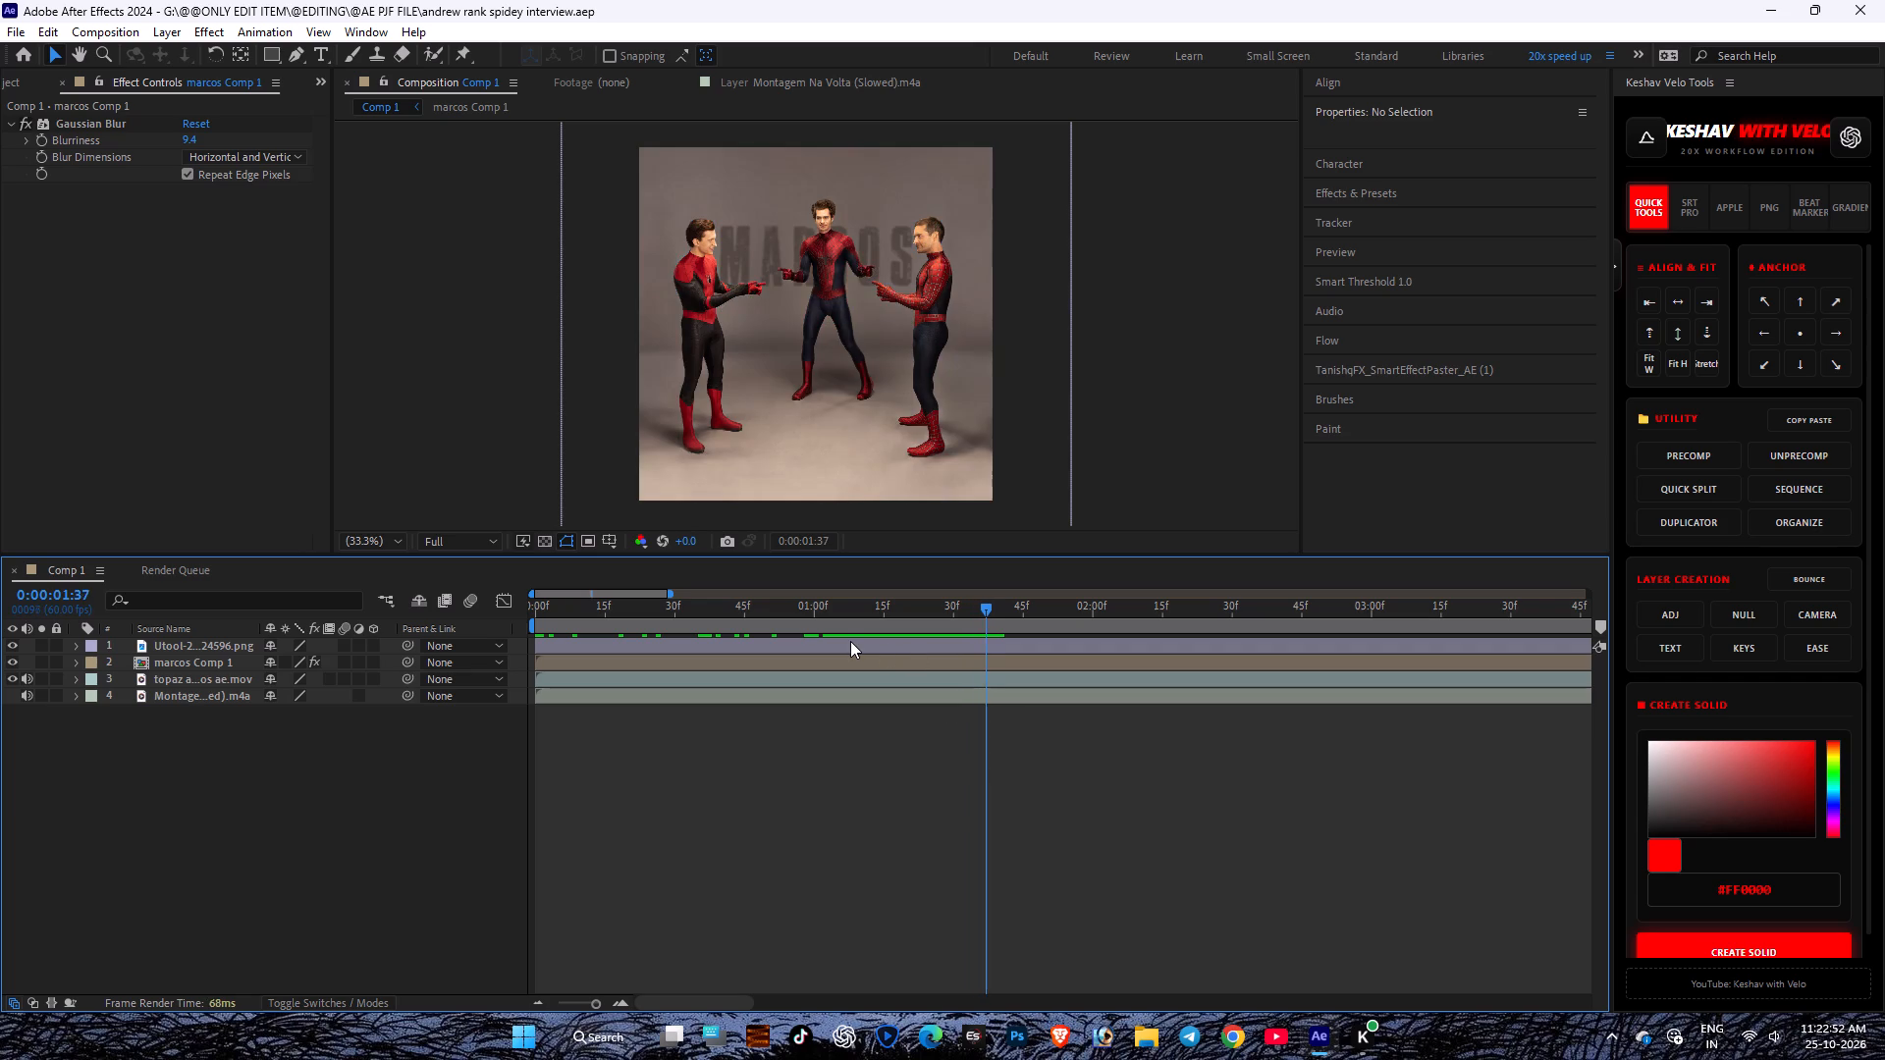
key("Page_Up")
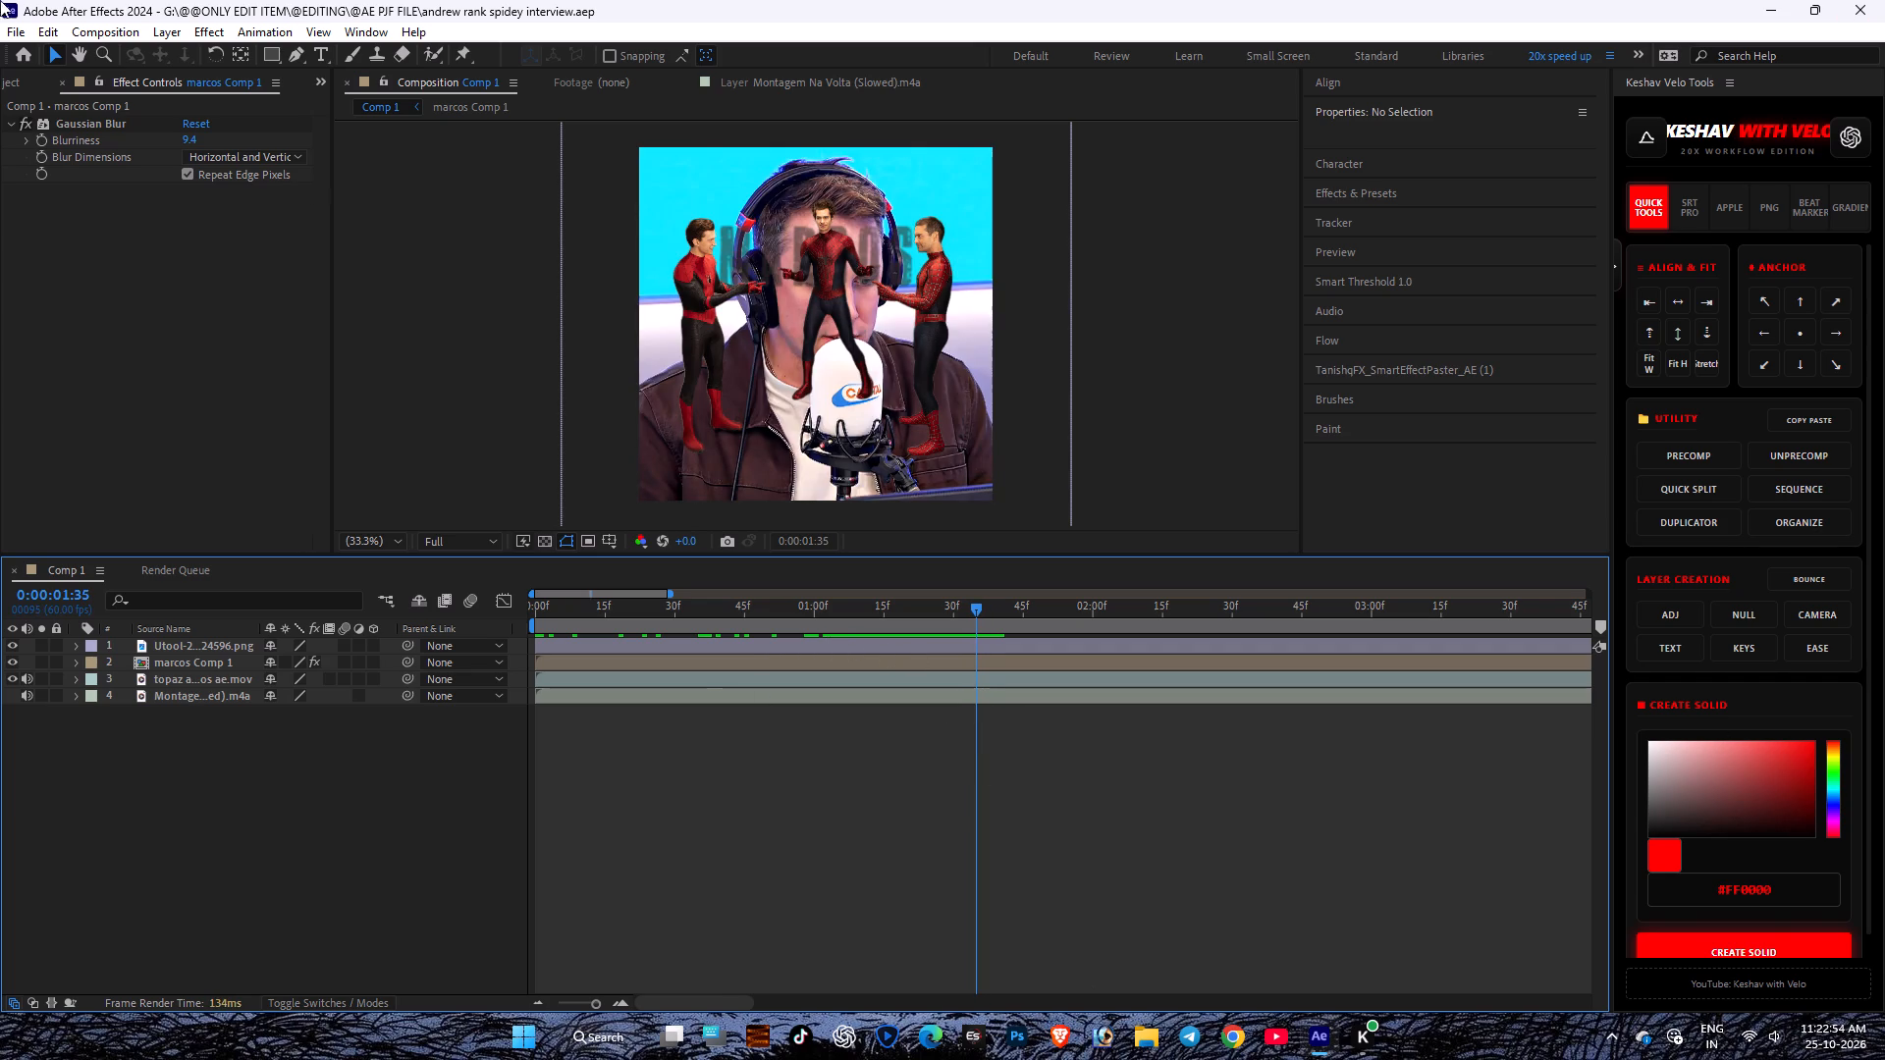
key("Page_Down")
left_click(179, 666, "ctrl")
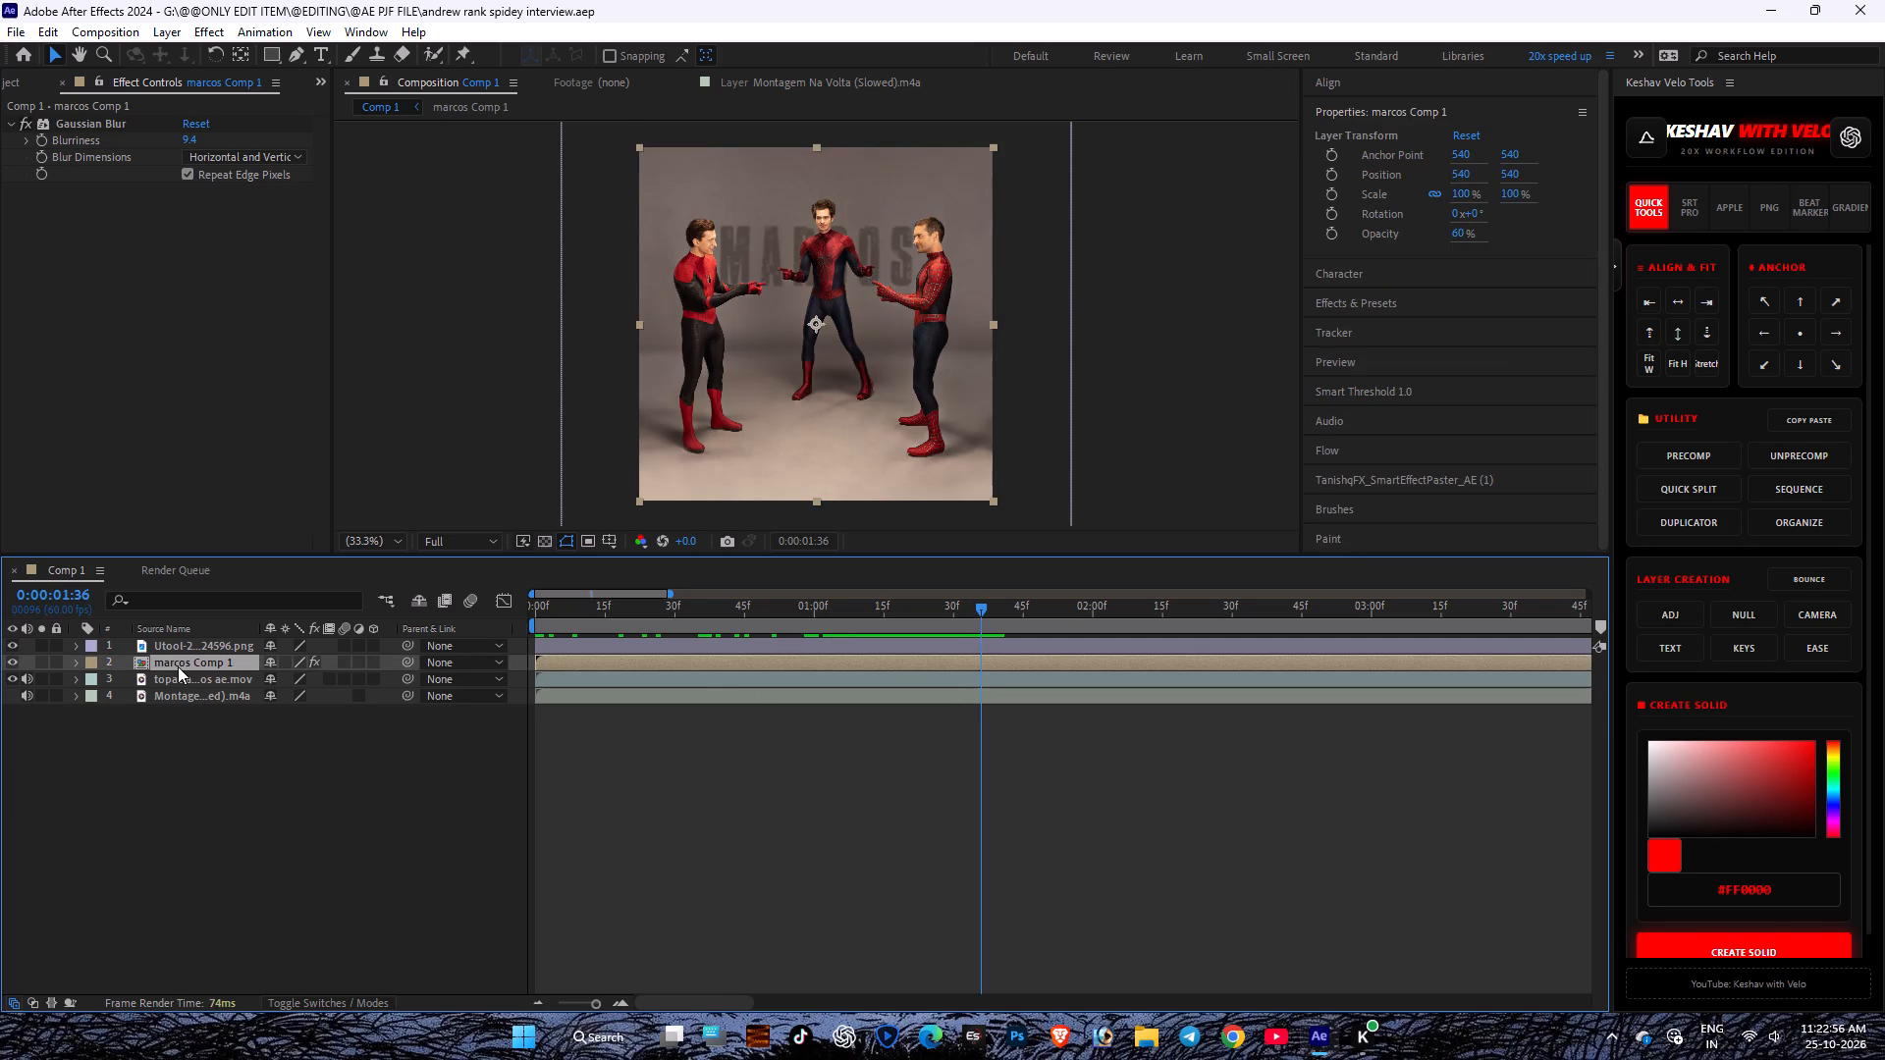
left_click(163, 648, "ctrl")
key("ctrl+shift+d")
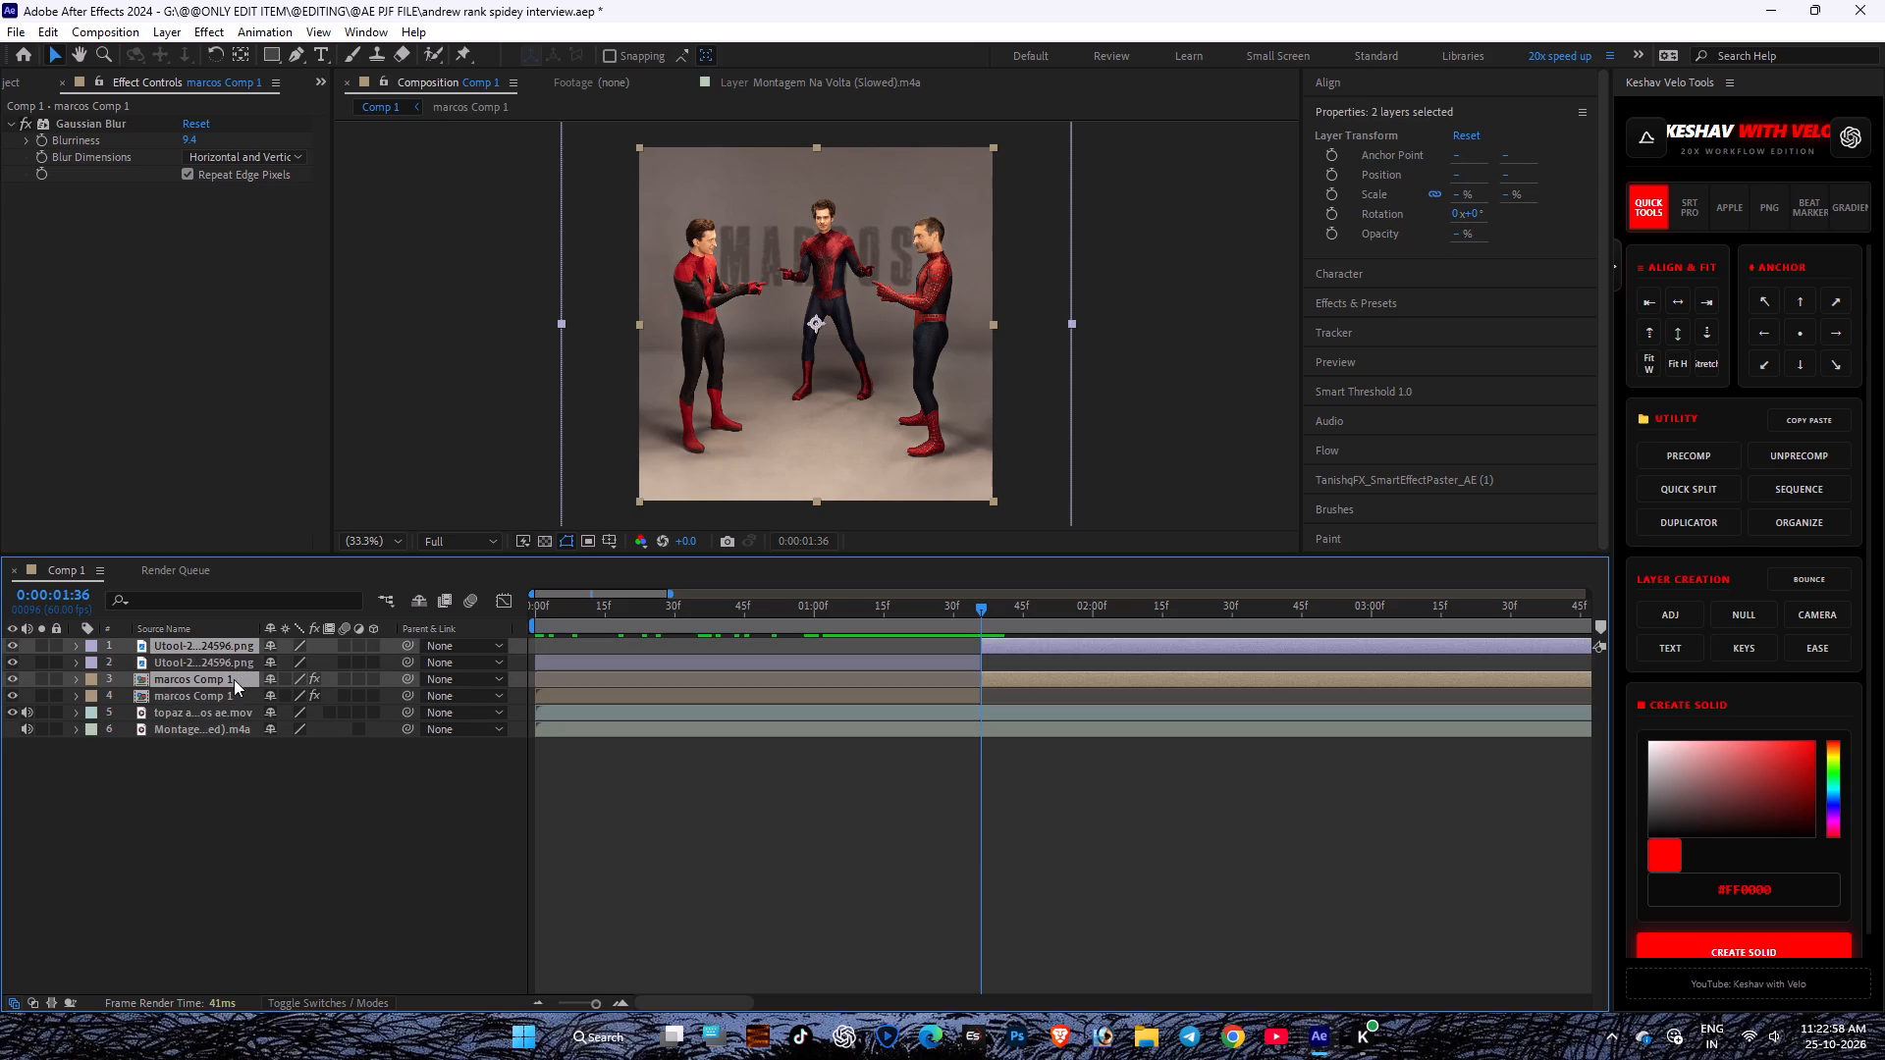
Delete the portions of the Spider-Man cutout and MARCOS layers that lie before the split, and save the project.
left_click(862, 698)
left_click(804, 663, "ctrl")
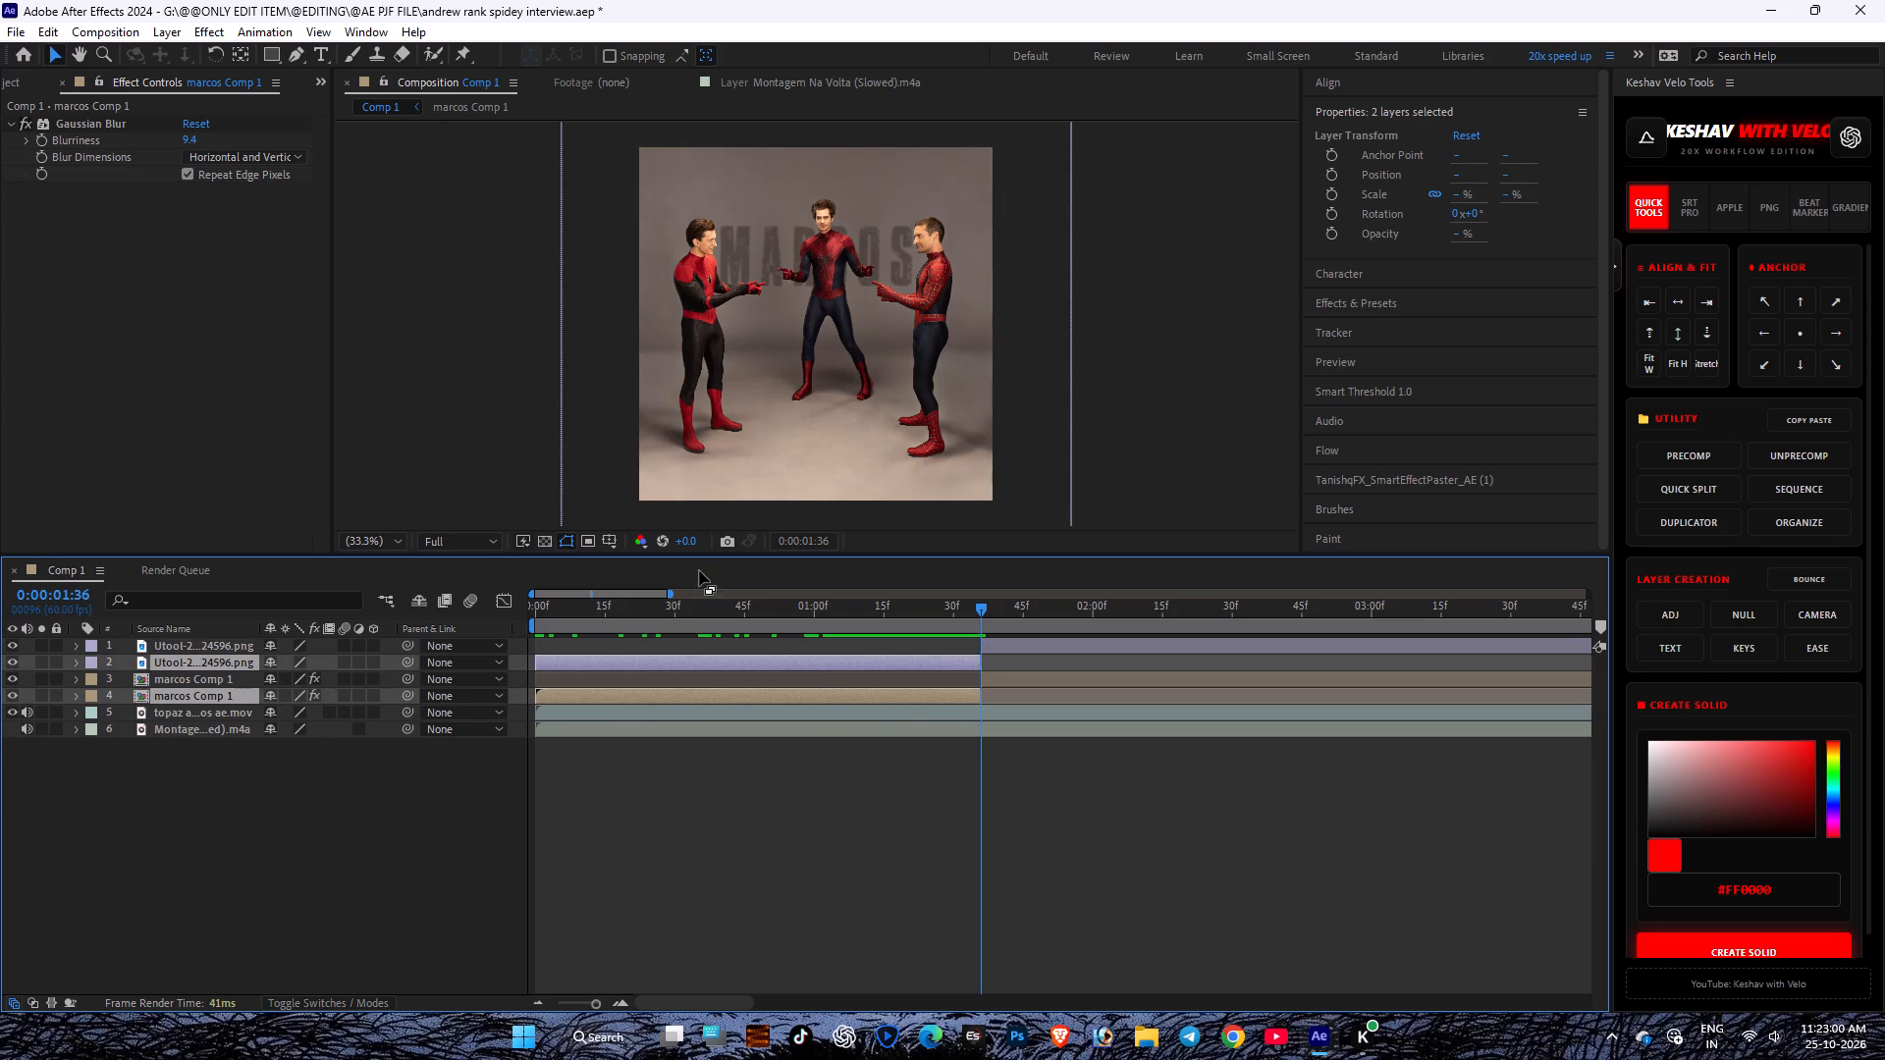
key("Delete")
key("ctrl+s")
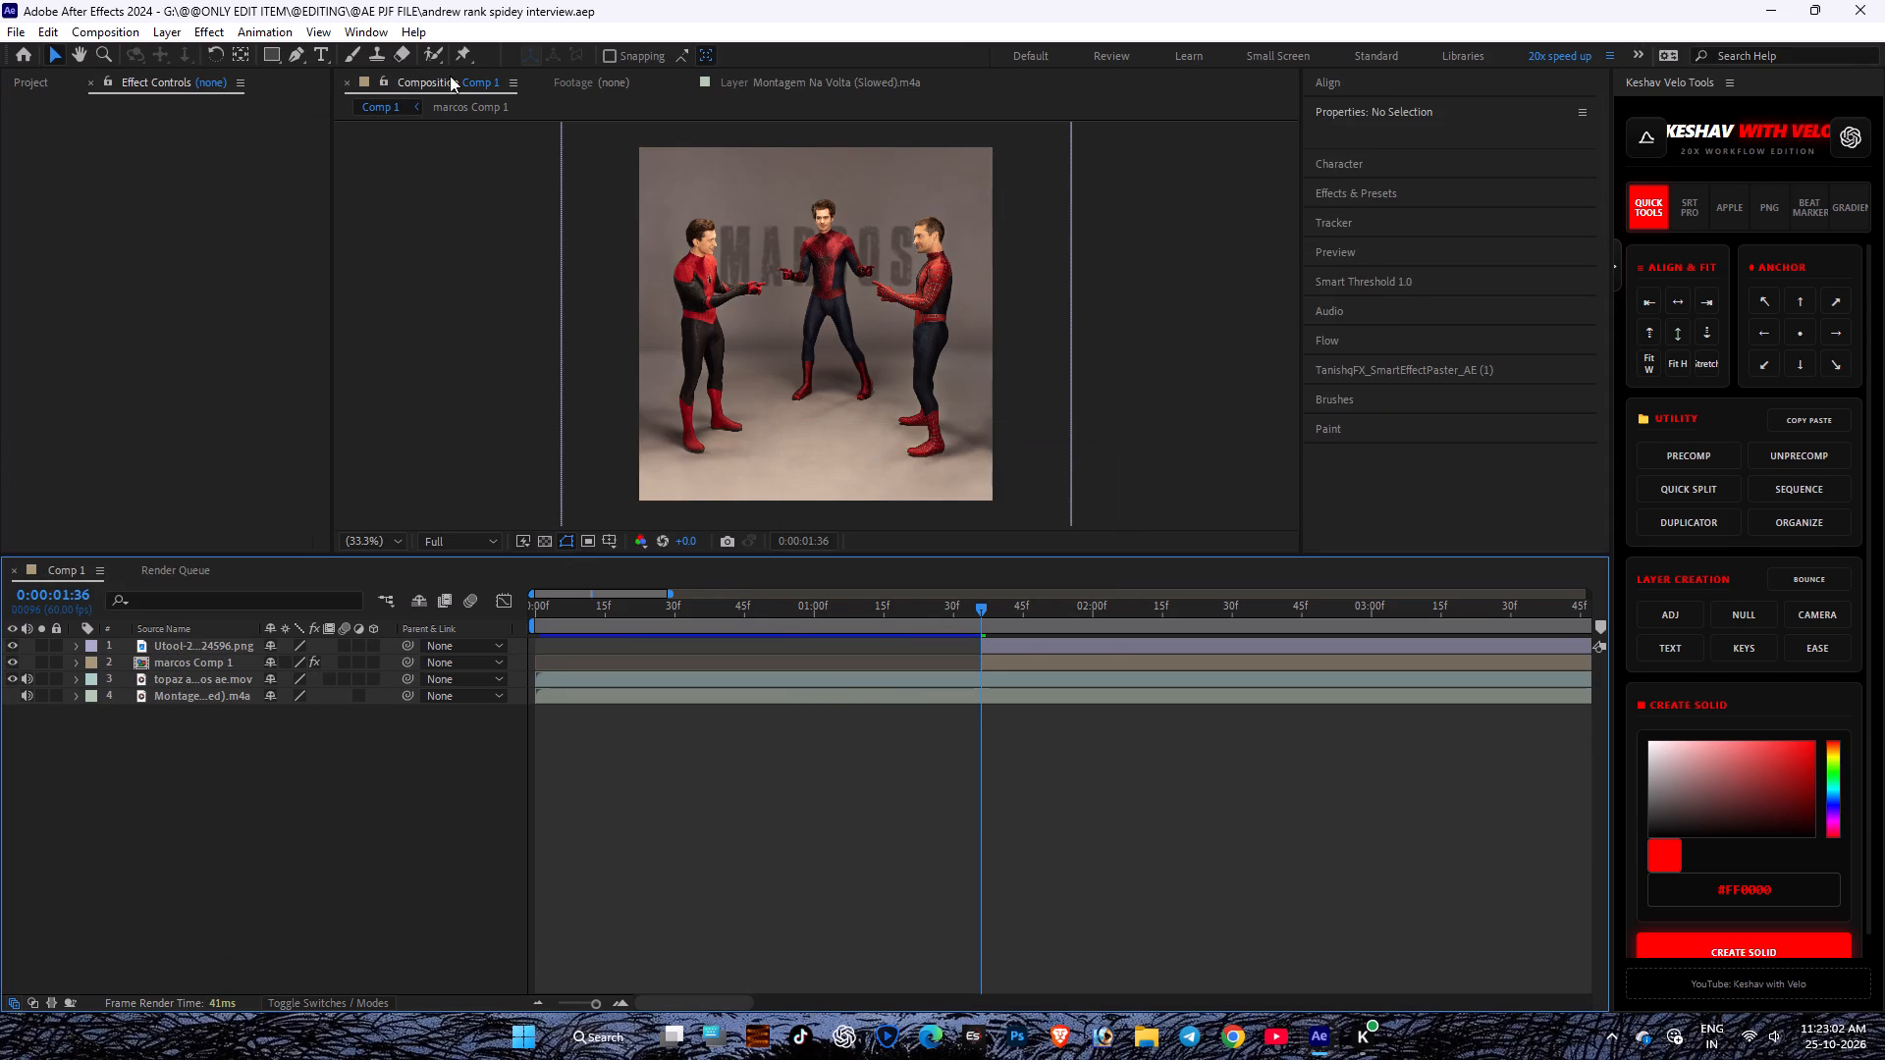
Play Comp 1 from the start to check where the cutout and MARCOS text appear, saving the project during playback.
left_click_drag(749, 614, 0, 737)
key("space")
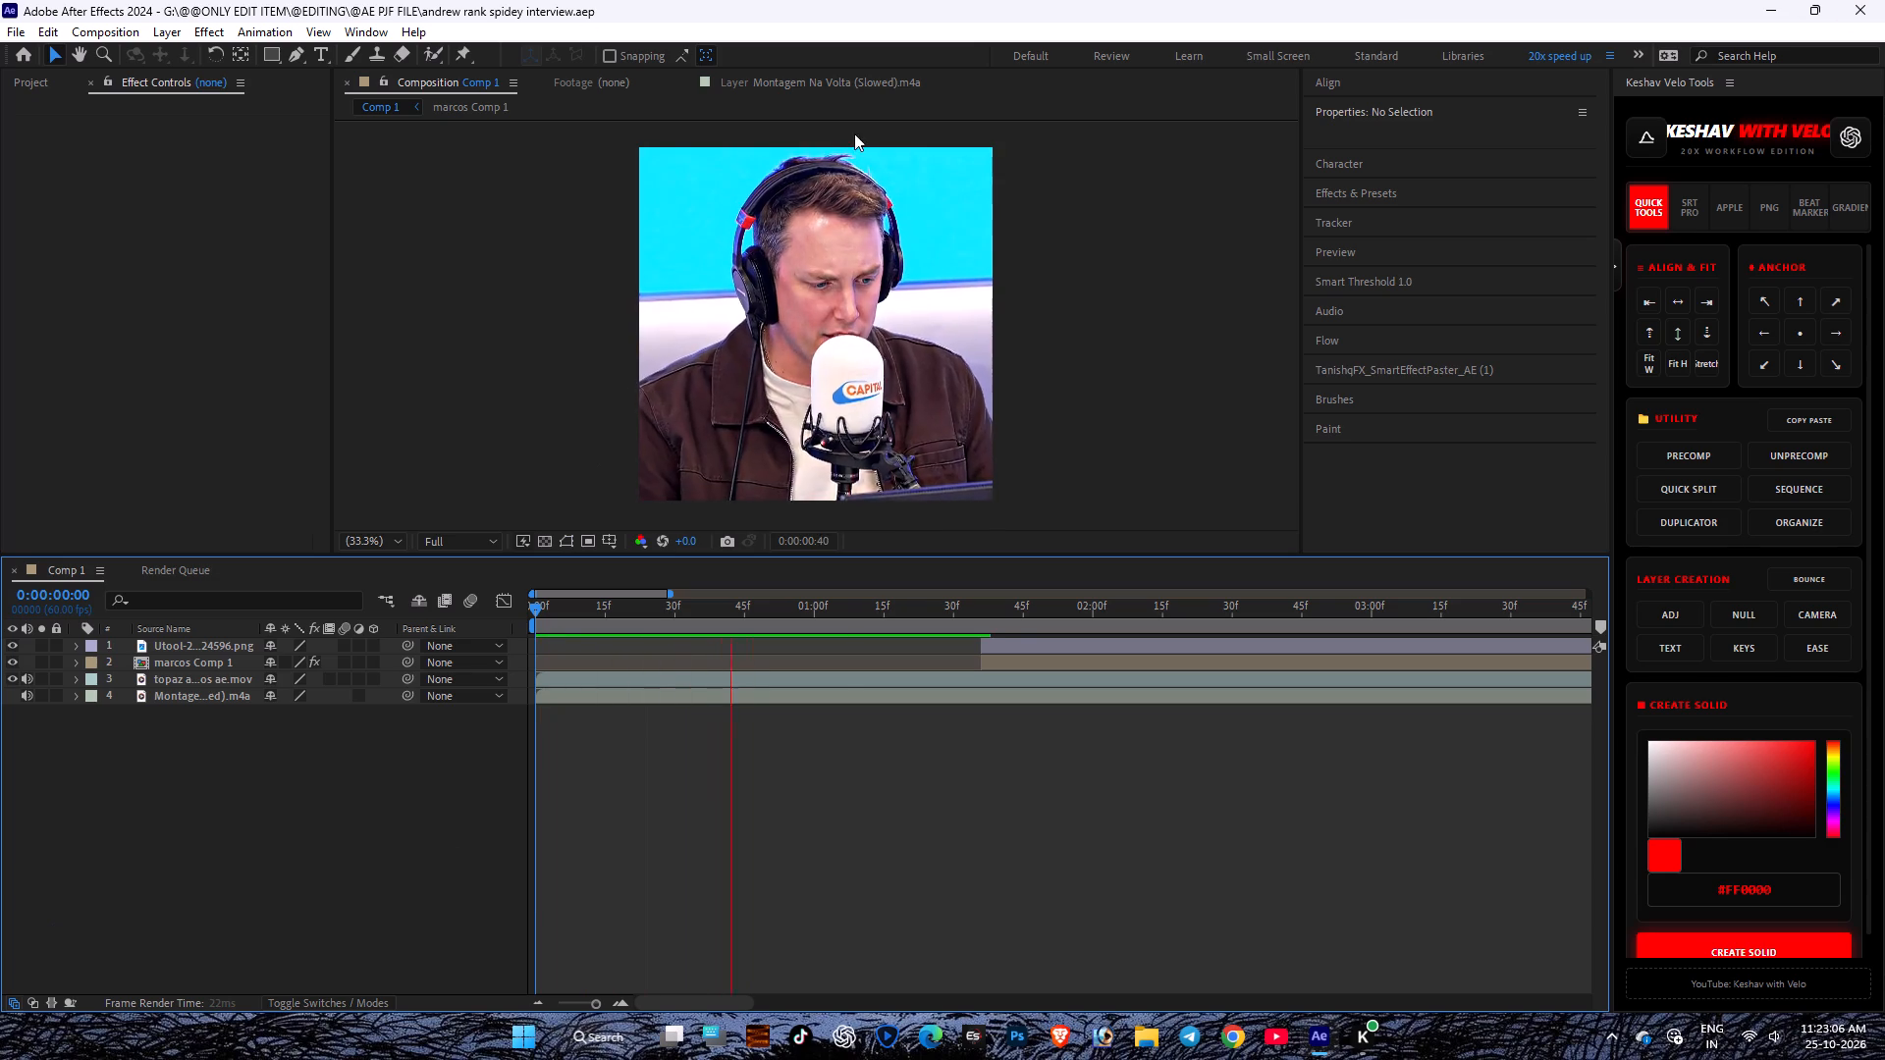
key("ctrl+s")
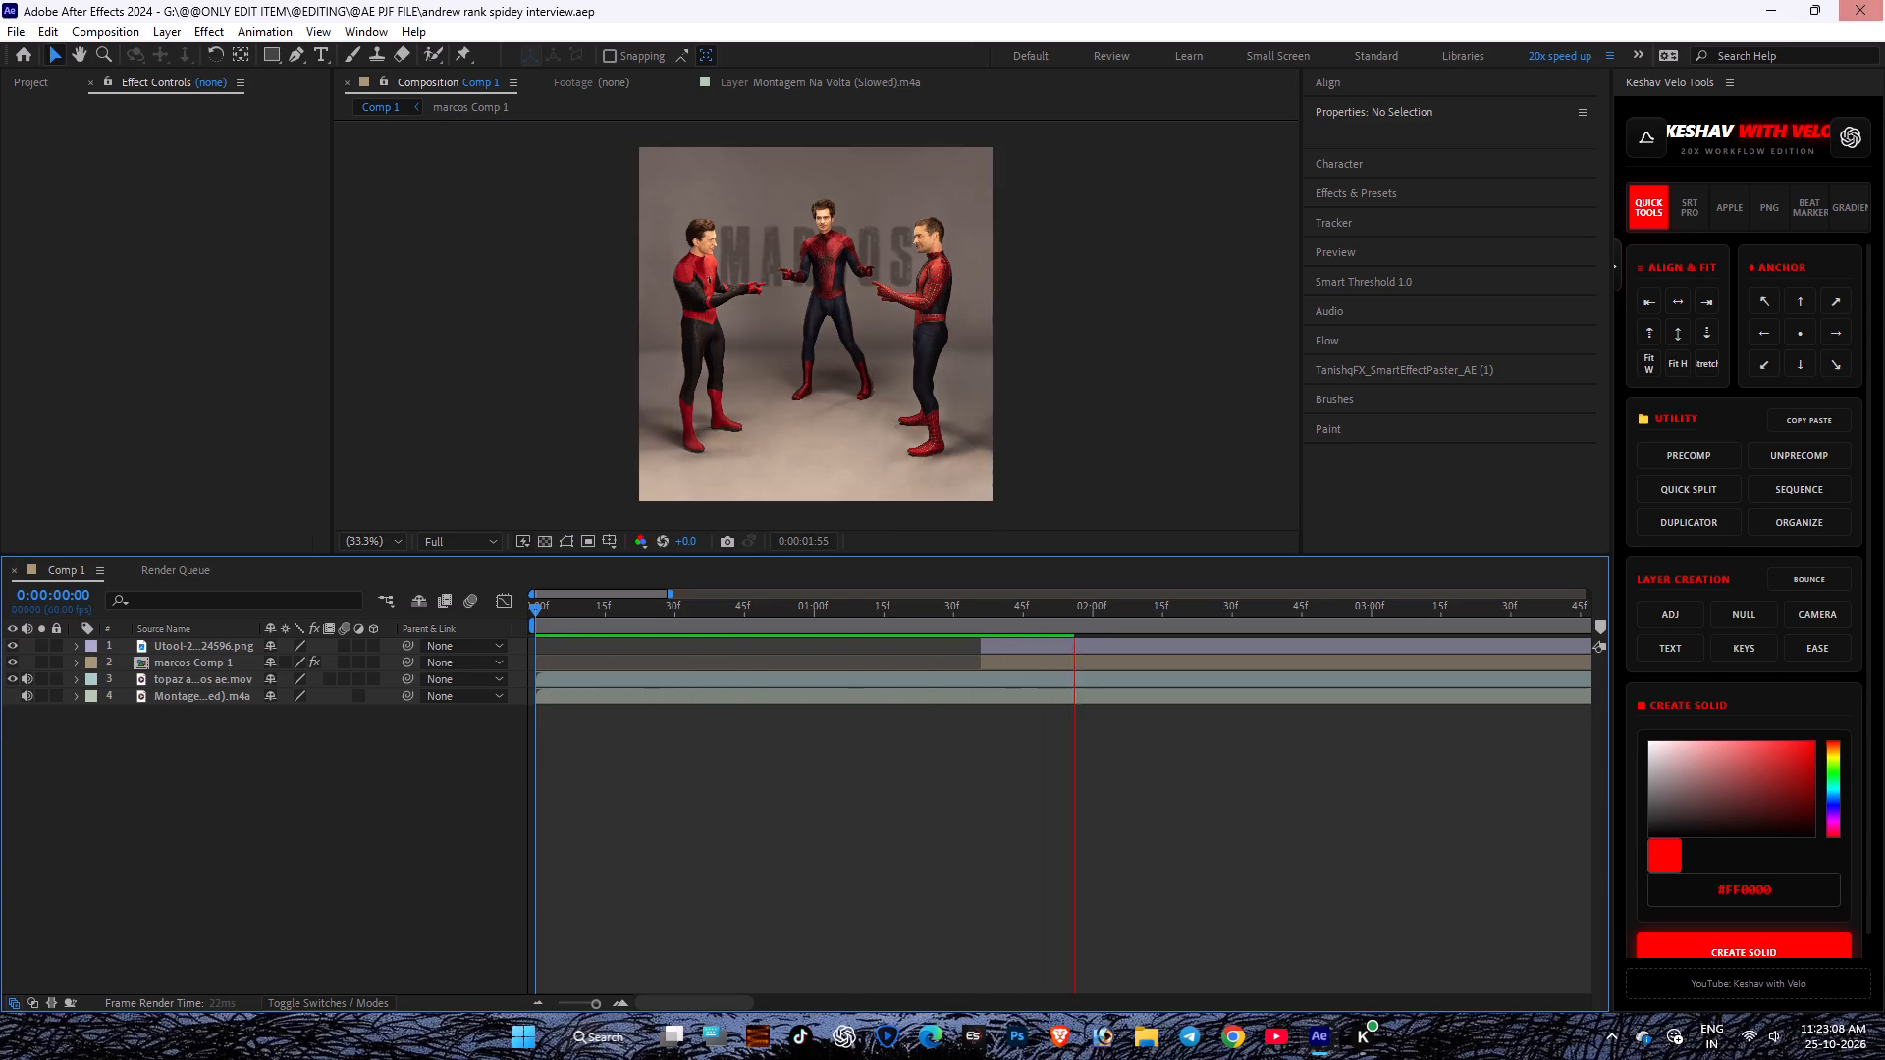
key("ctrl+s")
Set the Comp 1 preview resolution to Quarter.
scroll(1396, 733, "down", 13, "alt")
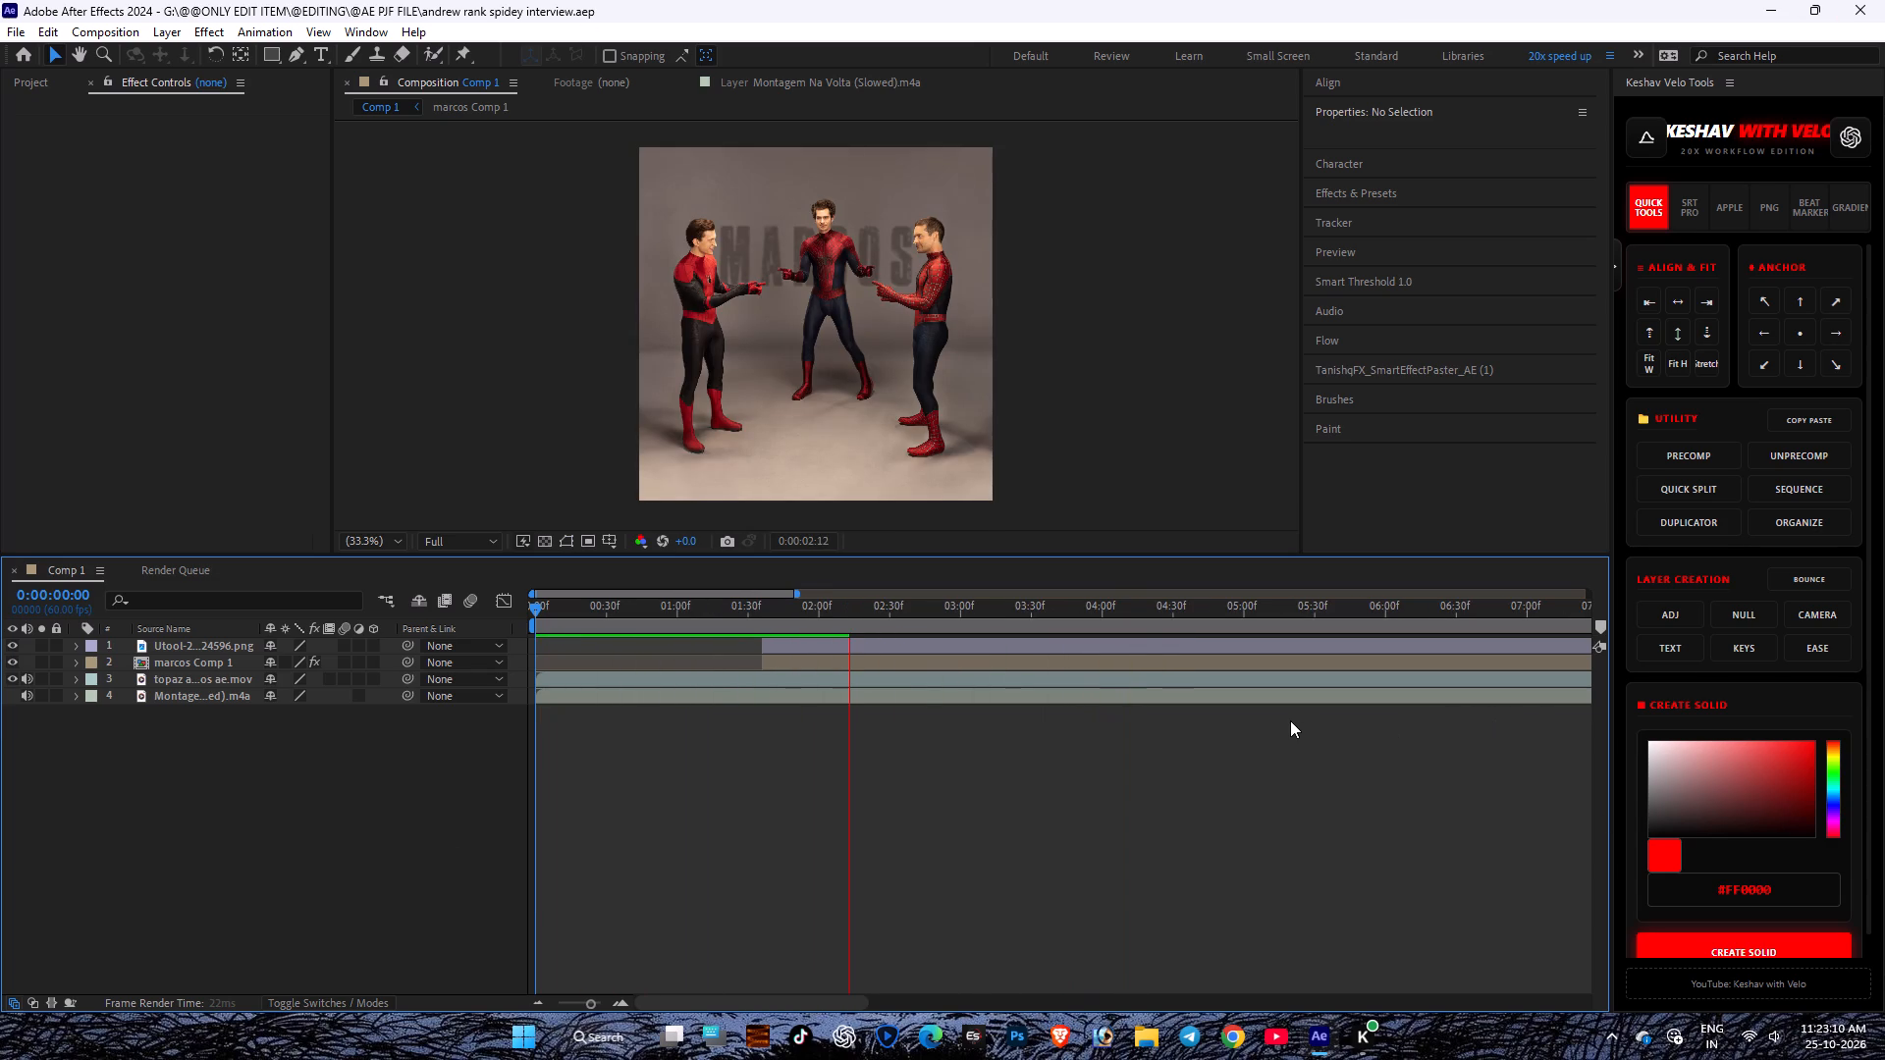
scroll(1290, 720, "down", 6, "alt")
left_click(660, 595)
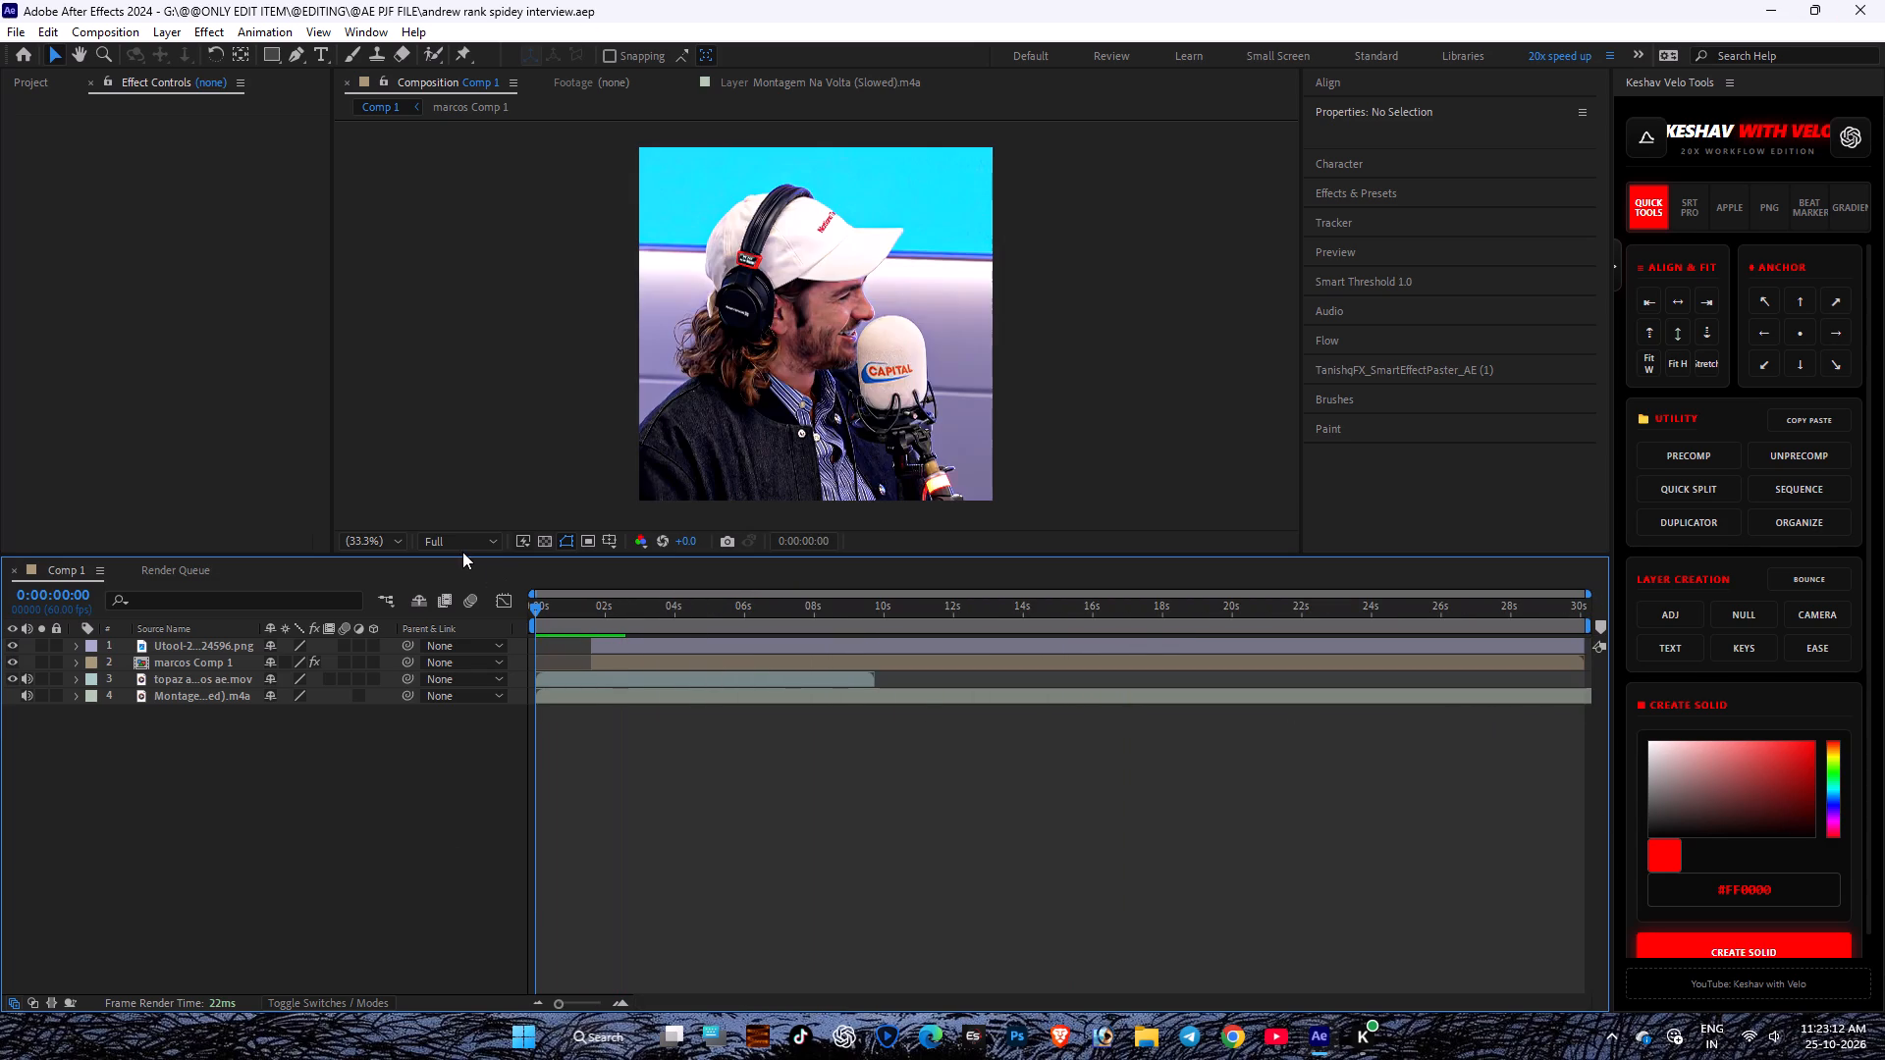
left_click(462, 552)
left_click(455, 542)
left_click(442, 654)
left_click(446, 773)
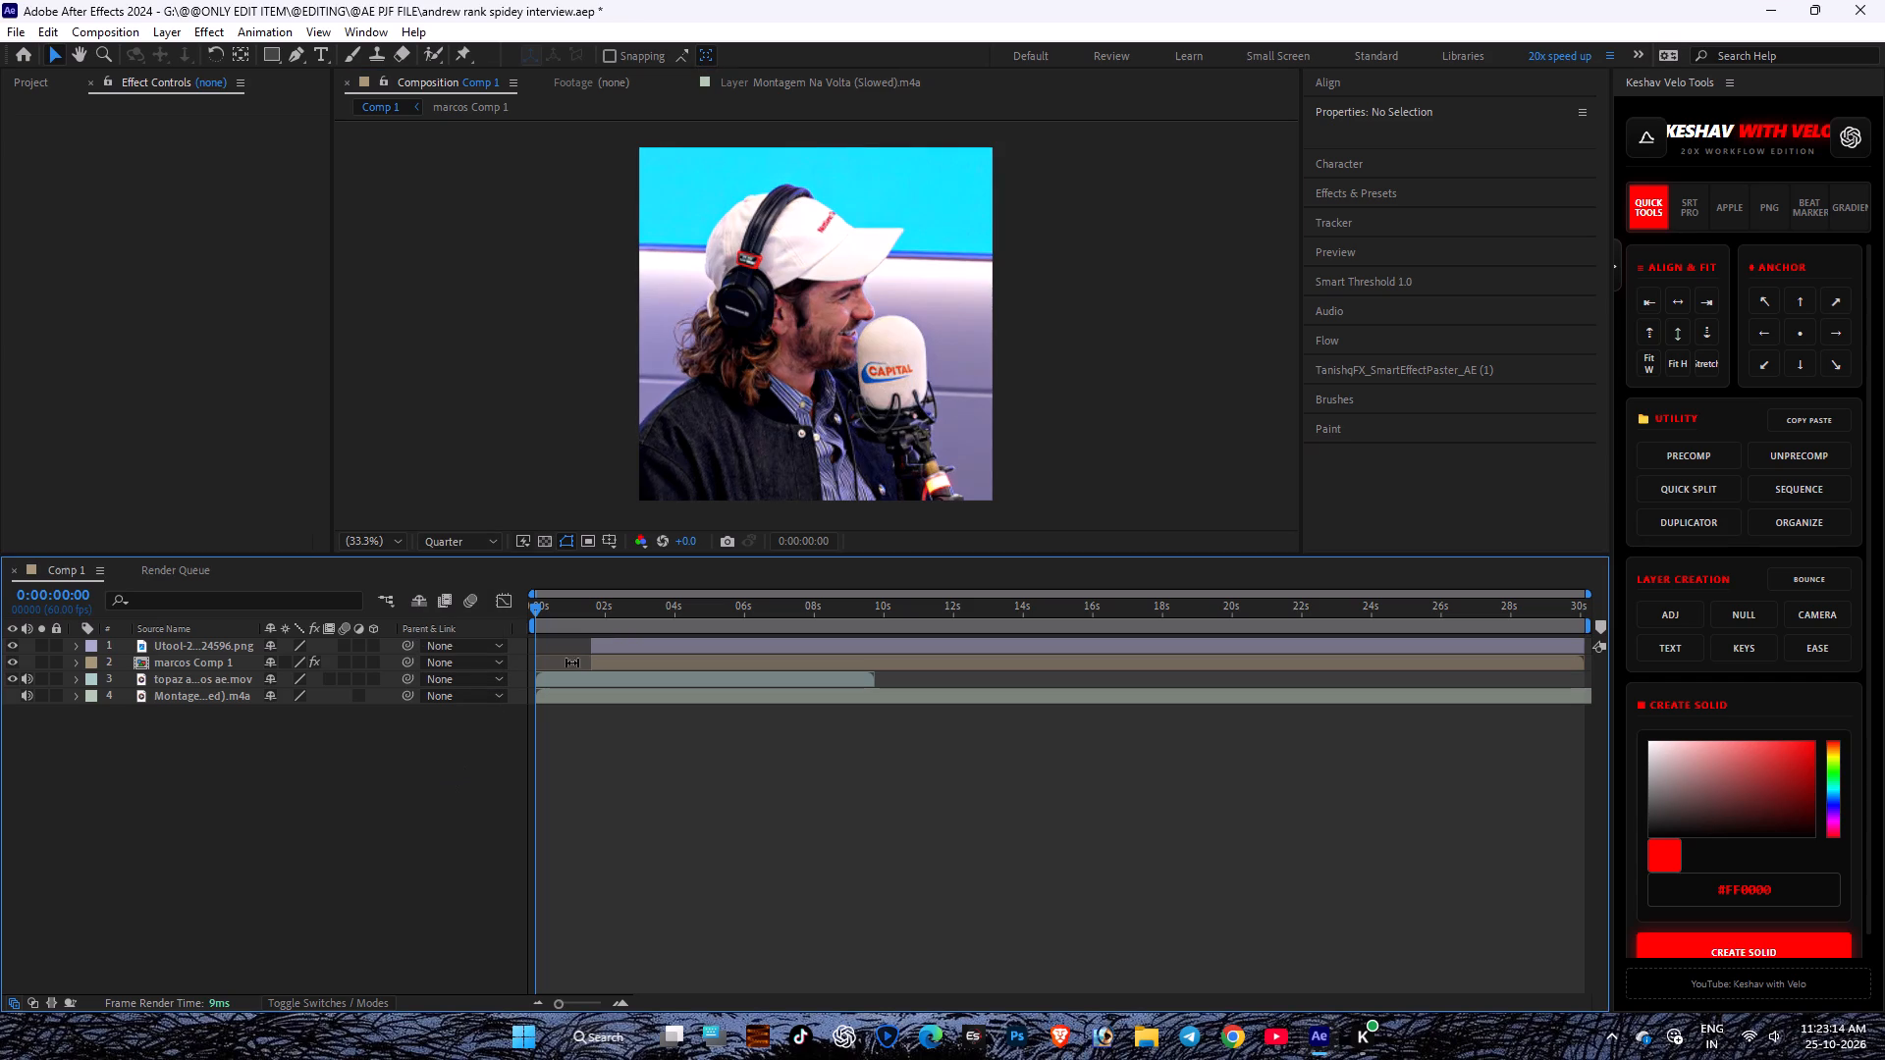
Play Comp 1 from the start at the reduced preview resolution.
left_click_drag(548, 611, 0, 622)
key("space")
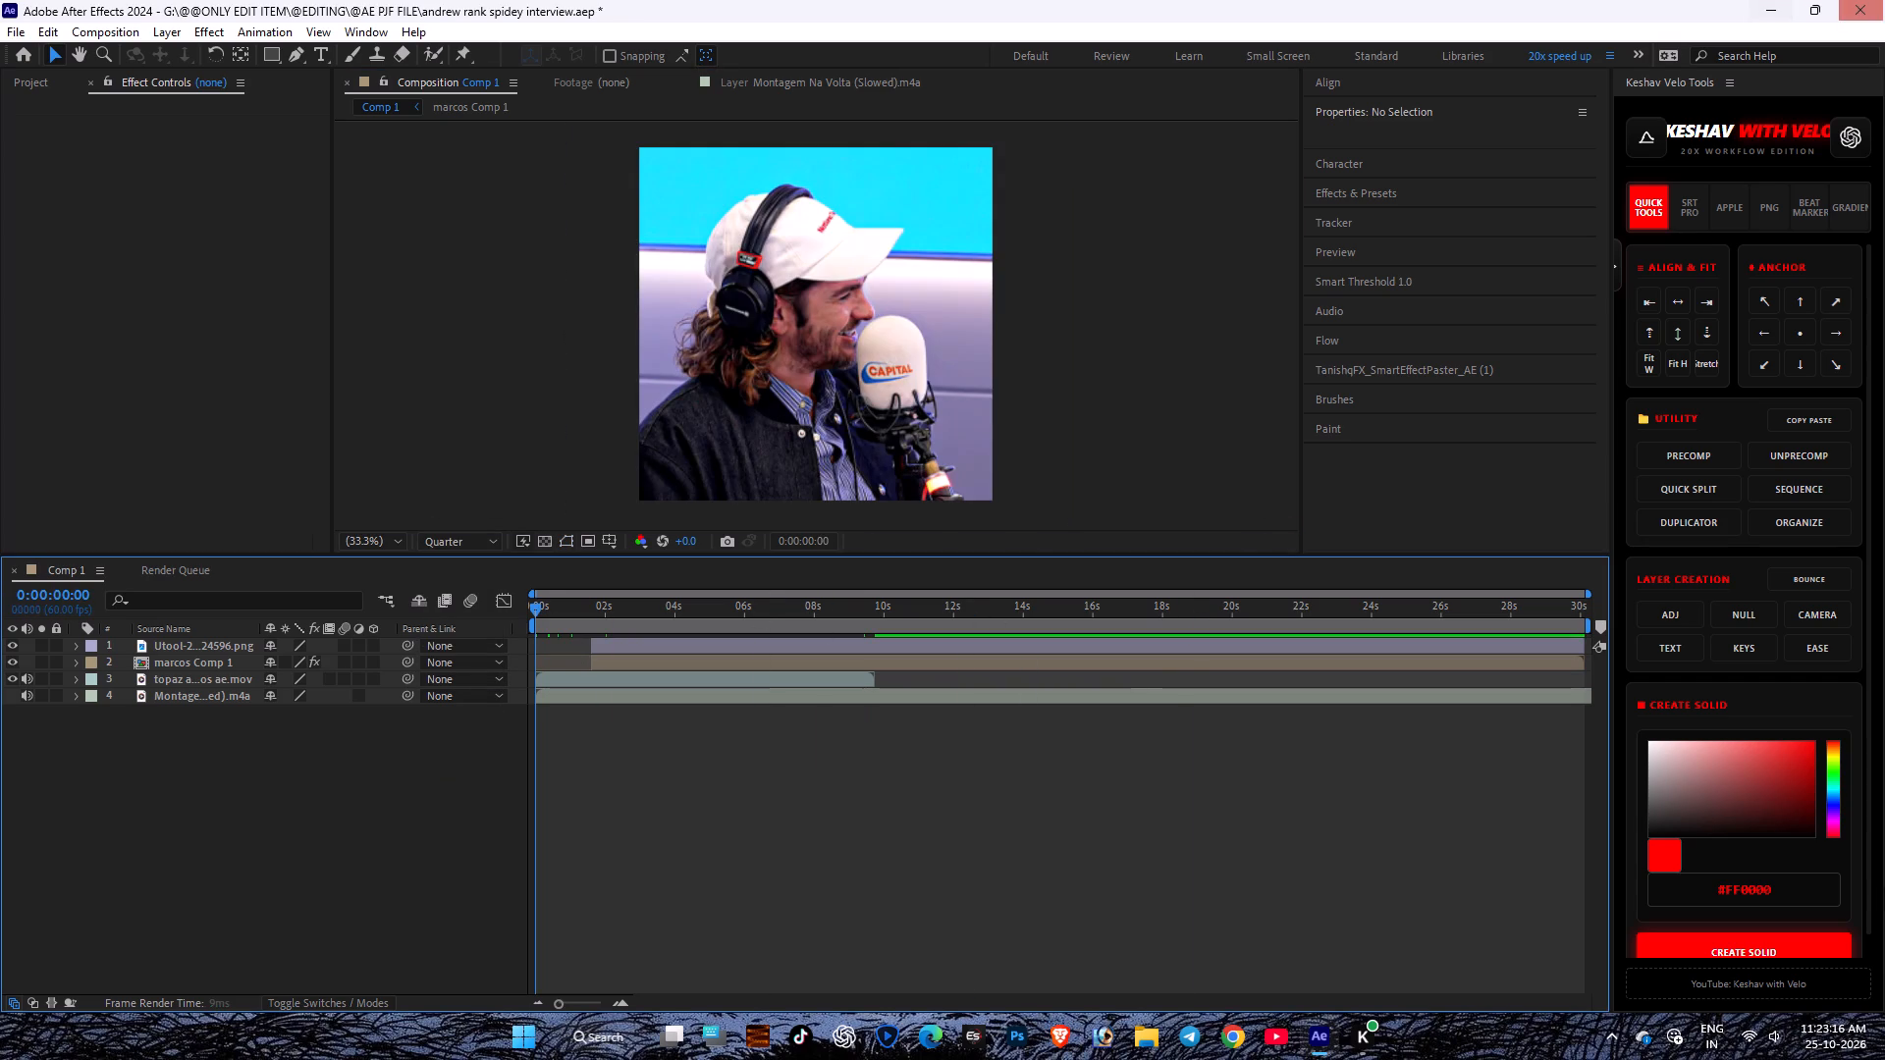
Scrub and step through Comp 1 between about 4 and 10 seconds to look for where the Spider-Man shot ends.
left_click_drag(851, 611, 883, 613)
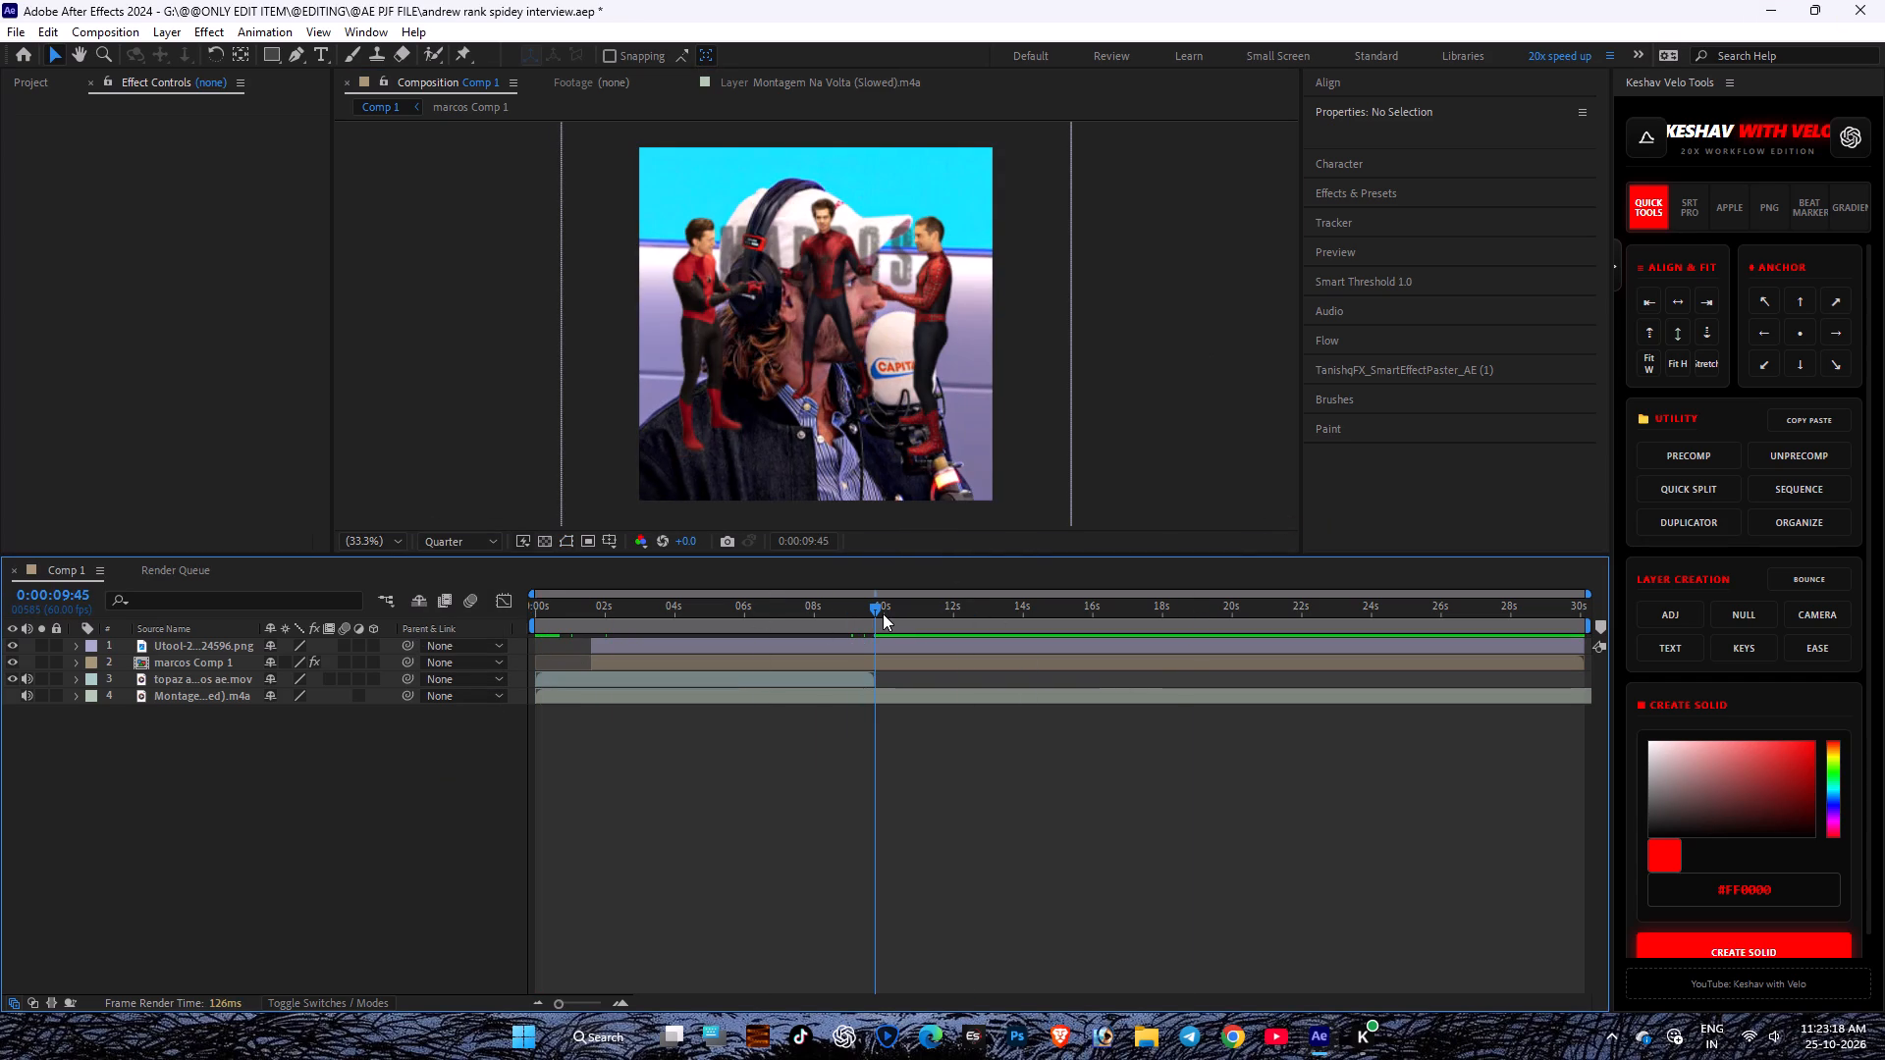
left_click_drag(883, 613, 734, 581)
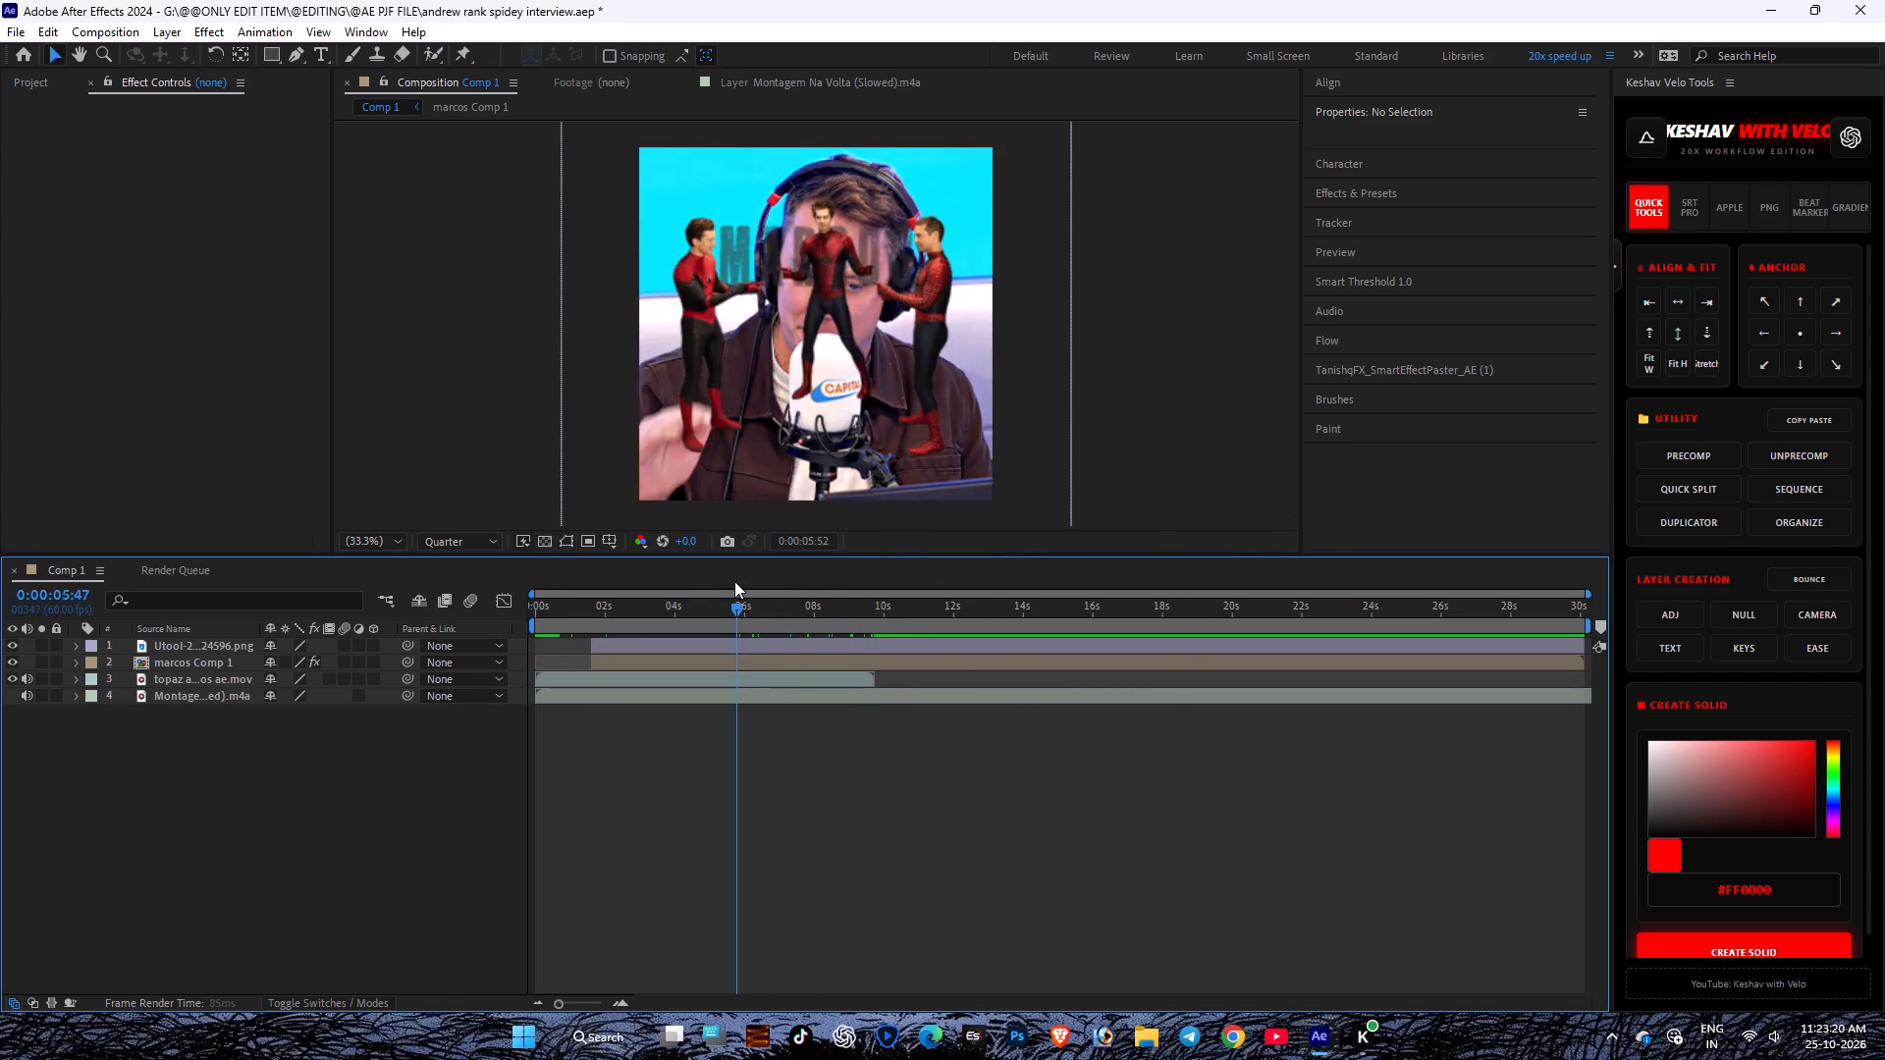
left_click_drag(734, 581, 724, 567)
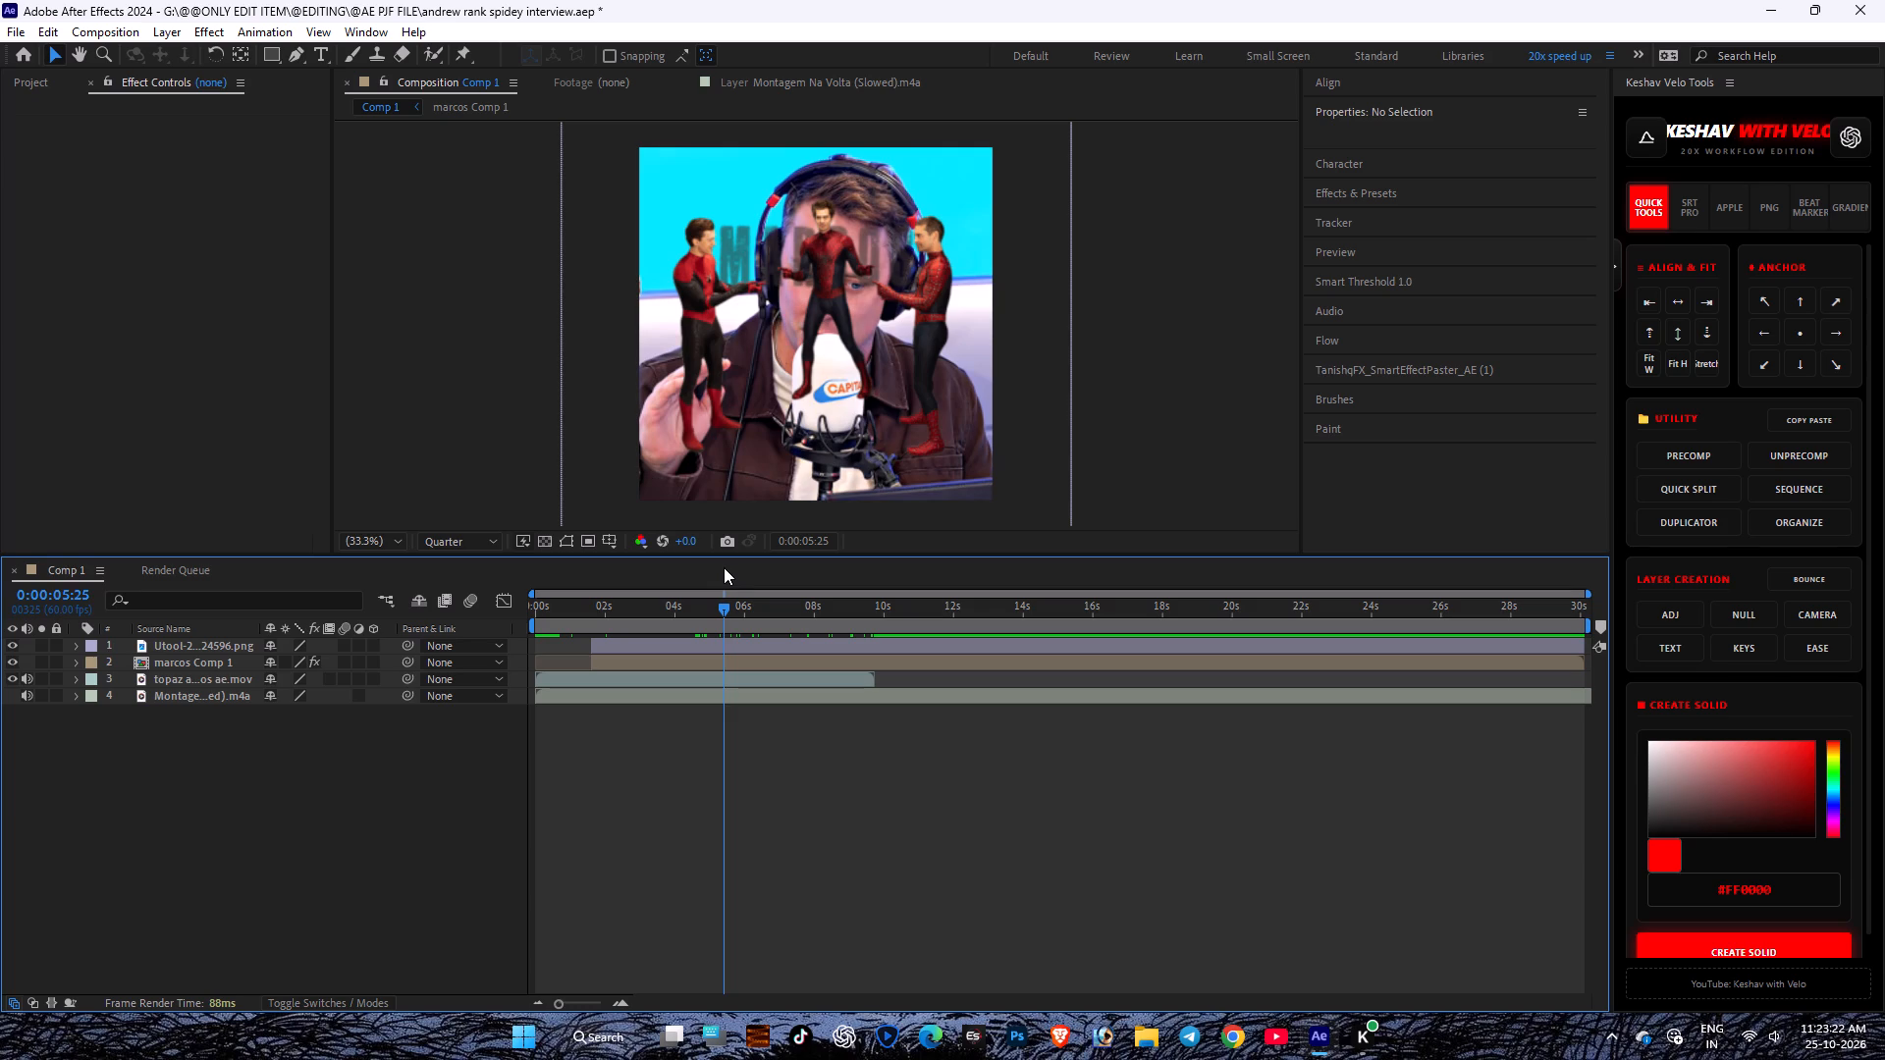
left_click_drag(724, 567, 723, 567)
key("Page_Down")
key("Page_Down")
key("Page_Down")
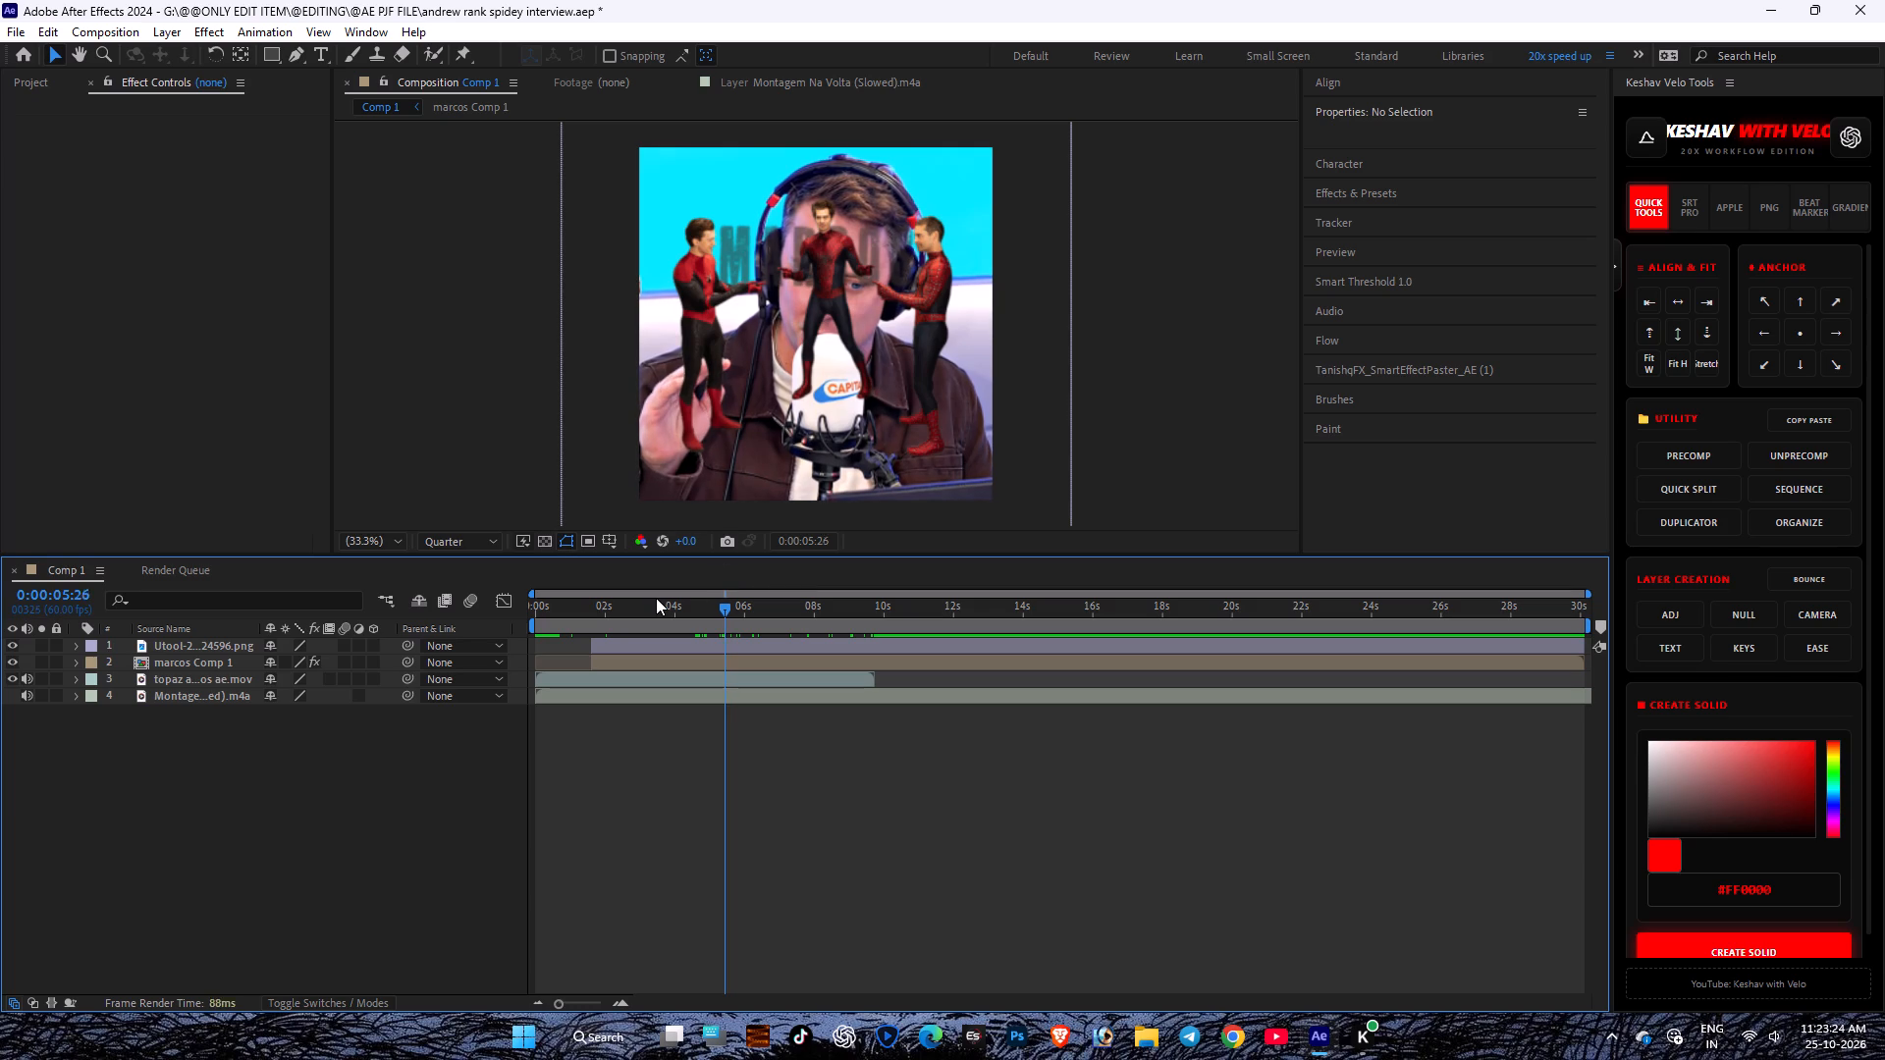
key("Page_Down")
key("Page_Down")
key("Page_Down")
key("Page_Down")
key("Page_Down")
key("Page_Down")
key("Page_Down")
key("Page_Down")
key("Page_Down")
key("Page_Down")
key("Page_Down")
key("Page_Down")
key("Page_Down")
key("Page_Down")
key("Page_Down")
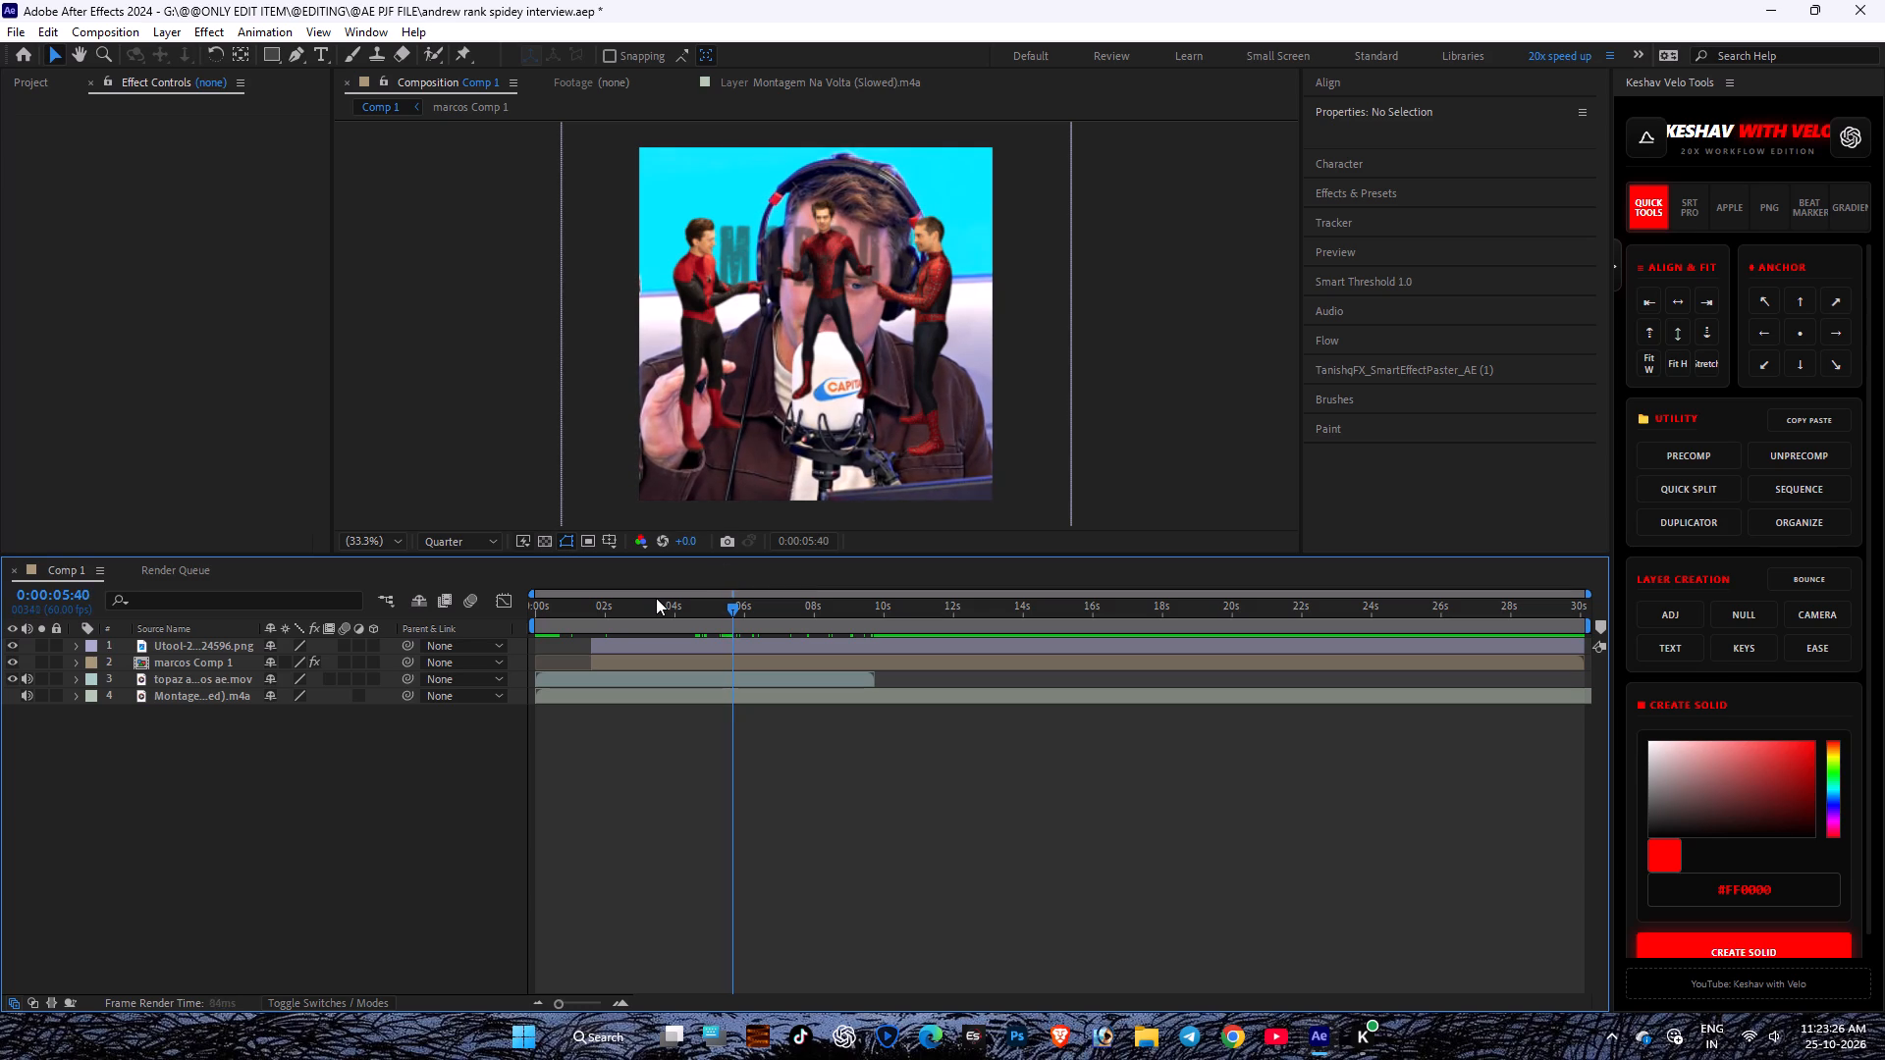
key("Page_Down")
key("Page_Down")
key("Page_Up")
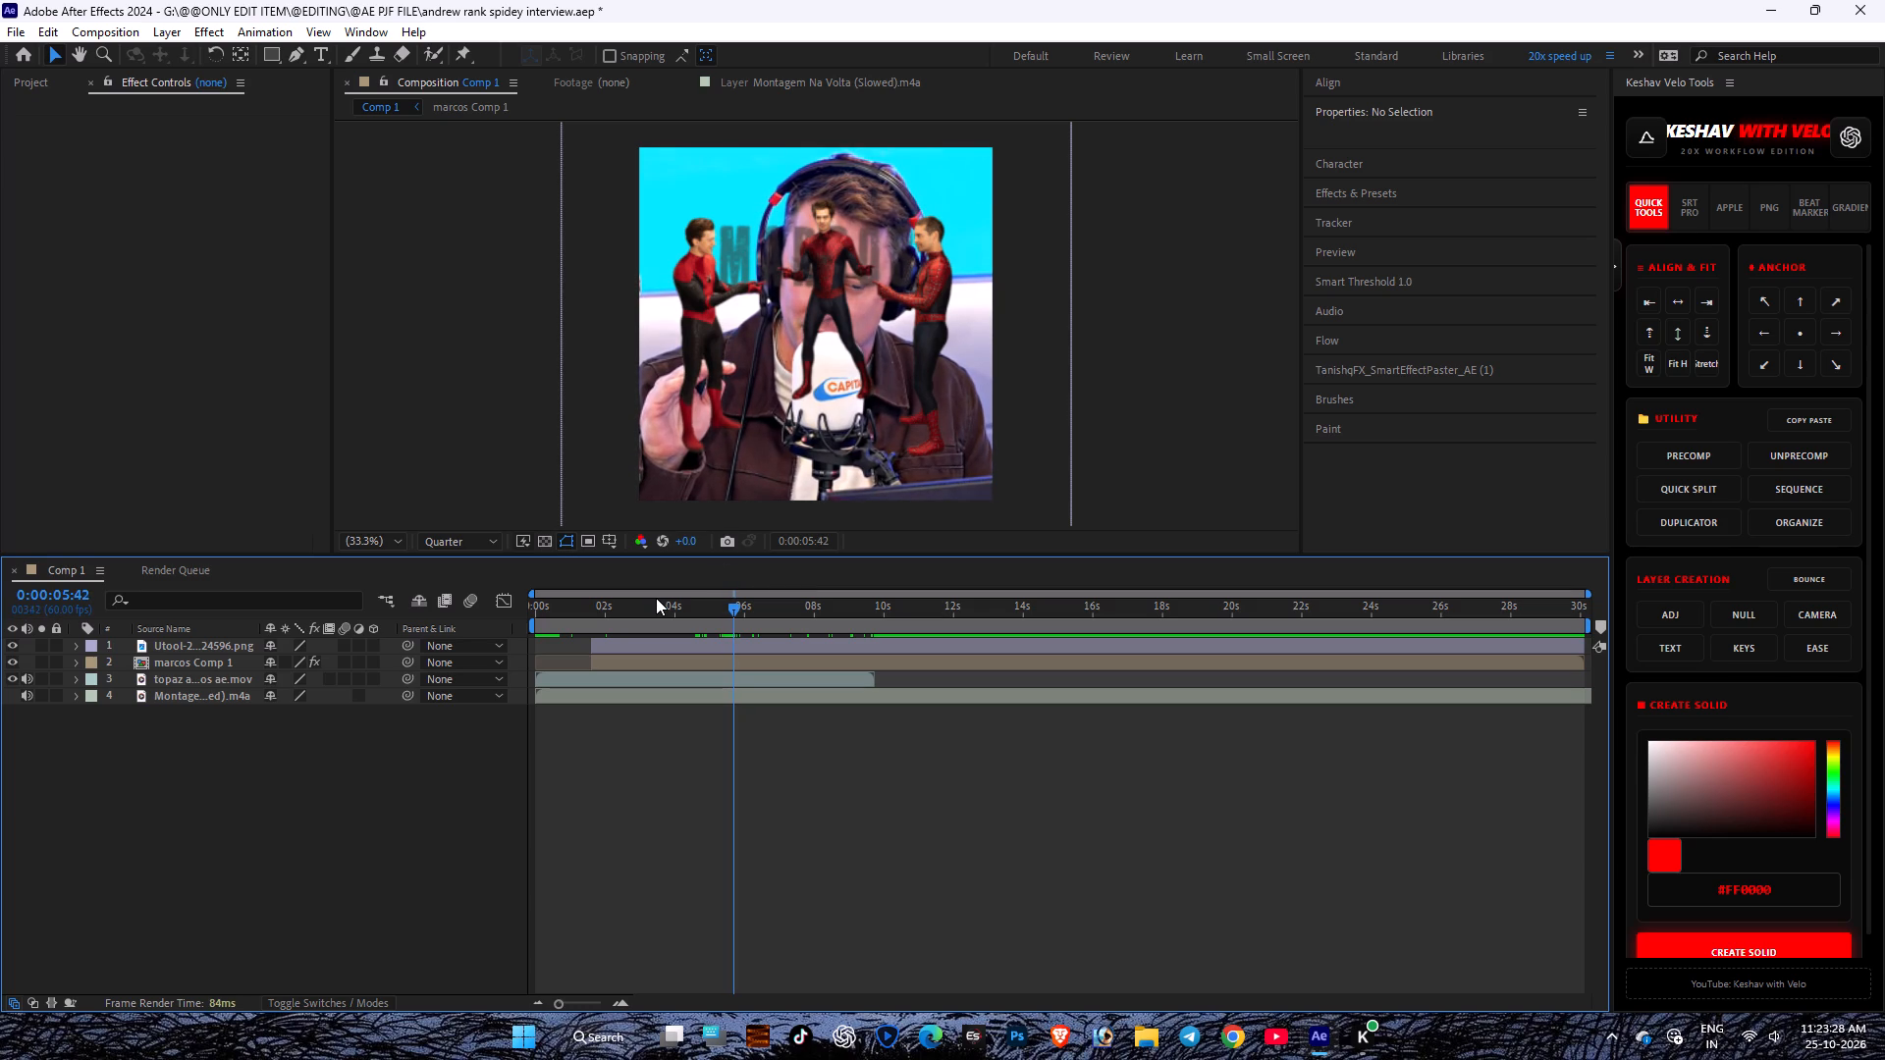
key("Page_Up")
key("Page_Up")
key("Page_Up")
key("Page_Up")
key("Page_Up")
key("Page_Up")
key("Page_Up")
key("Page_Up")
key("Page_Up")
key("Page_Up")
key("Page_Up")
key("Page_Up")
key("Page_Up")
key("Page_Up")
key("Page_Up")
key("Page_Up")
key("Page_Up")
key("Page_Up")
key("Page_Up")
key("Page_Up")
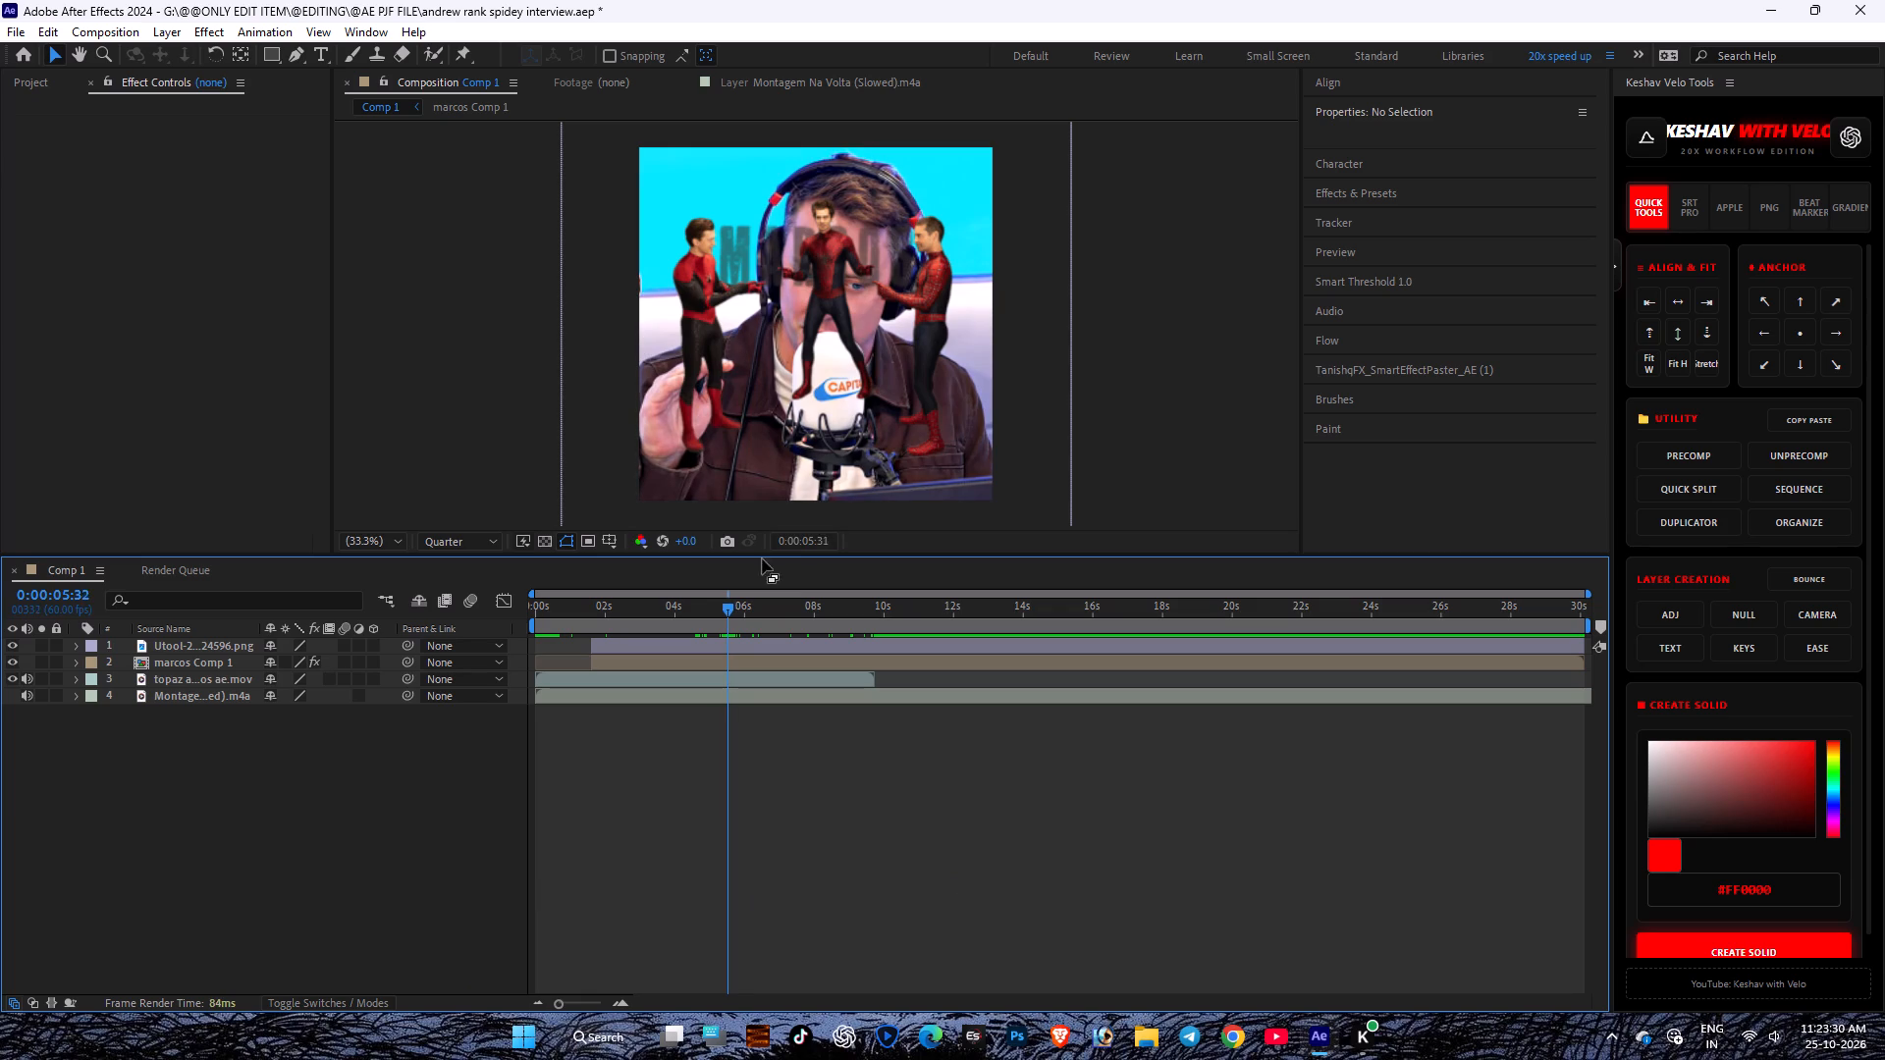
left_click_drag(685, 608, 691, 608)
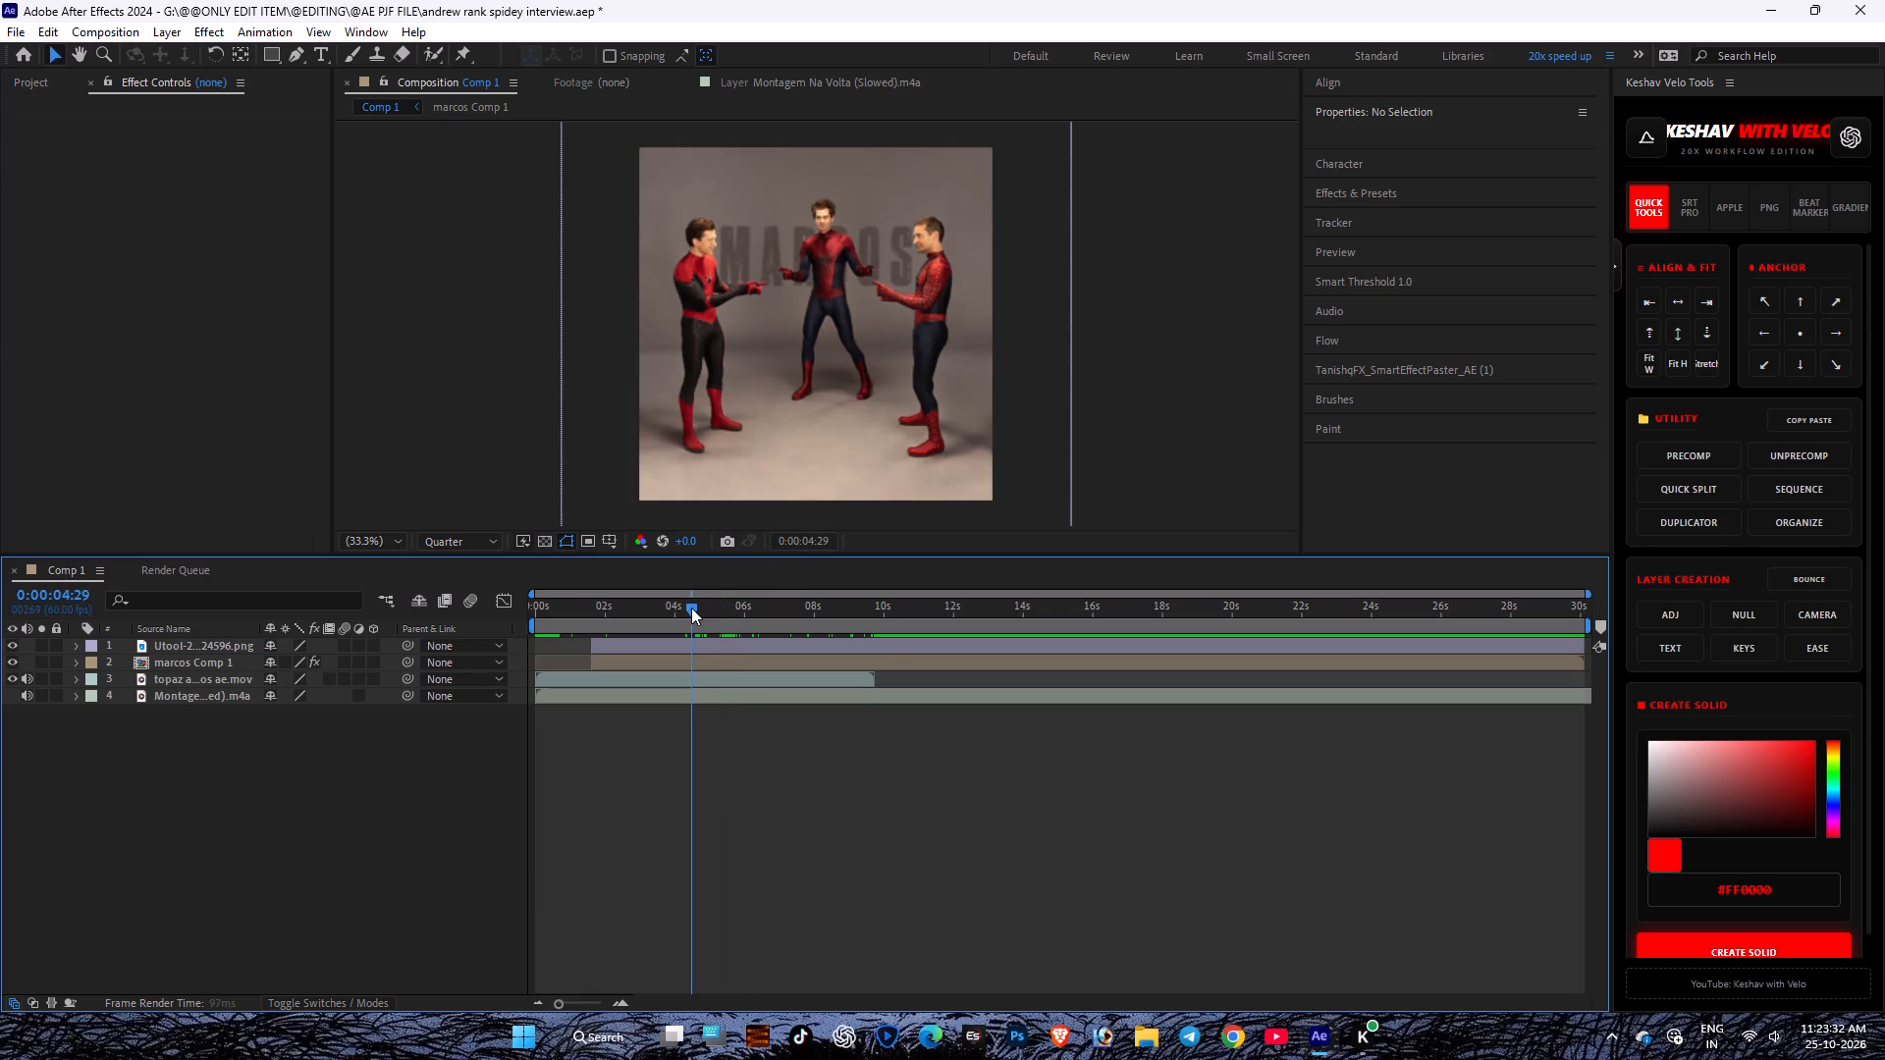
Split the Spider-Man cutout and MARCOS layers at 0:00:05:03, right after the Spider-Man shot, and delete the portions after the split.
left_click_drag(691, 608, 719, 608)
key("Page_Up")
key("Page_Up")
key("Page_Up")
key("Page_Up")
key("Page_Up")
key("Page_Up")
key("Page_Up")
key("Page_Up")
key("Page_Up")
key("Page_Up")
key("Page_Up")
key("Page_Up")
key("Page_Up")
key("Page_Up")
key("Page_Up")
key("Page_Up")
key("Page_Up")
key("Page_Up")
key("Page_Up")
key("Page_Up")
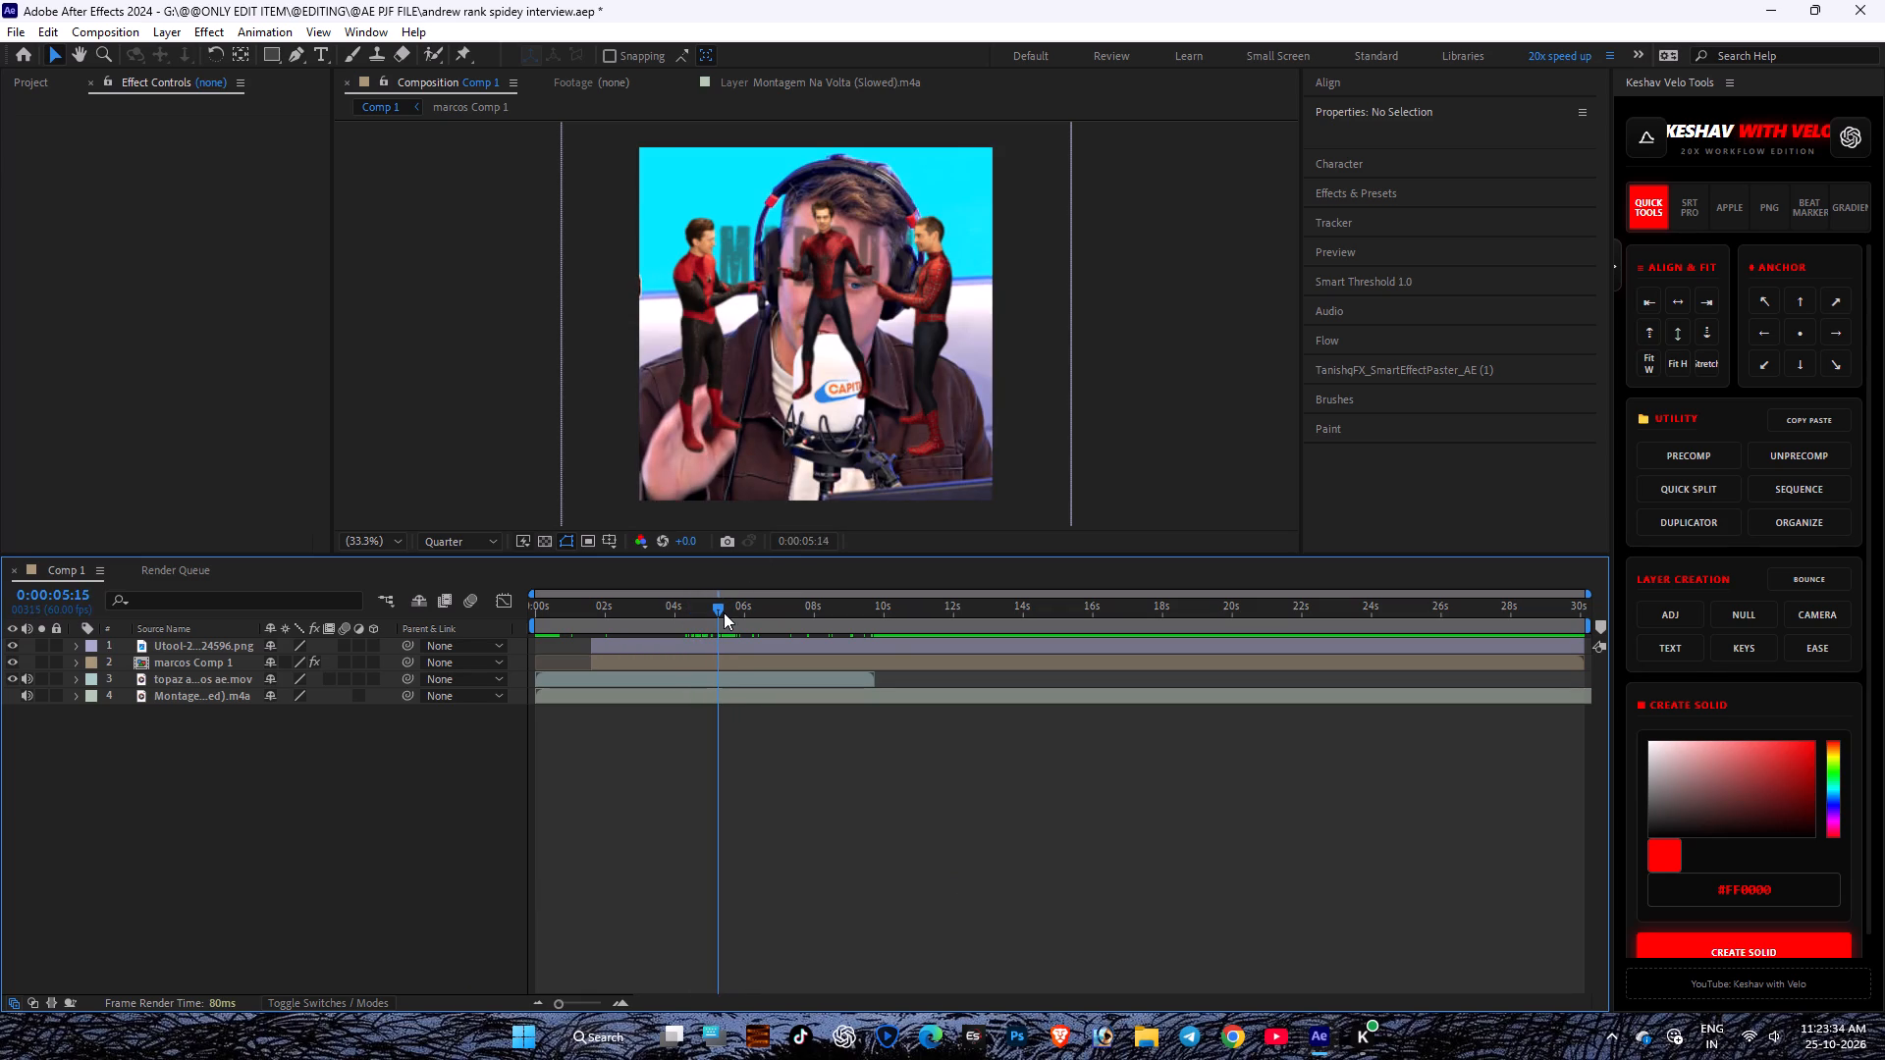
key("Page_Up")
key("Page_Up")
key("Page_Up")
key("Page_Up")
key("Page_Up")
key("Page_Up")
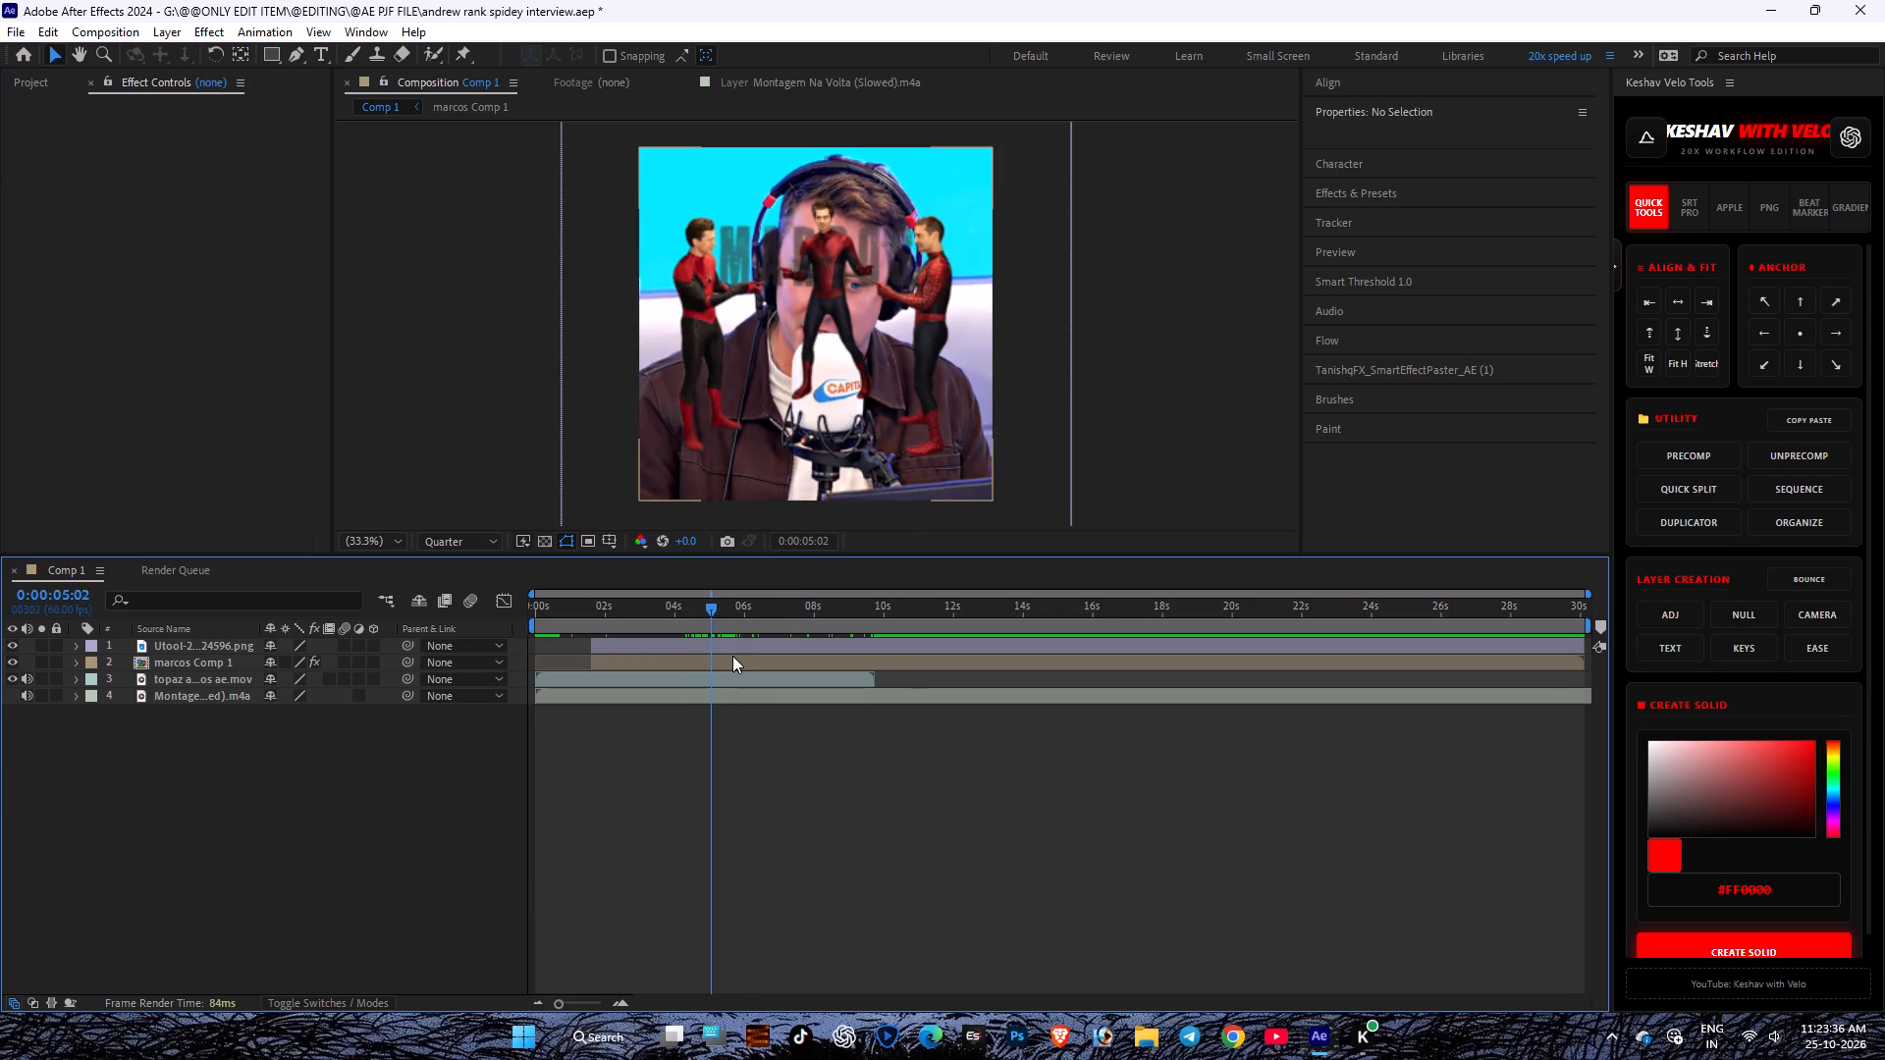
key("Page_Up")
key("Page_Up")
key("Page_Down")
key("Page_Down")
key("Page_Down")
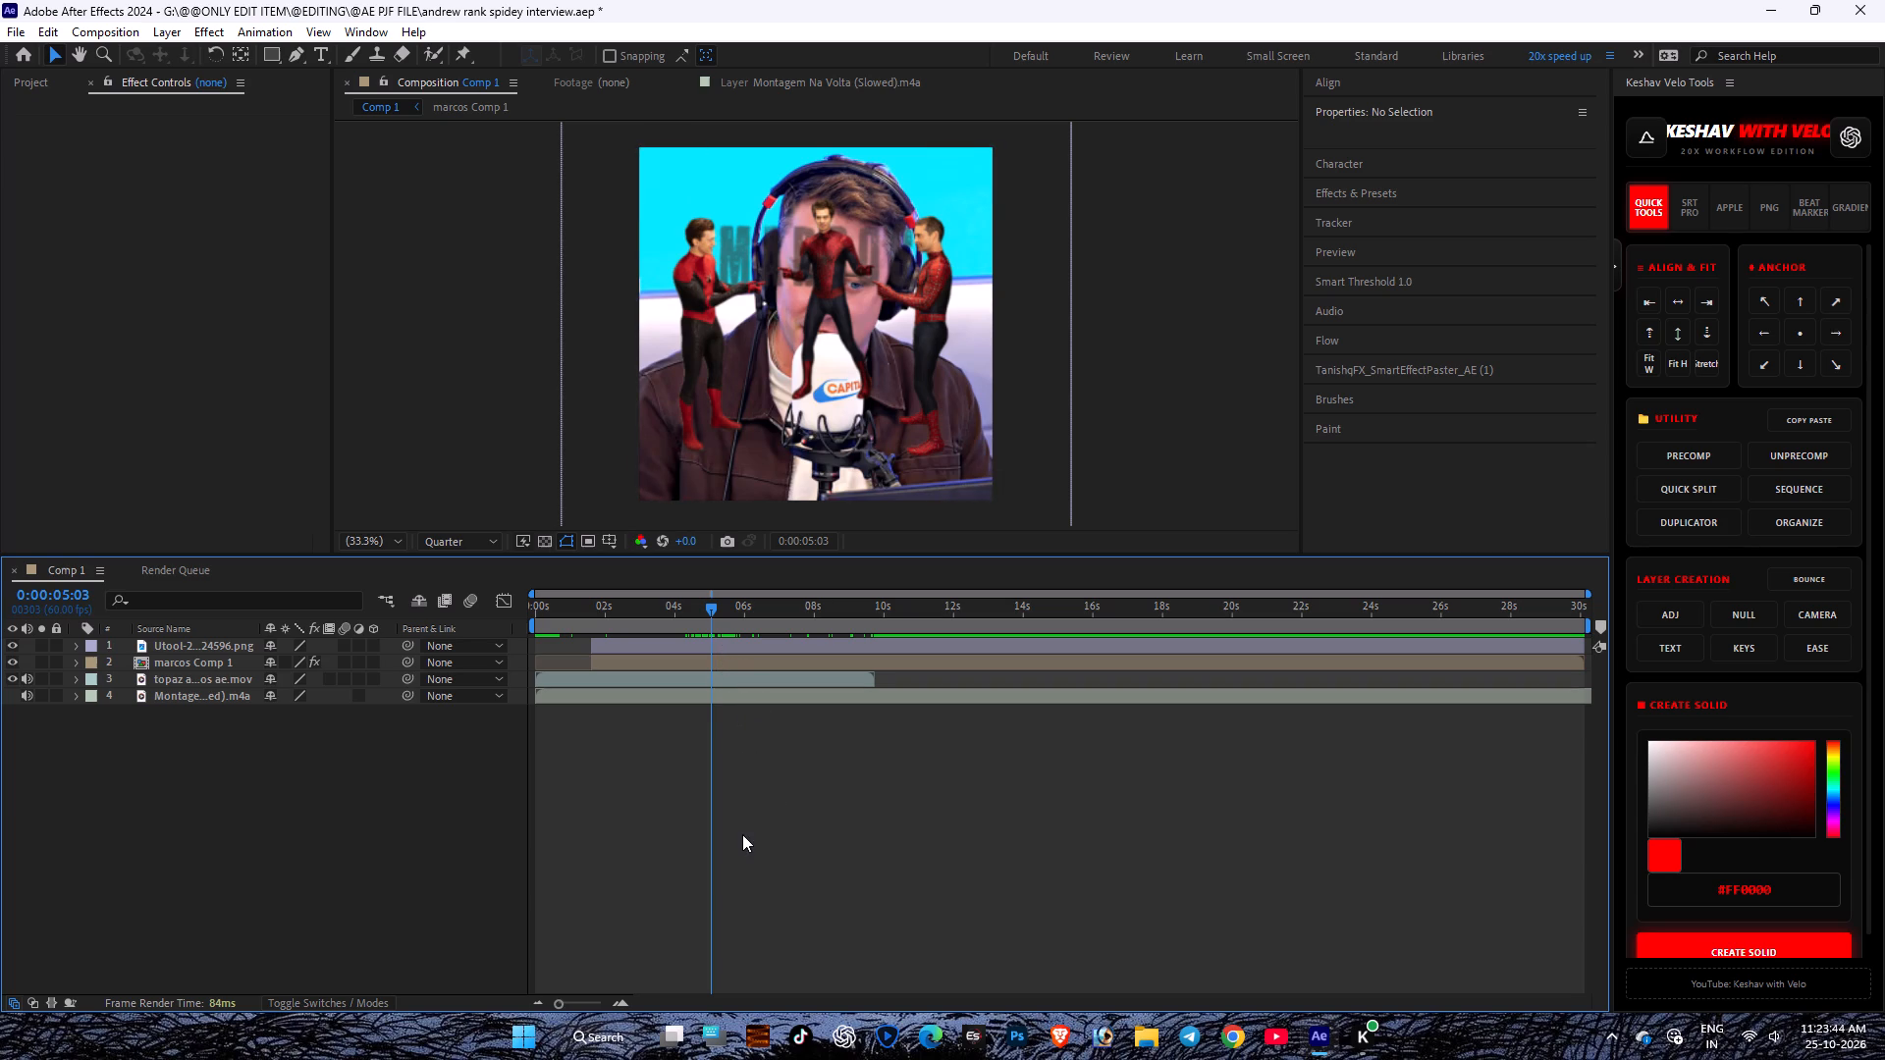
key("Page_Up")
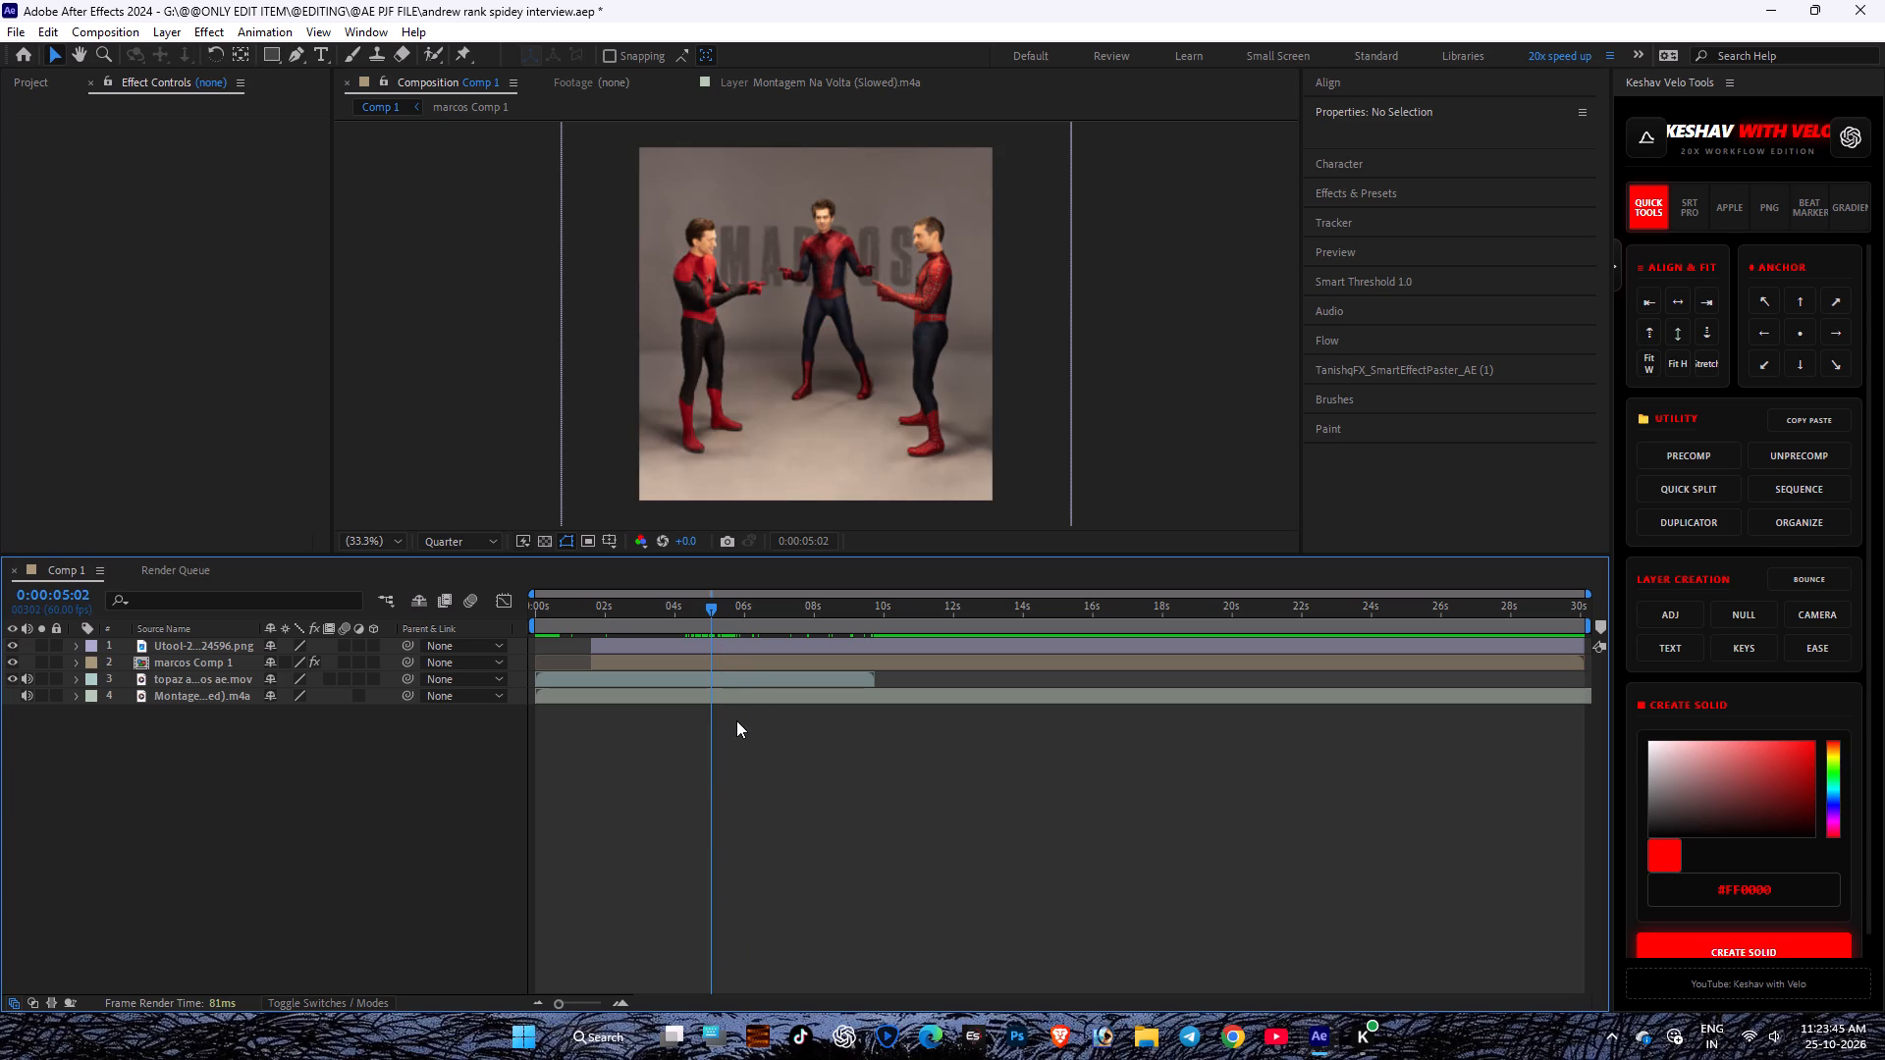
key("Page_Down")
left_click(716, 664)
left_click(711, 651, "ctrl")
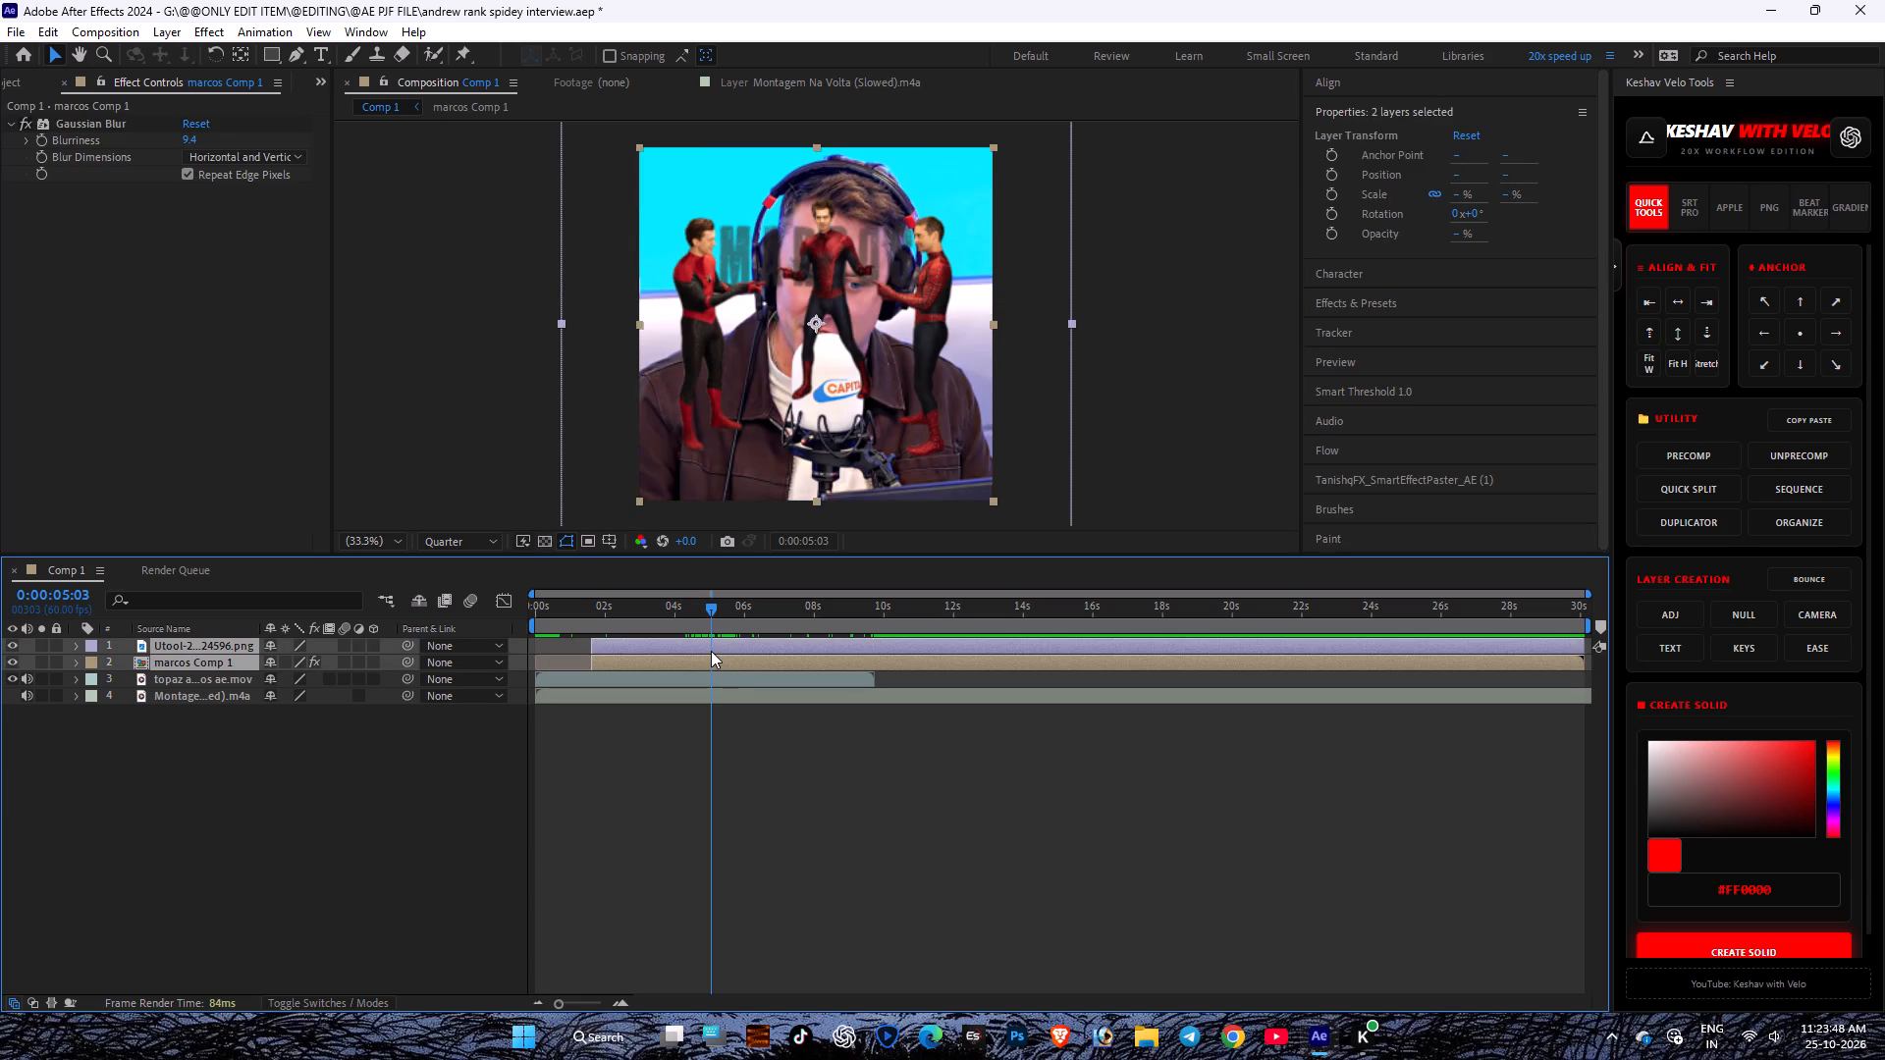
key("ctrl+shift+d")
key("Delete")
Play Comp 1 from the start and save the project.
left_click_drag(711, 618, 692, 618)
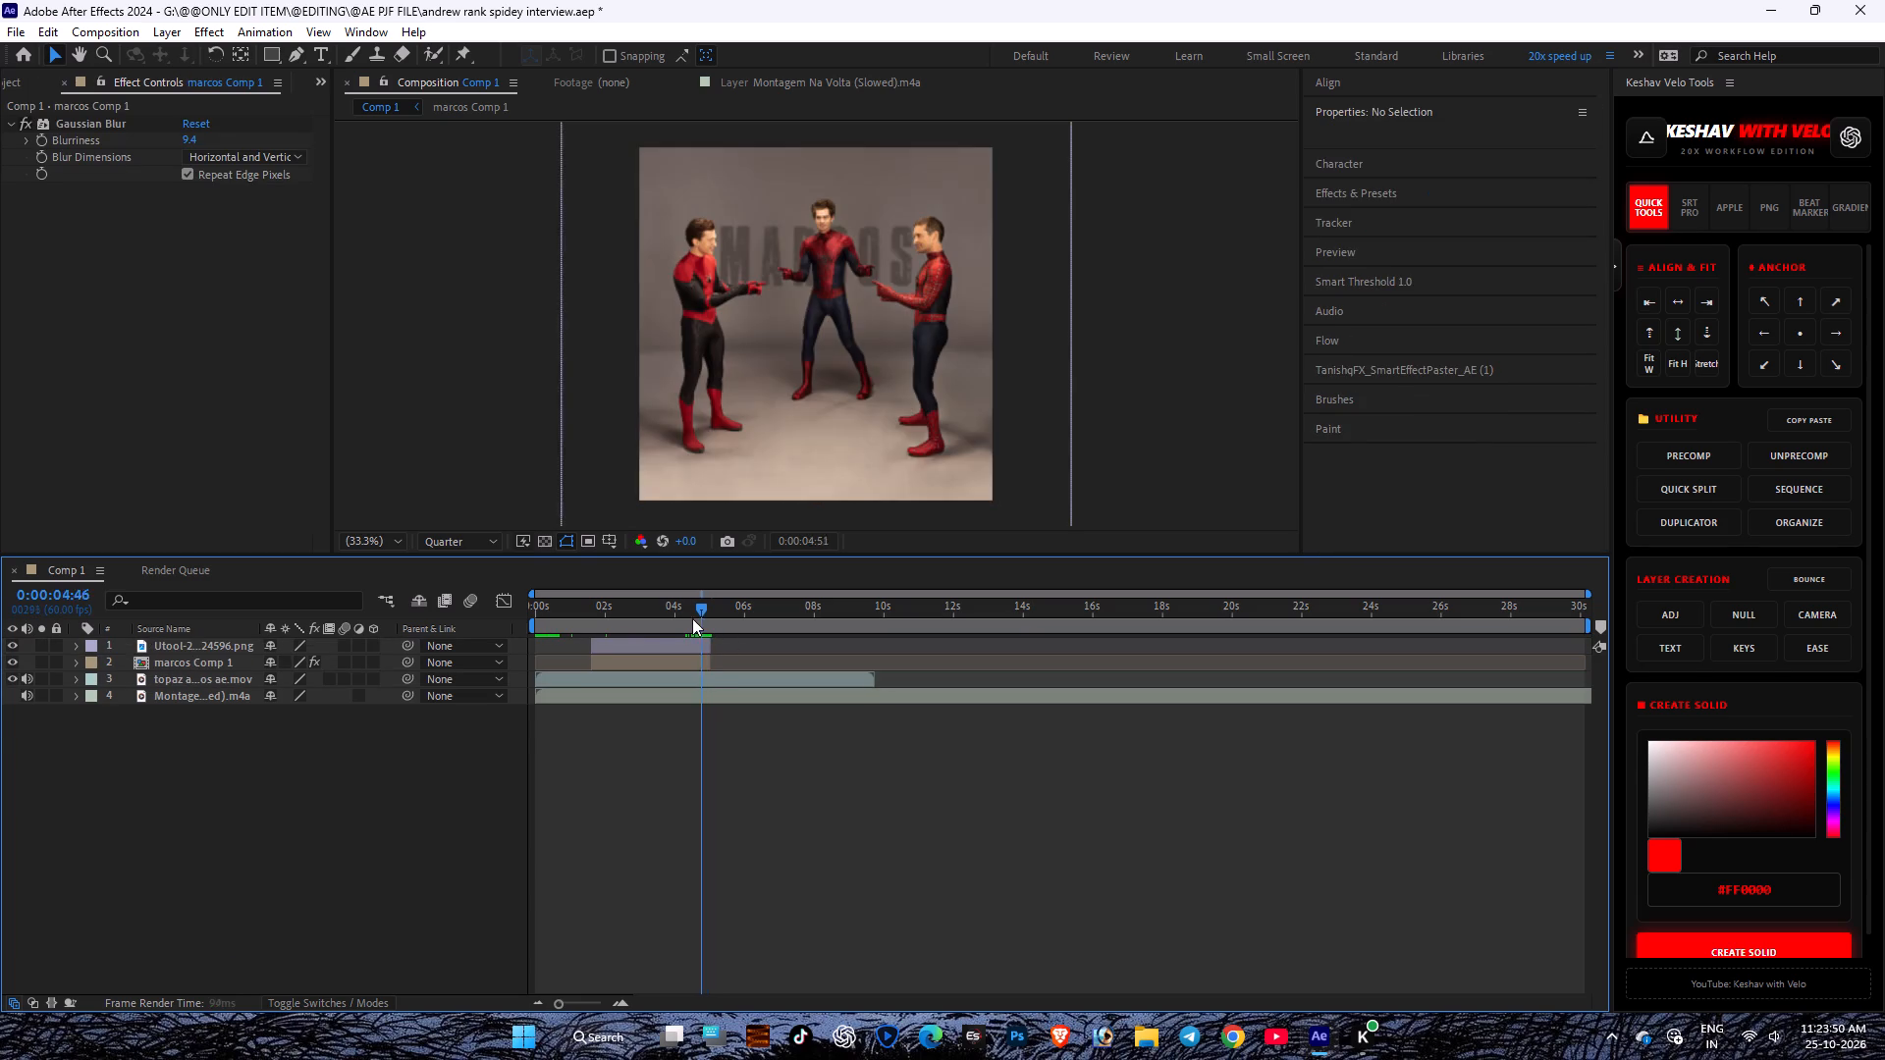
left_click_drag(692, 618, 297, 660)
key("space")
key("ctrl+s")
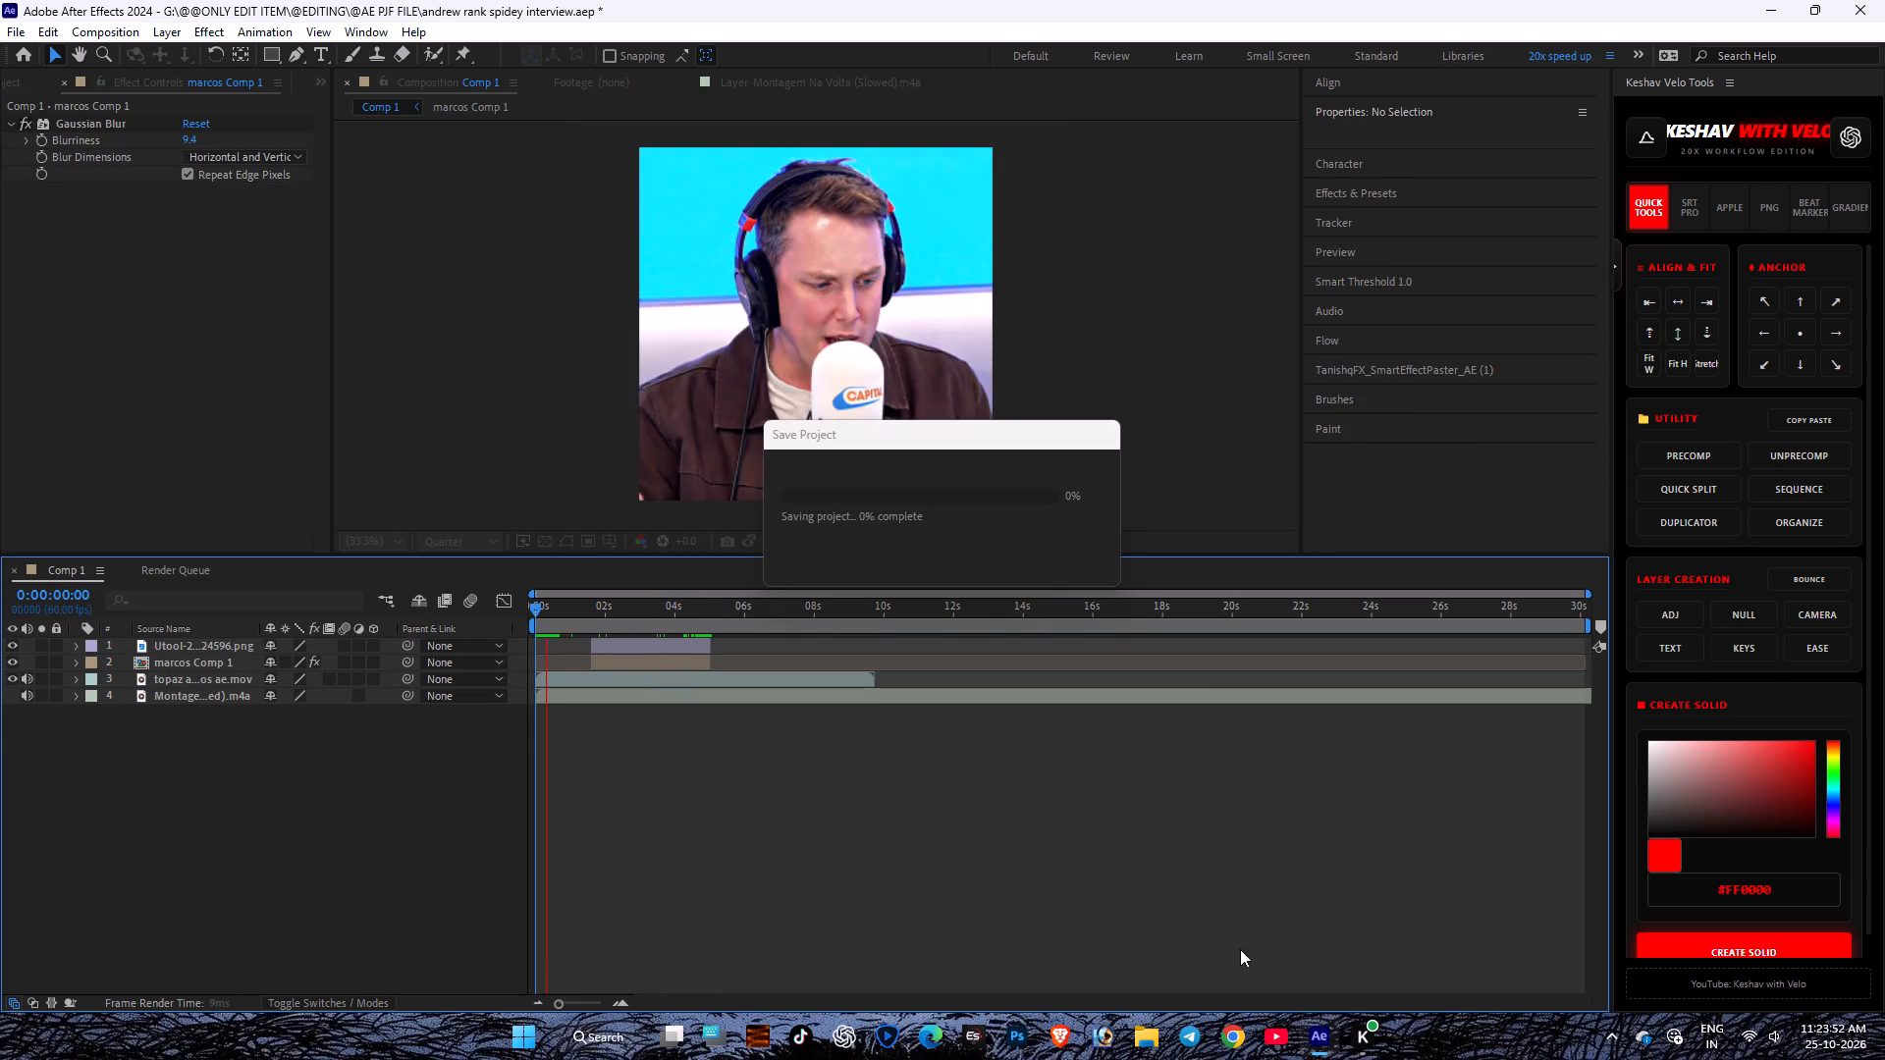
Reveal the audio waveform of the Montagem Na Volta (Slowed) layer in the timeline.
left_click(1235, 696)
key("l")
key("l")
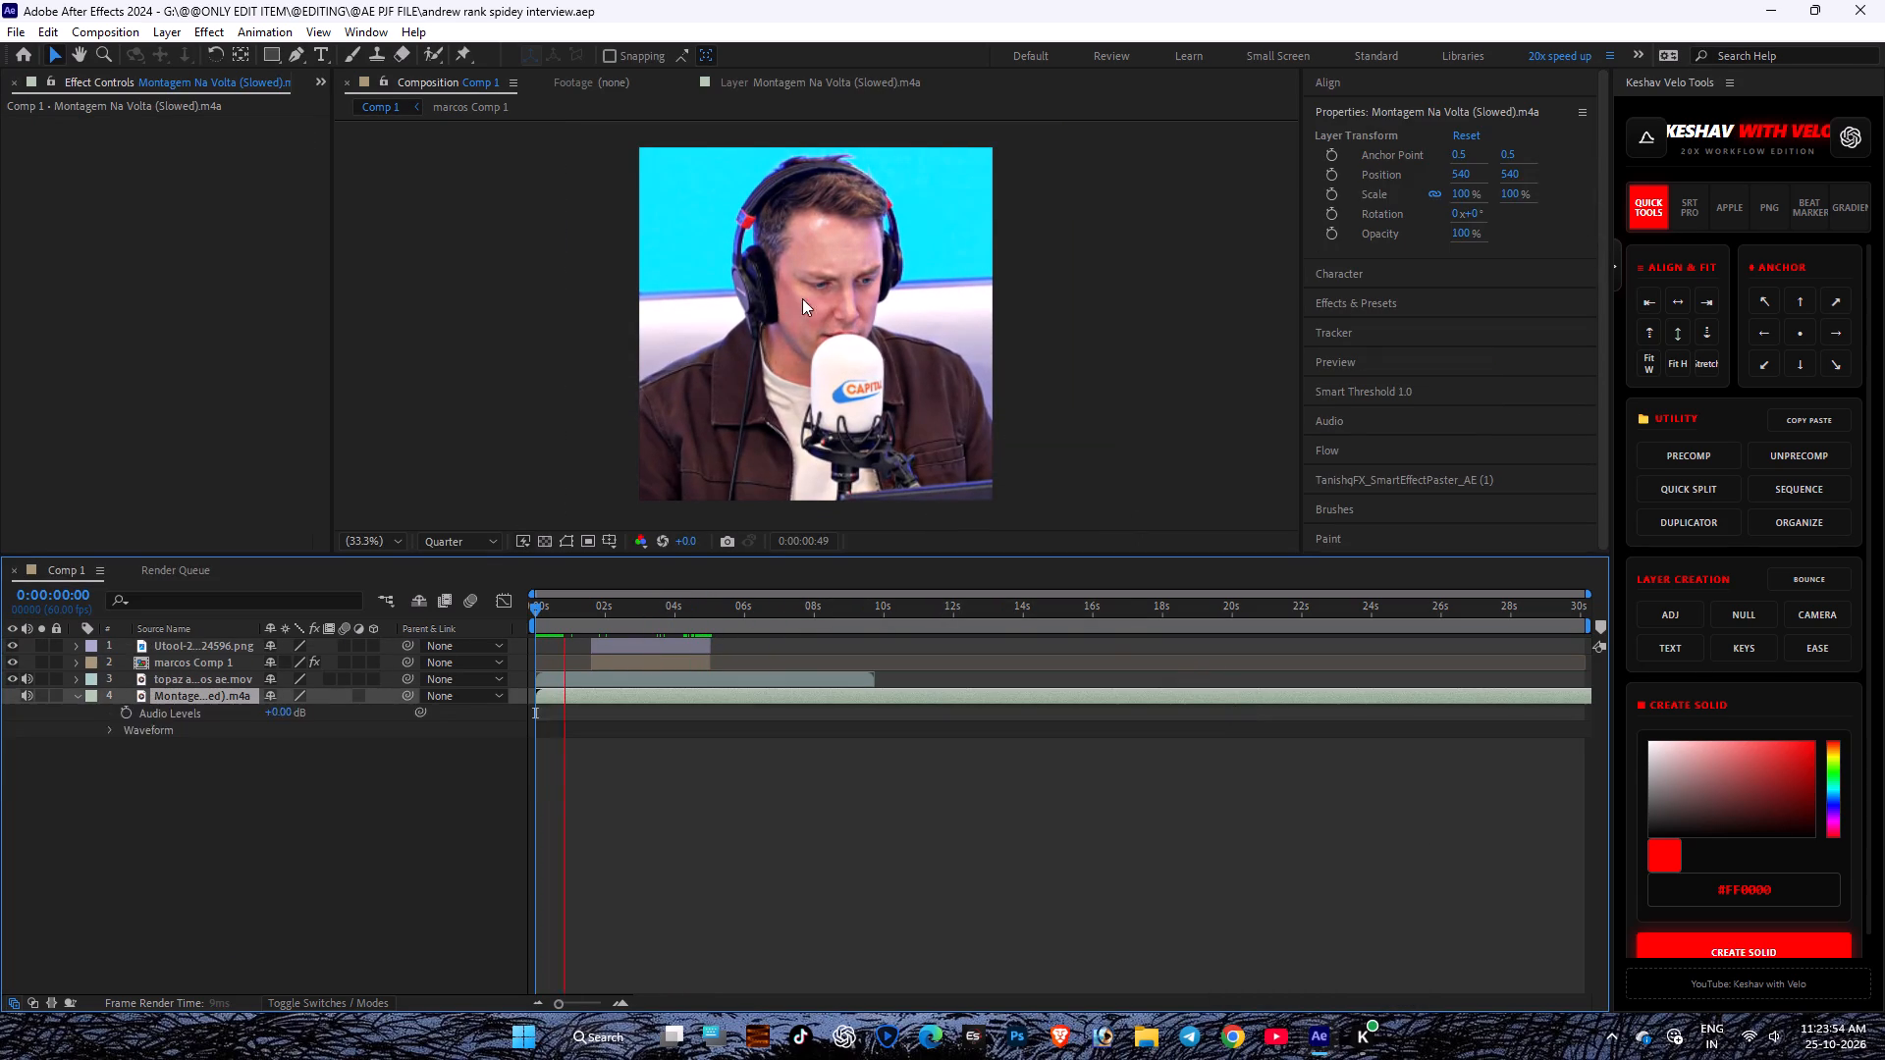
Play Comp 1 through the Spider-Man shot to check the overlay timing against the music, saving the project during playback.
key("space")
key("space")
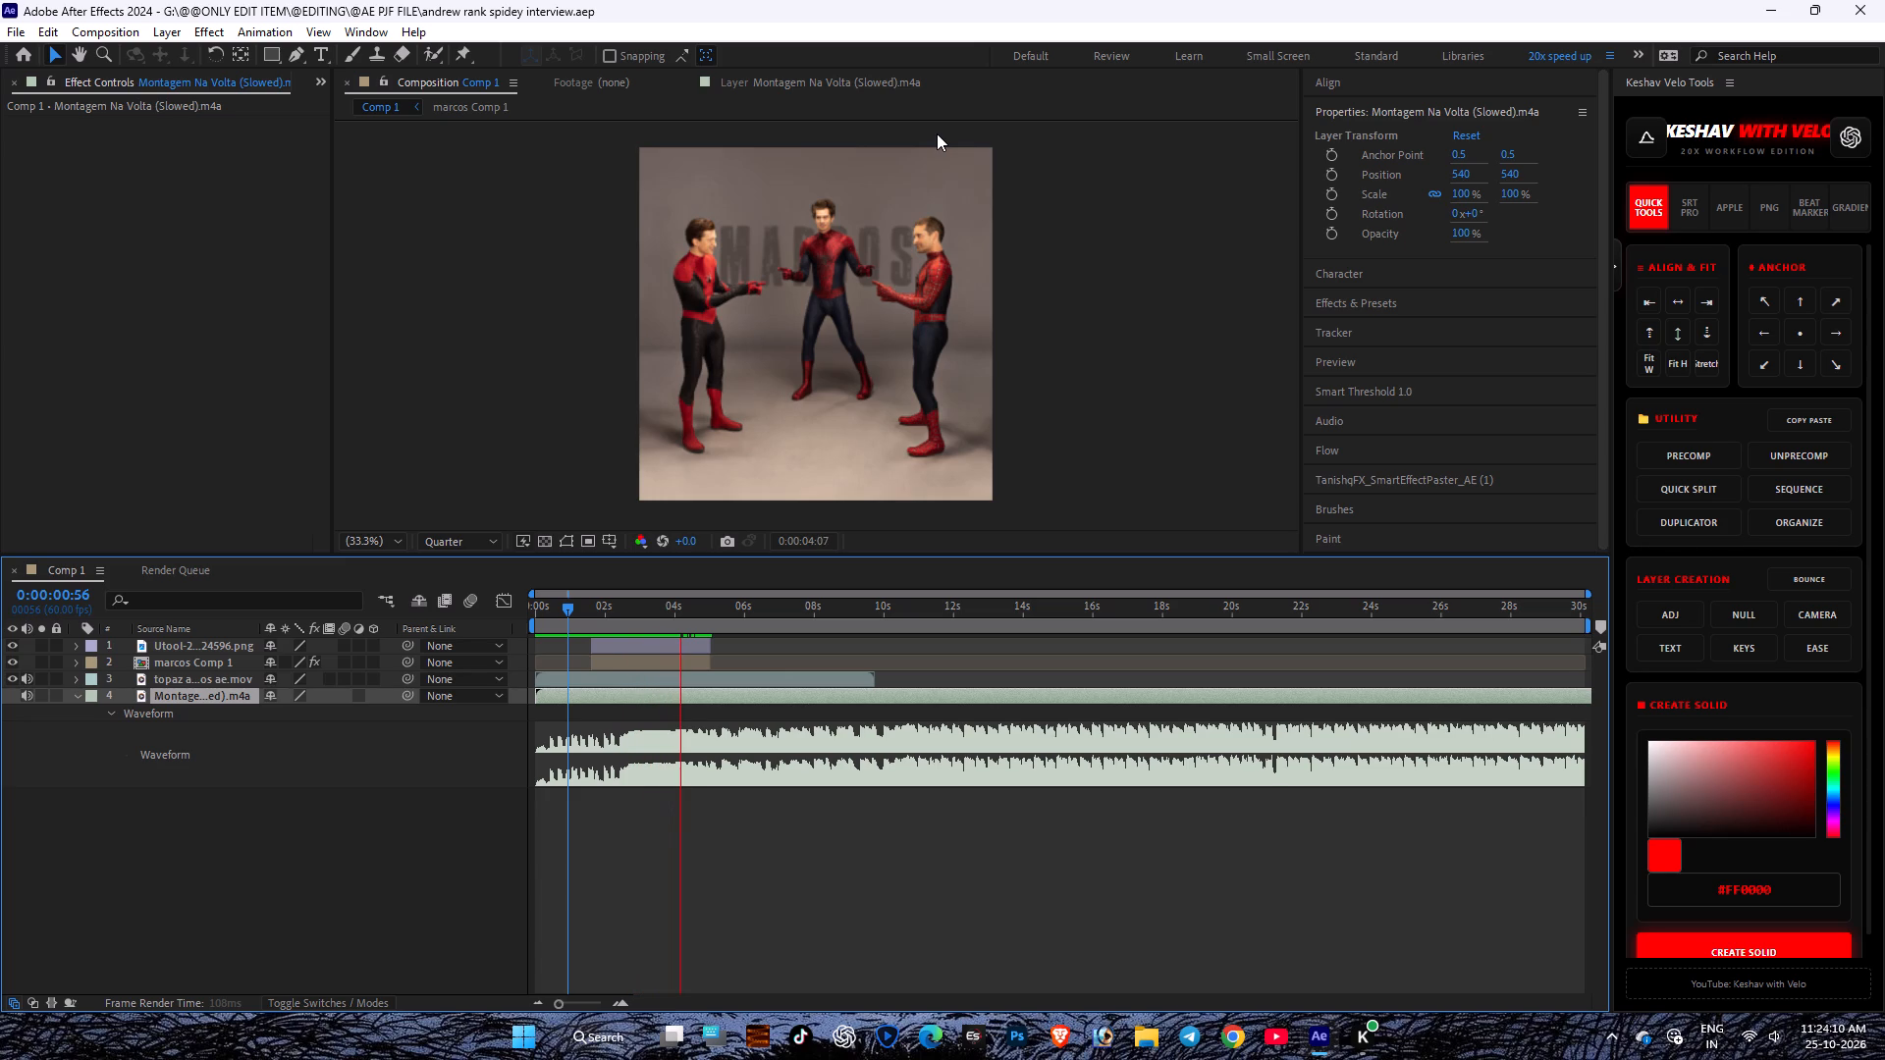
key("space")
key("space")
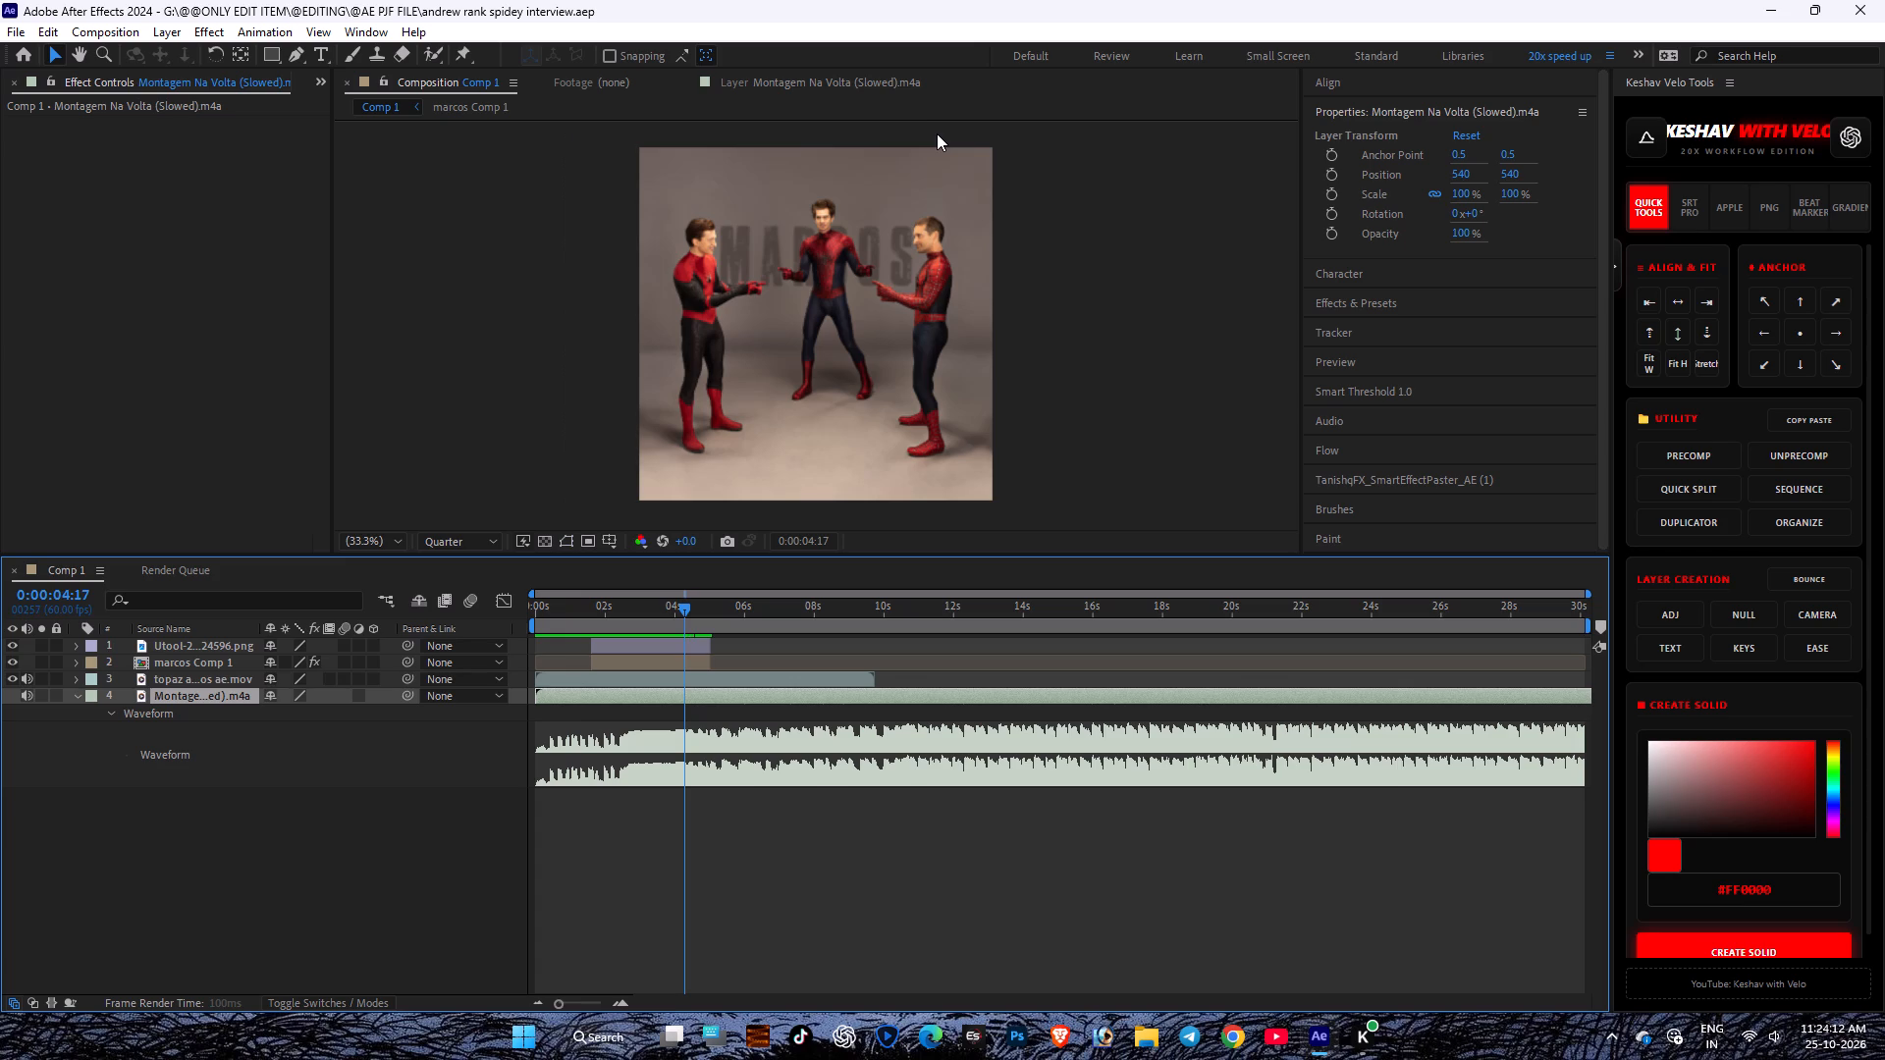
key("ctrl+s")
Play the closing section of the video clip repeatedly from about 8 to 9 seconds to check its end against the music.
left_click(759, 600)
left_click(837, 605)
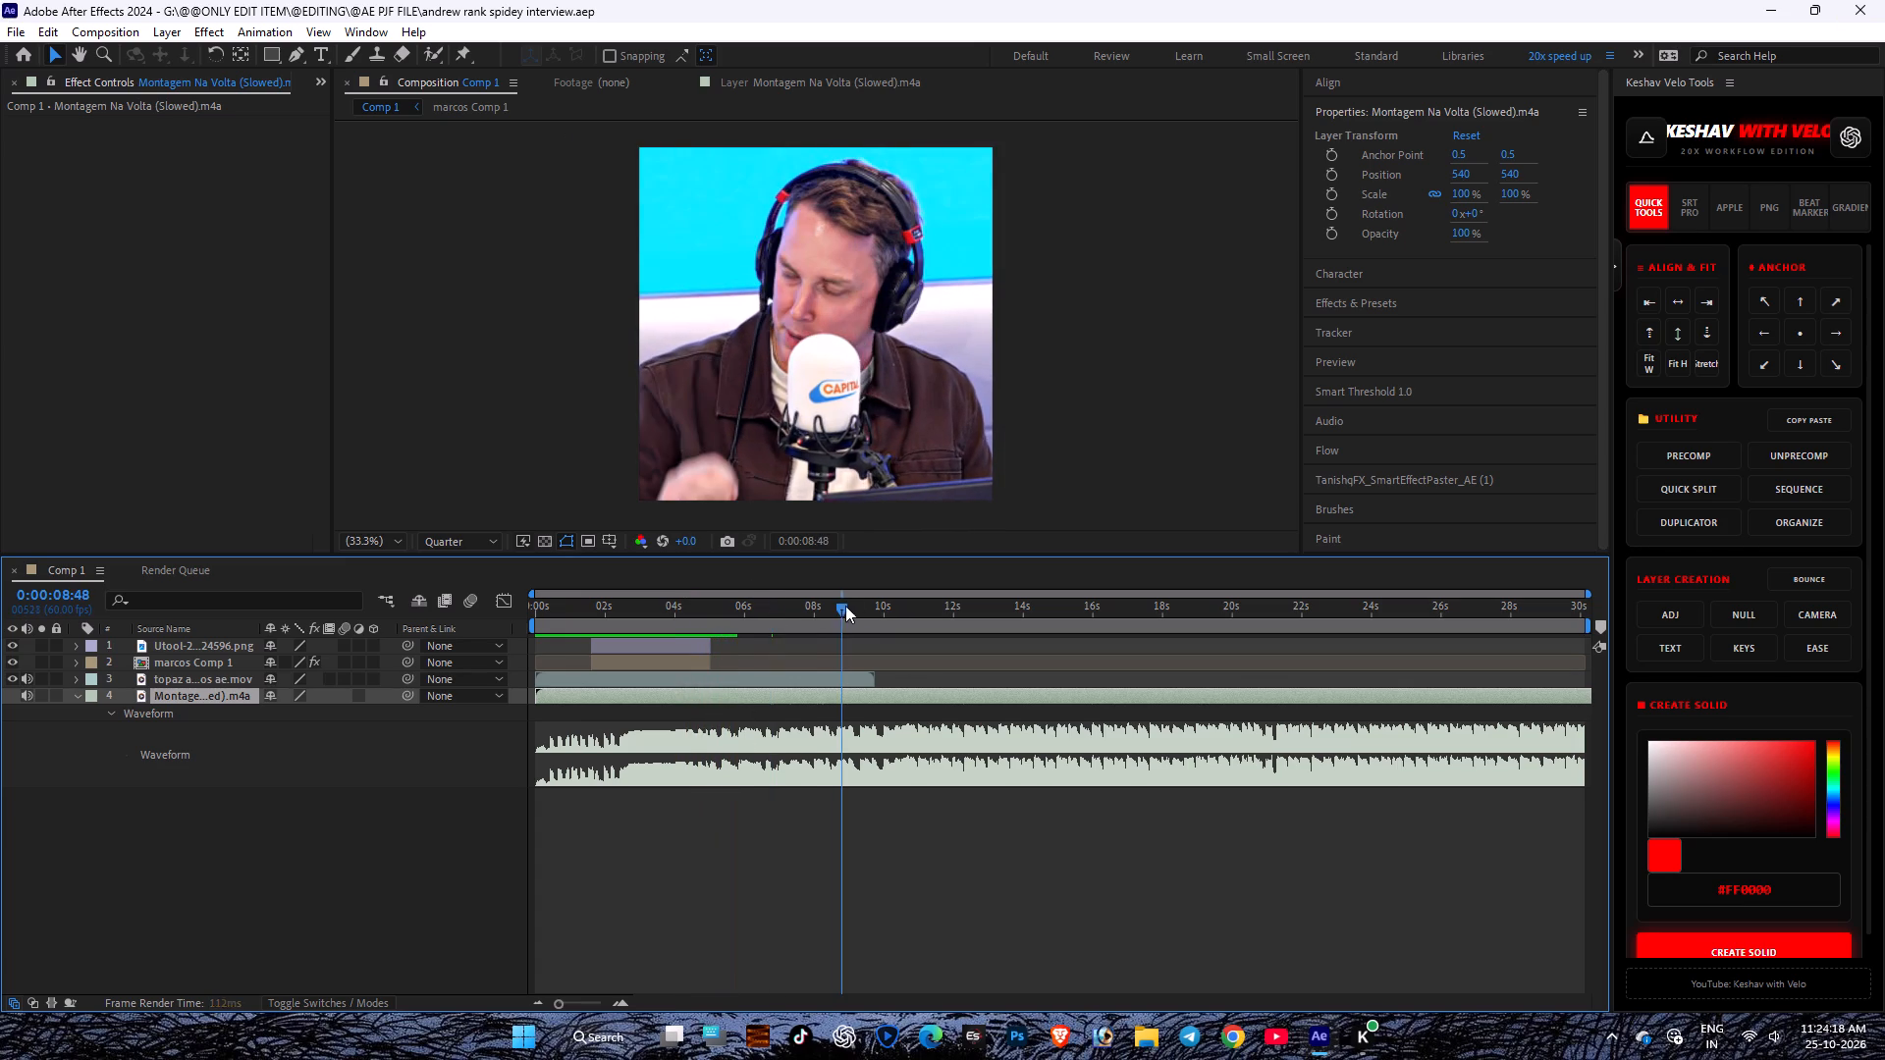
key("space")
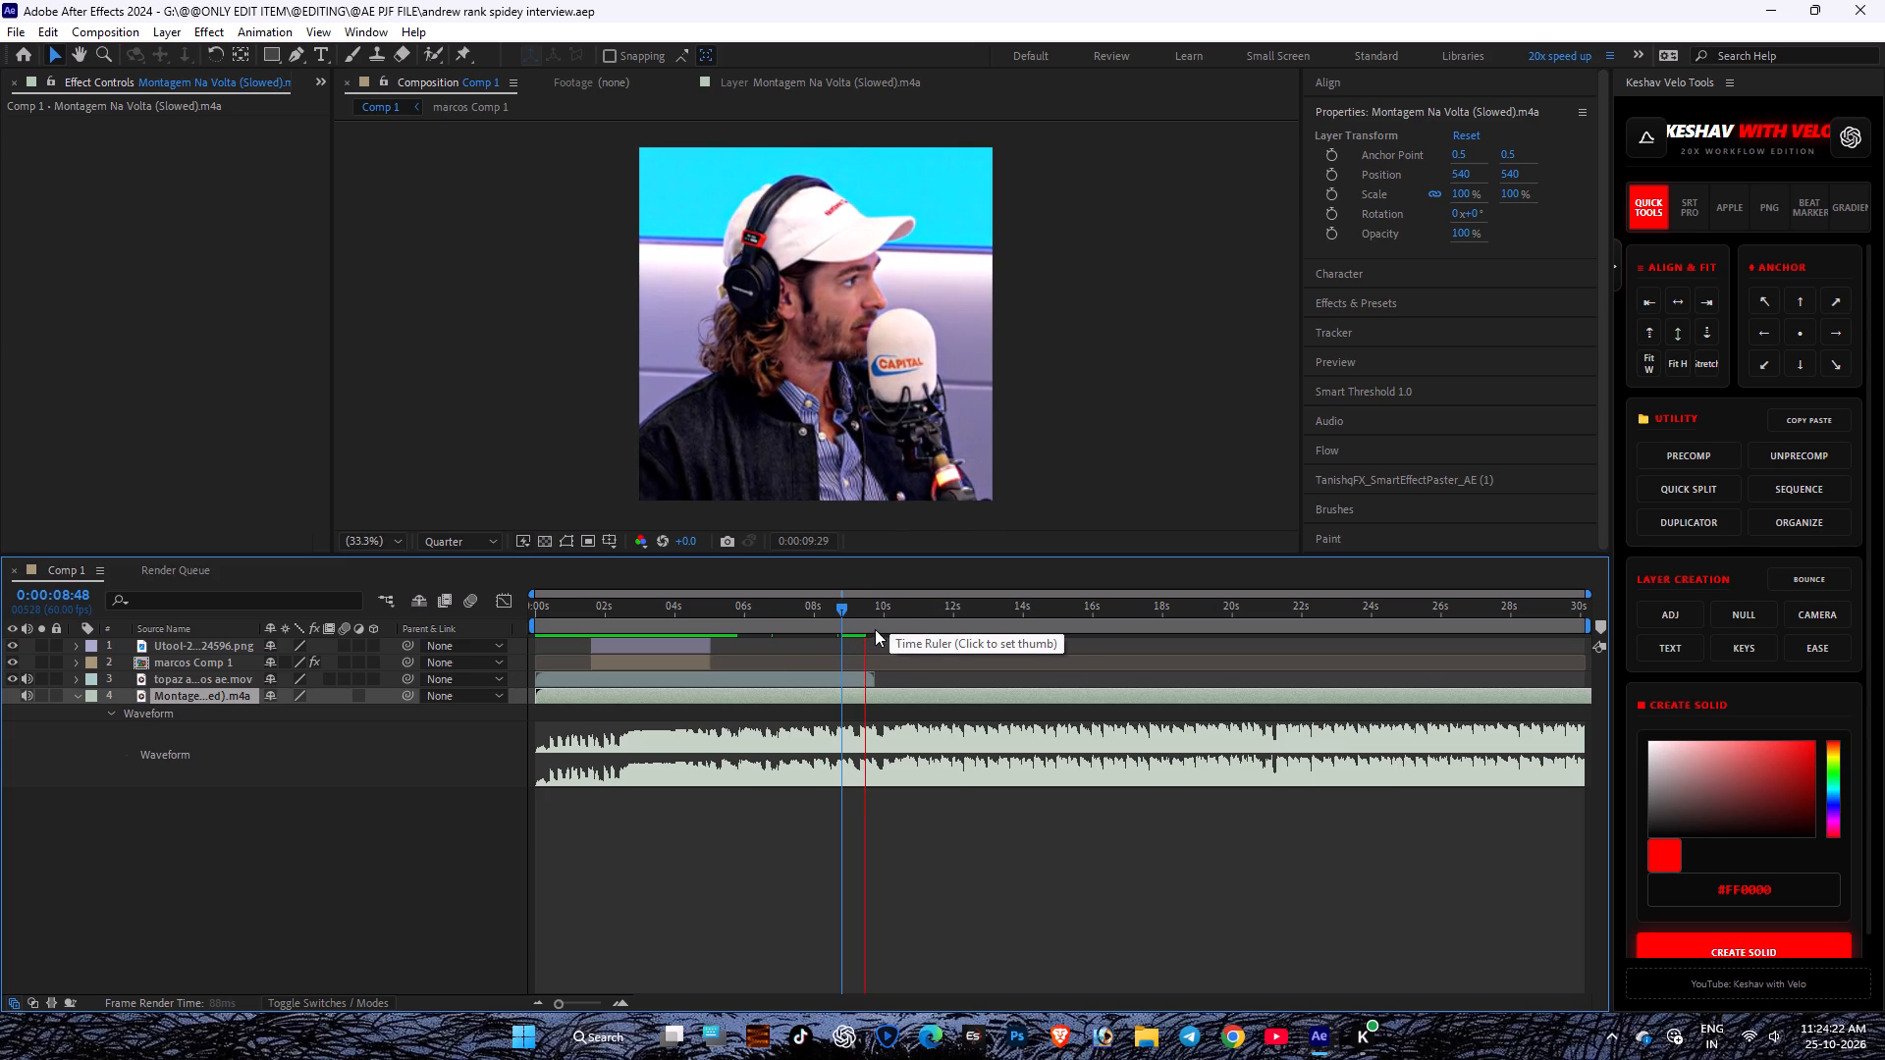
left_click(856, 610)
key("space")
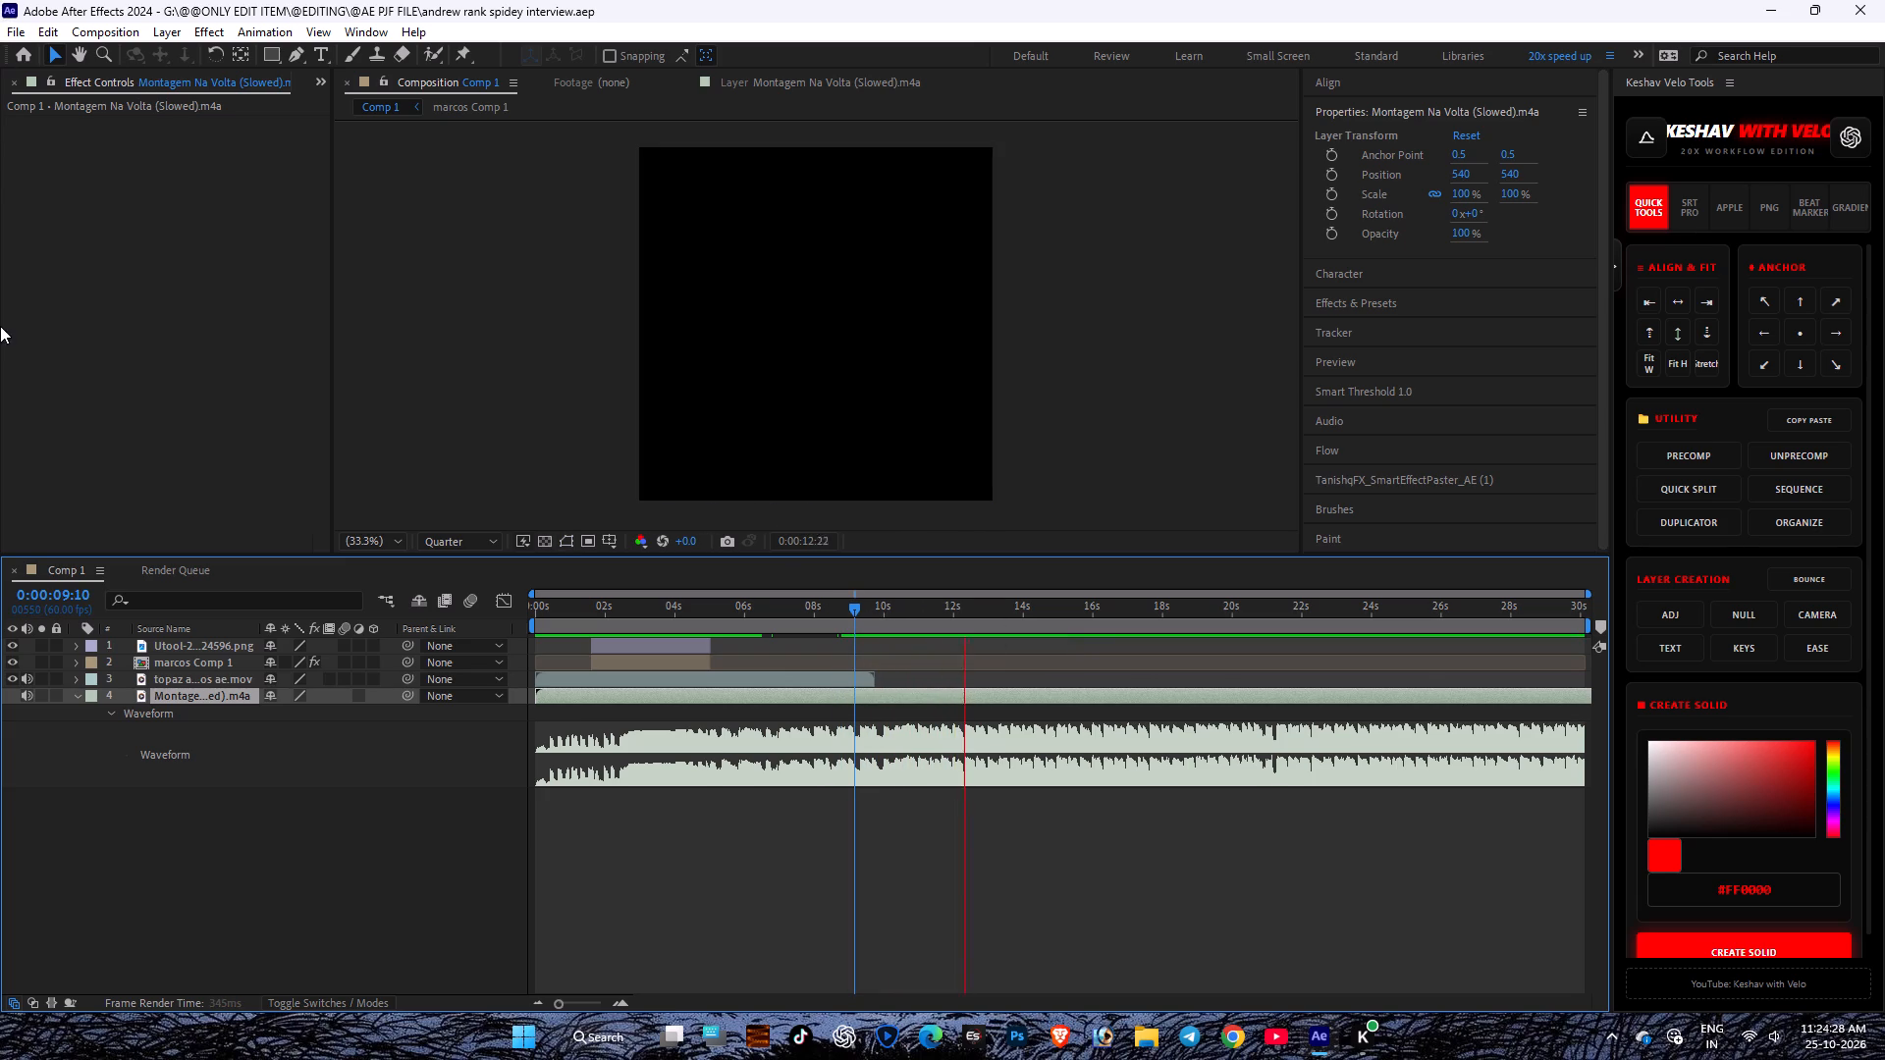
left_click(837, 611)
key("space")
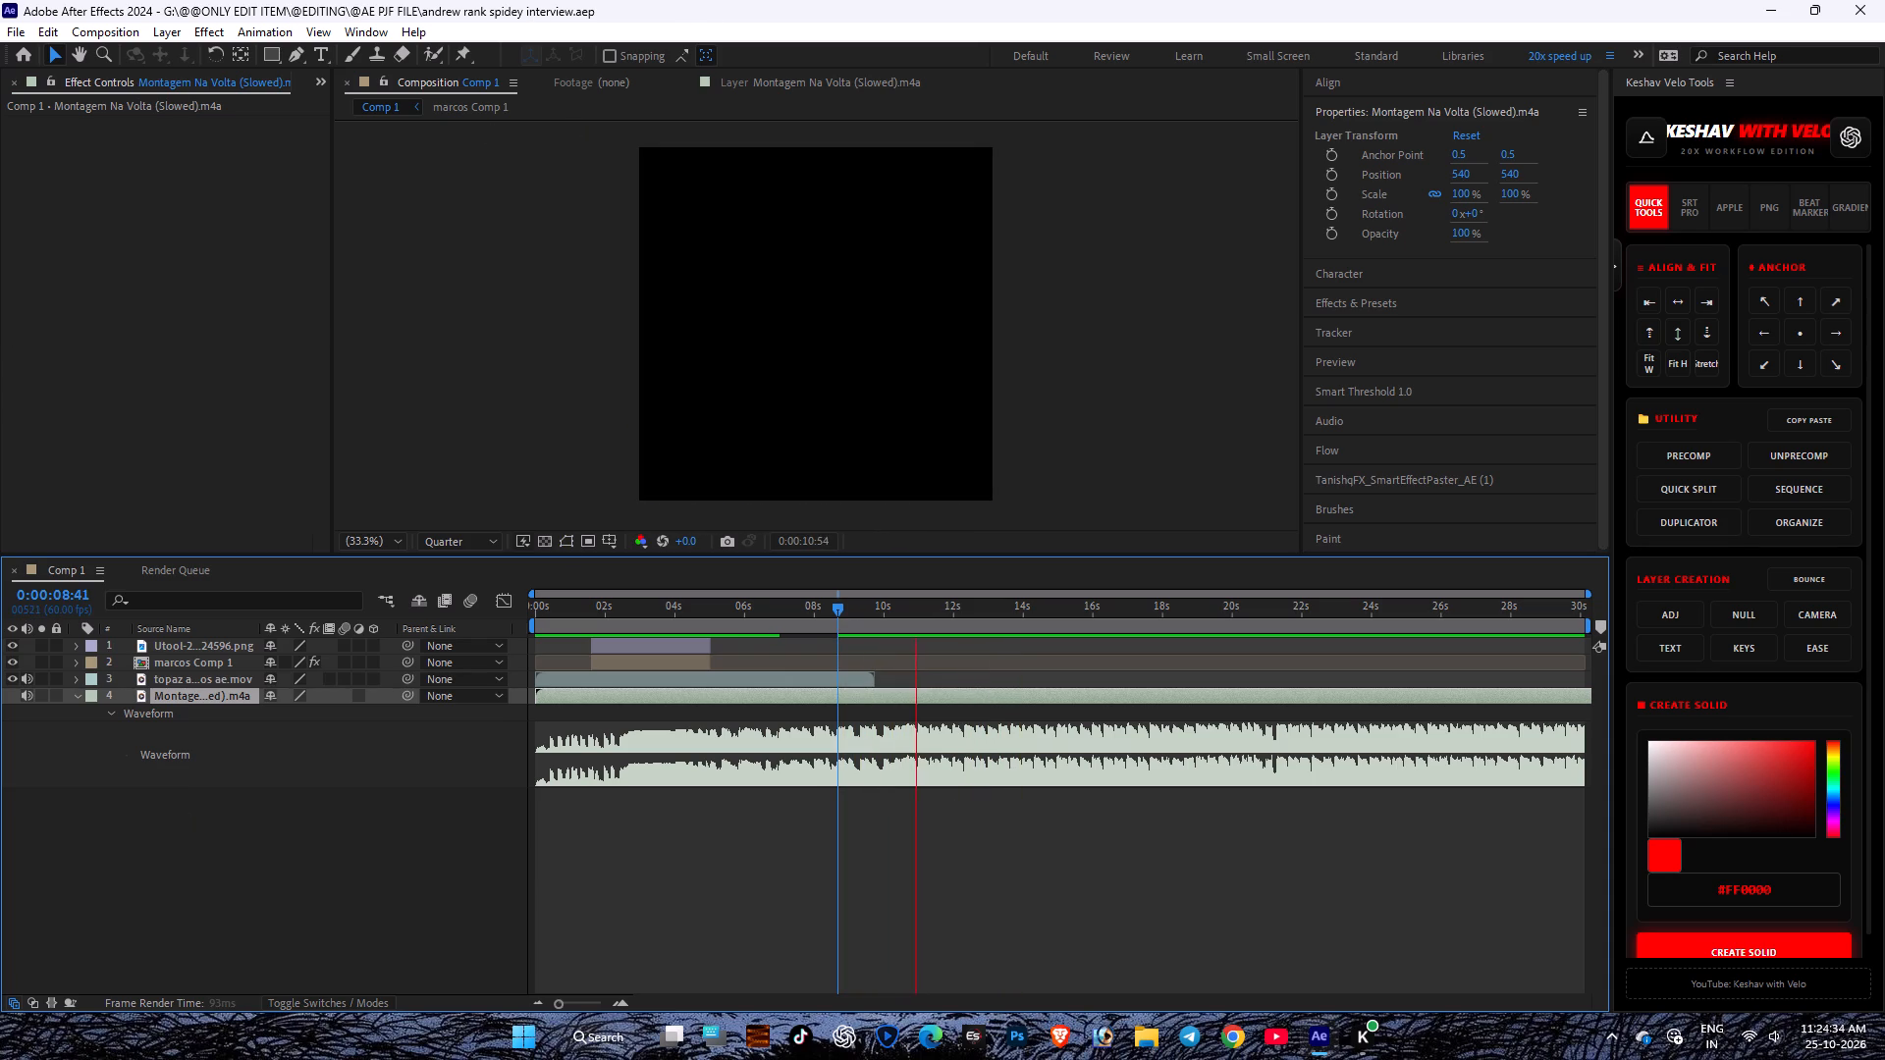
key("space")
Replay Comp 1 from the start with no layer selected, and inspect the frame at 0:00:09:16 near the video's end.
left_click_drag(815, 603, 771, 603)
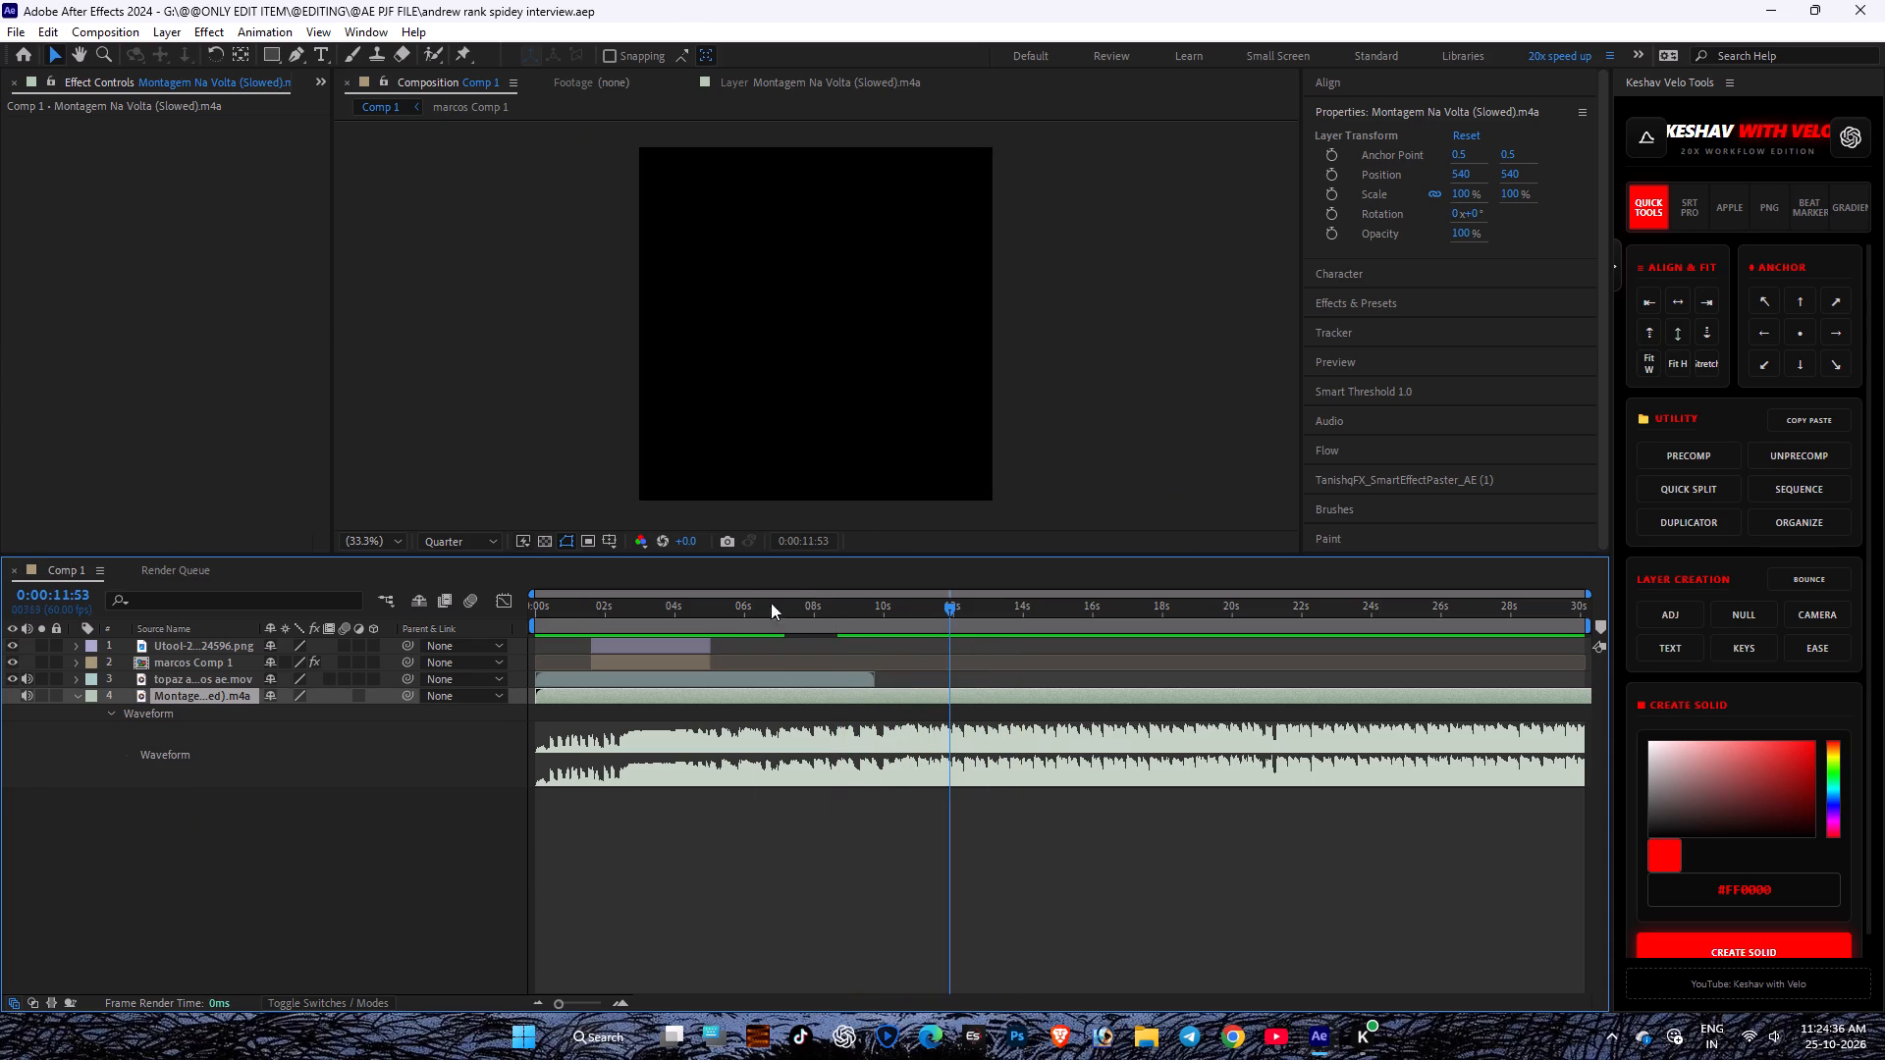
left_click_drag(771, 603, 0, 447)
key("space")
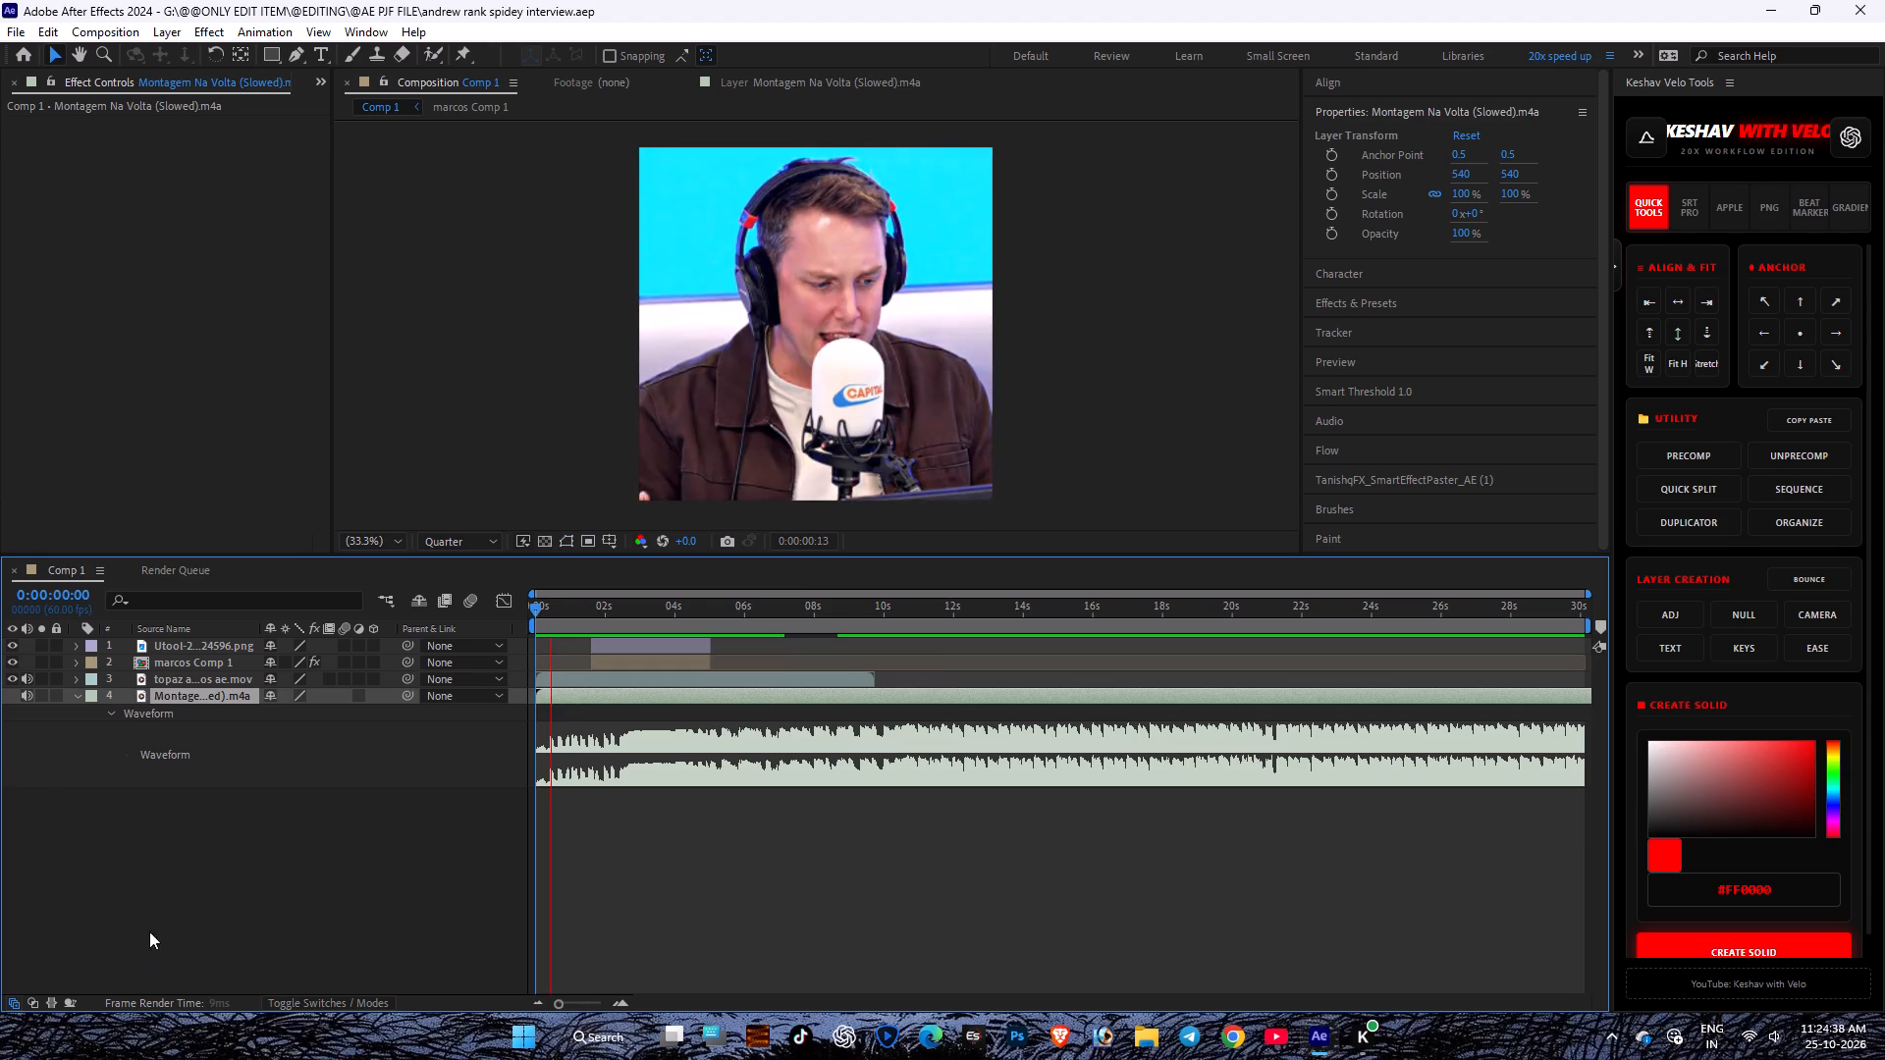
left_click(149, 868)
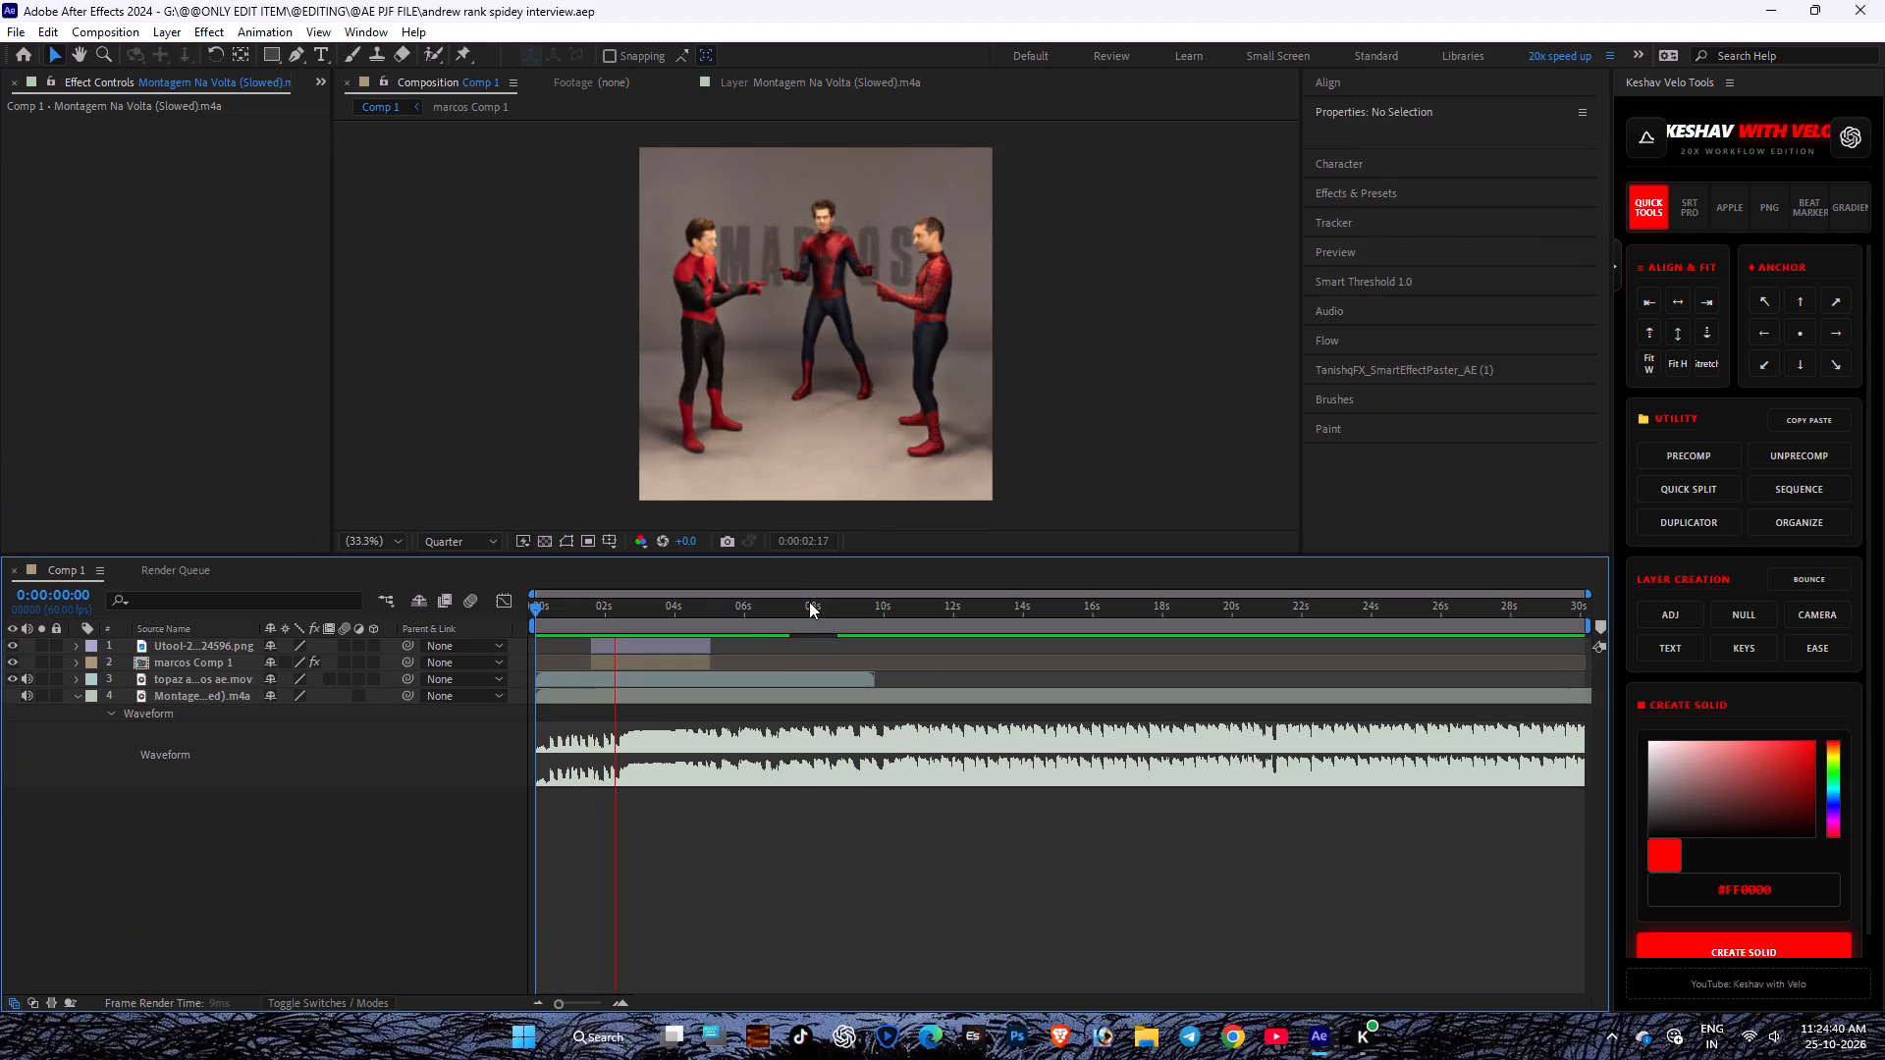
left_click(790, 607)
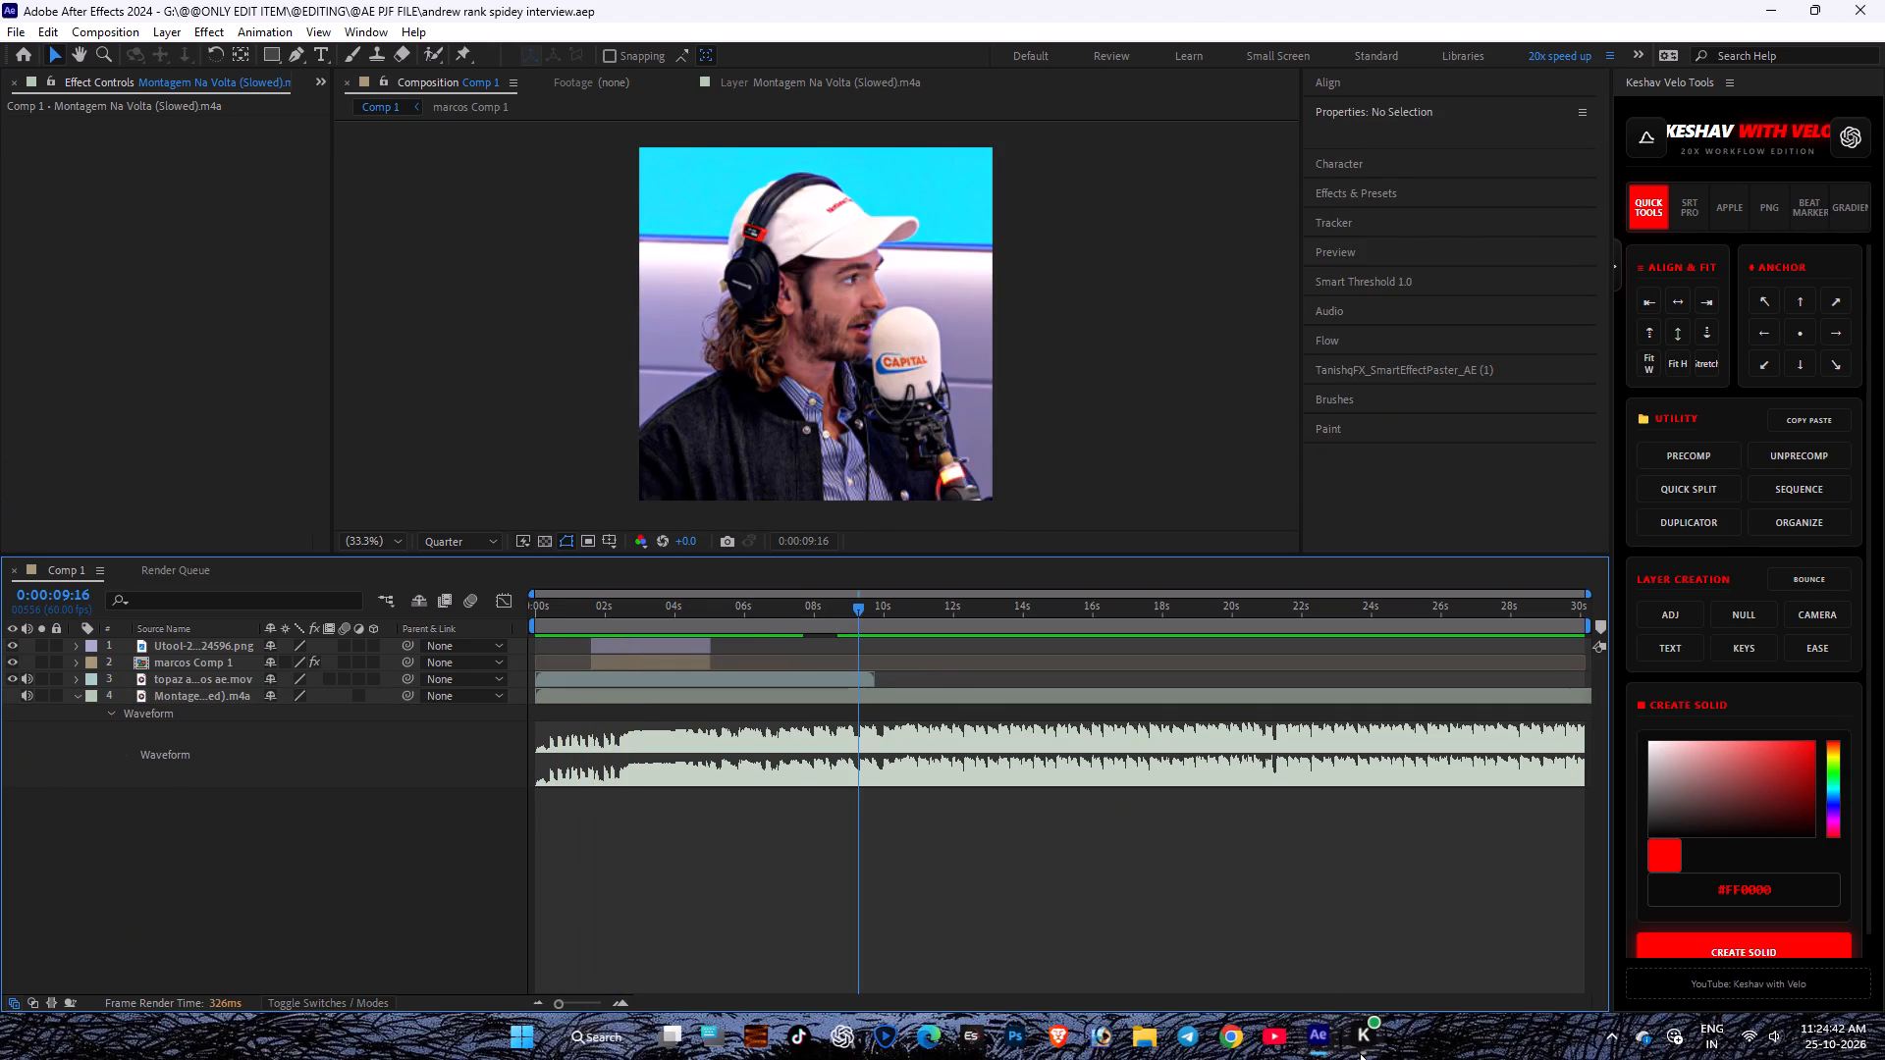
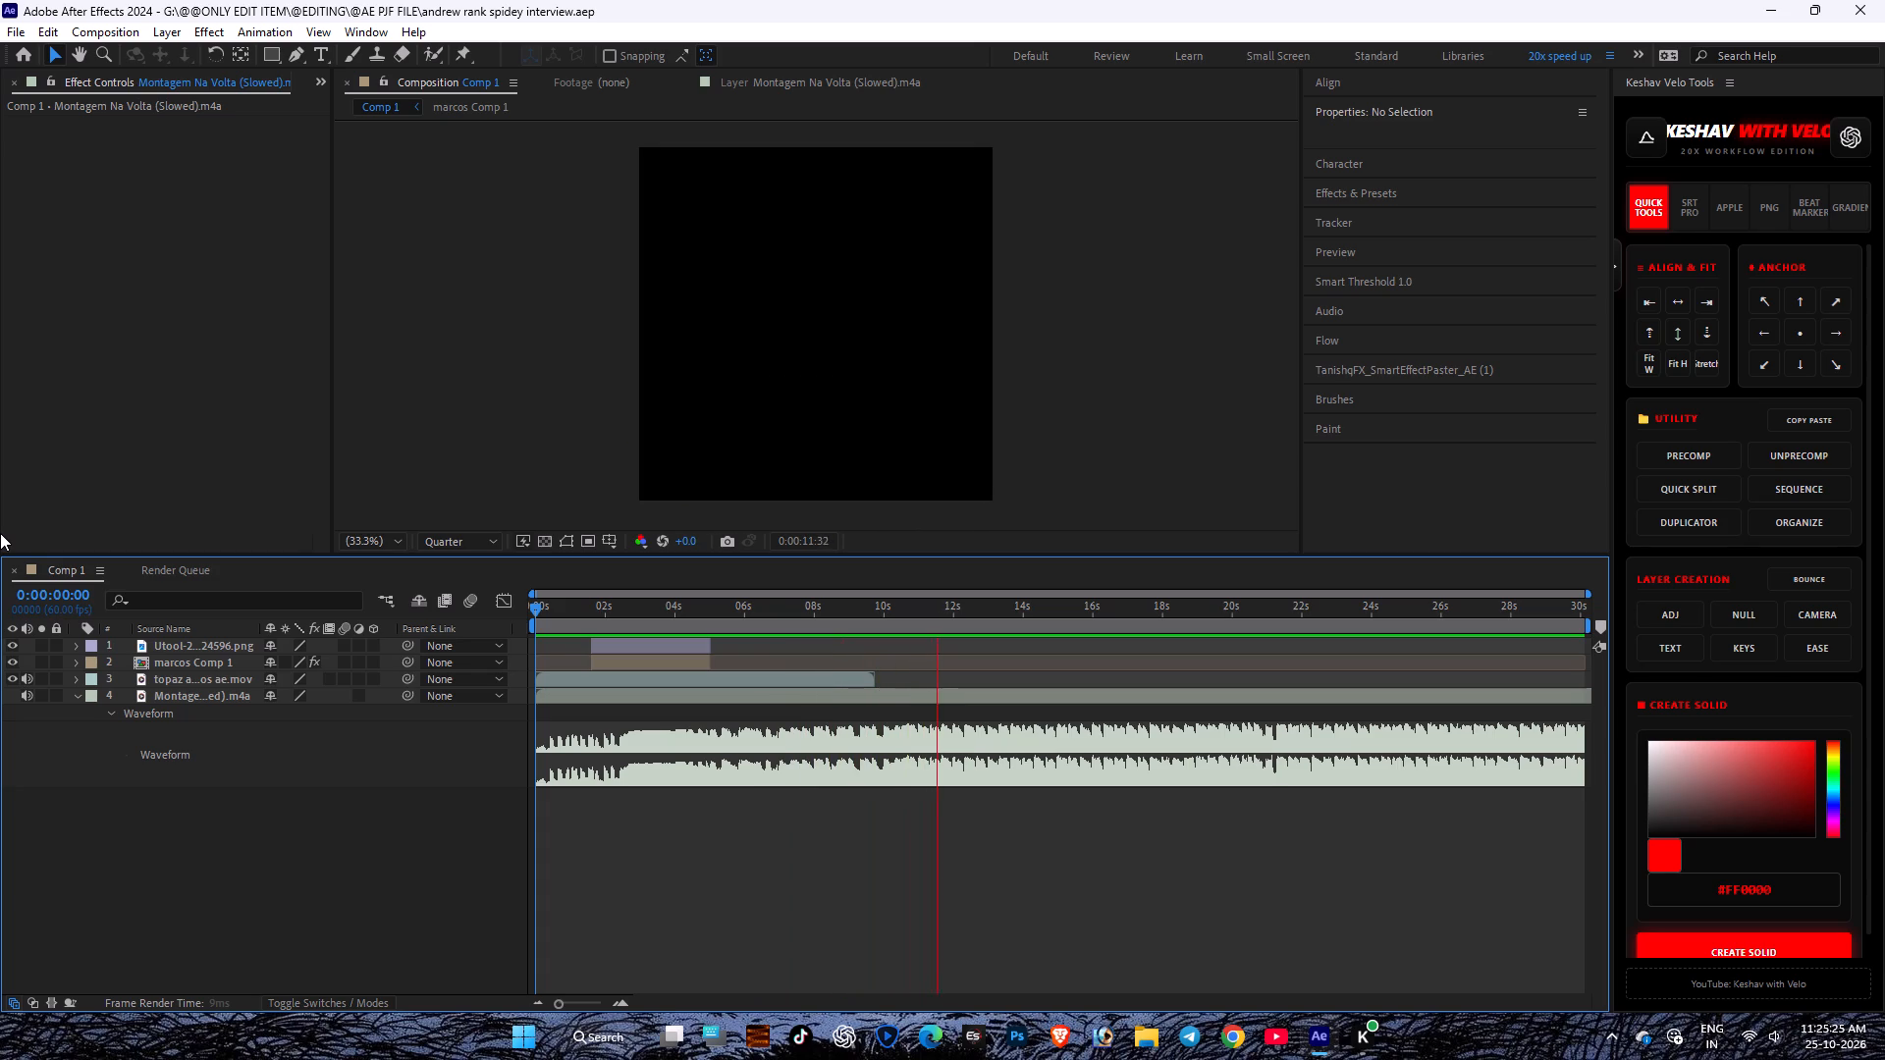
Play Comp 1 from the start and through the Spider-Man shot to check the cut and overlay timing against the music.
left_click(580, 609)
key("space")
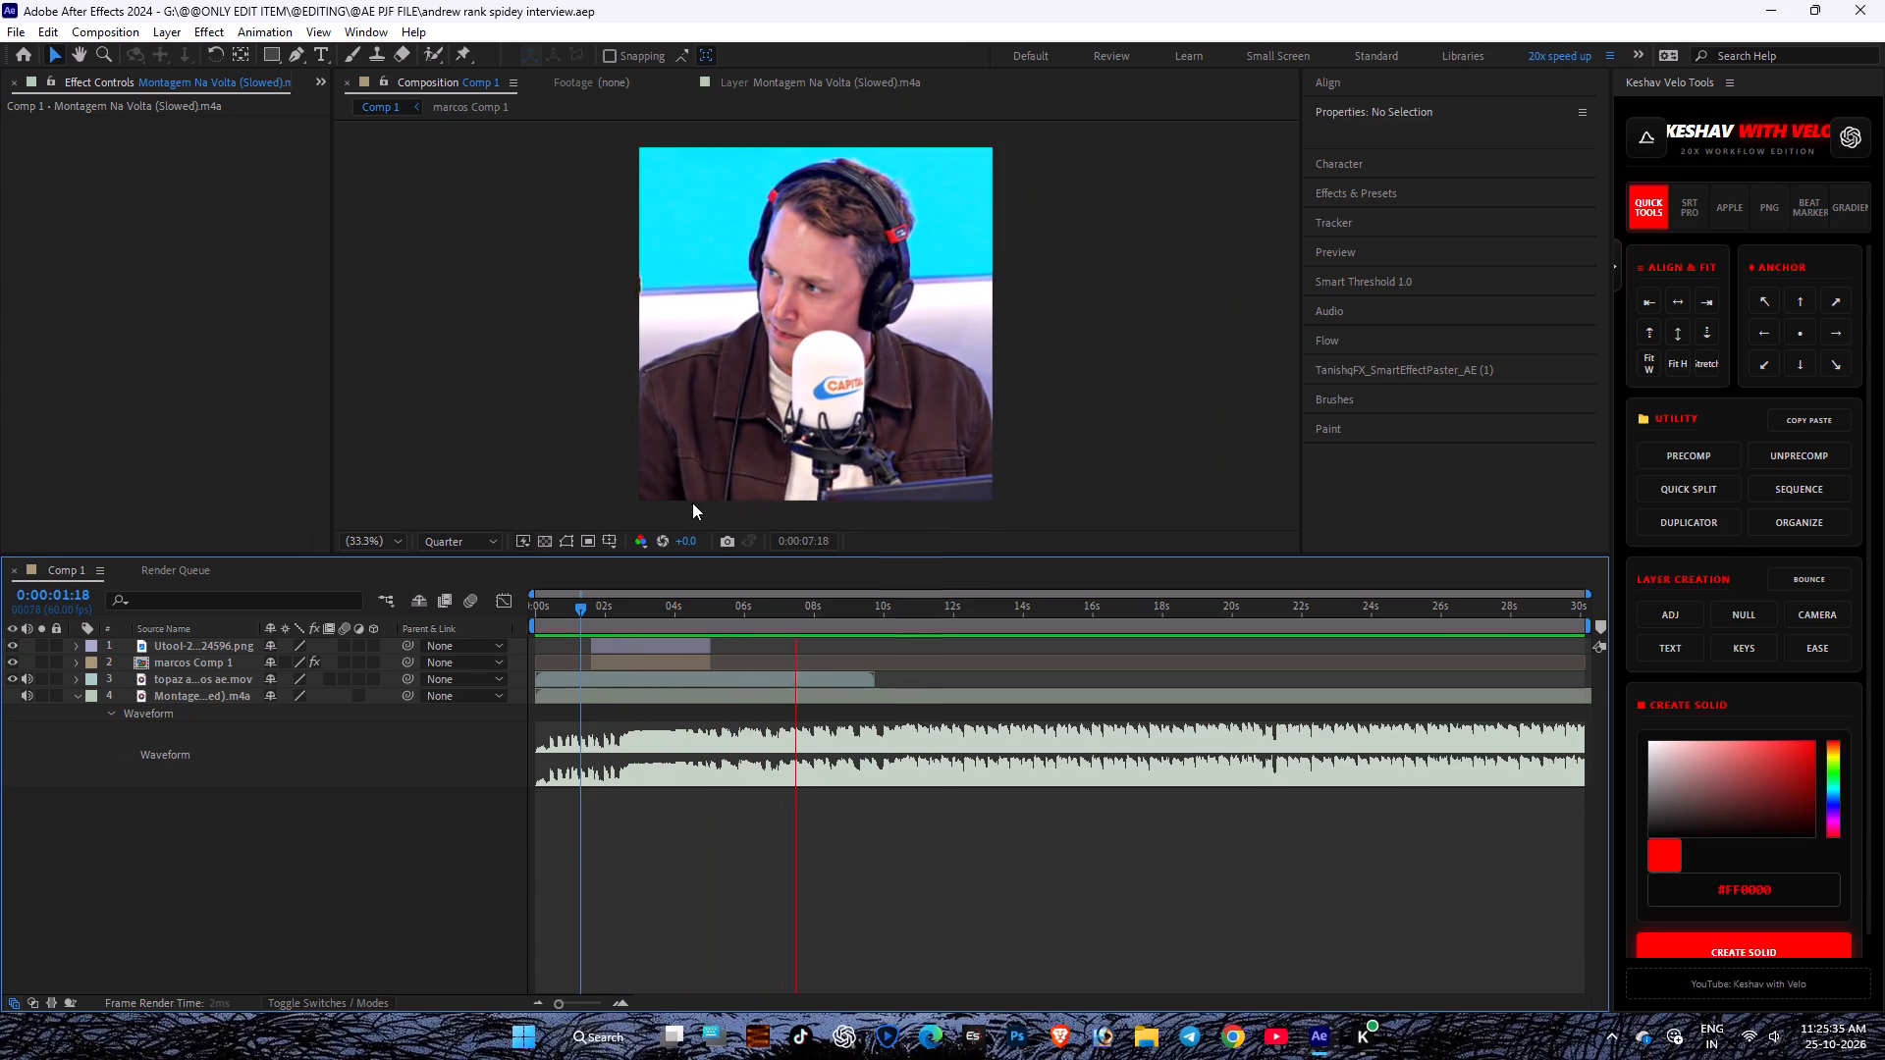
left_click_drag(570, 611, 481, 609)
key("space")
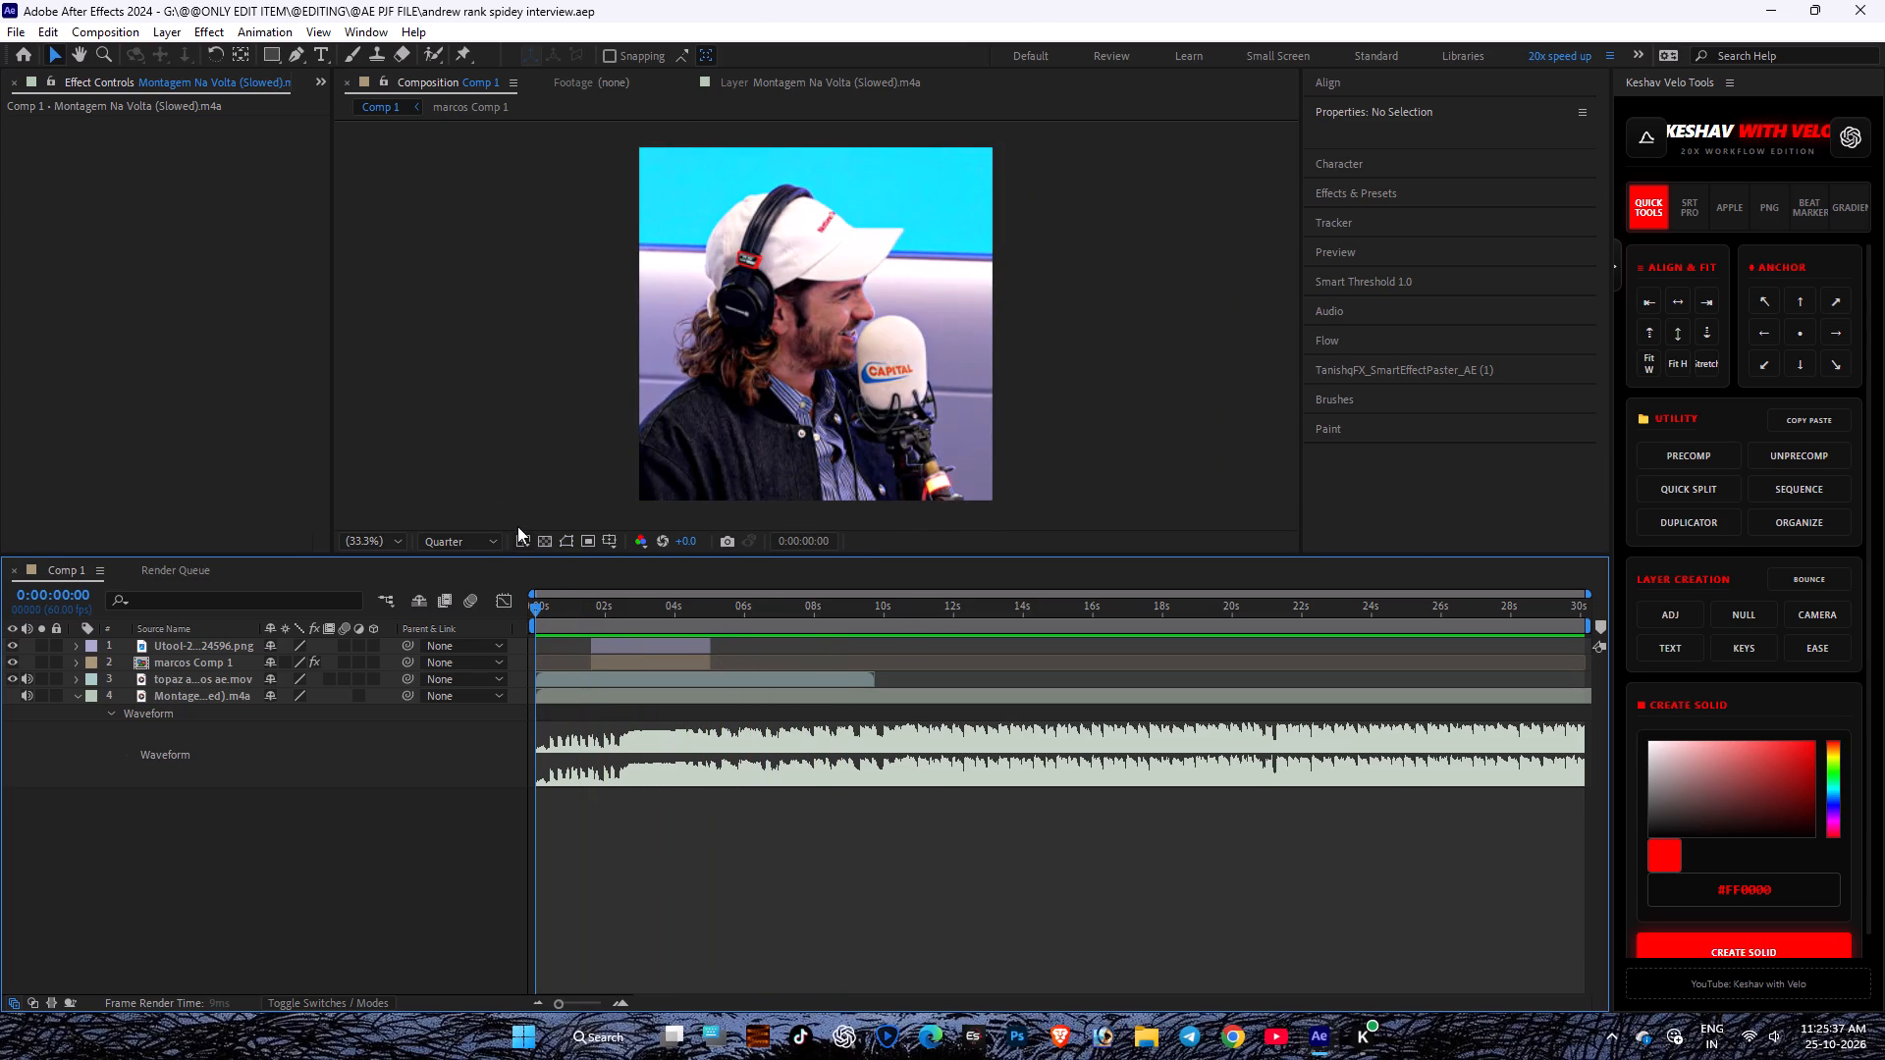
key("space")
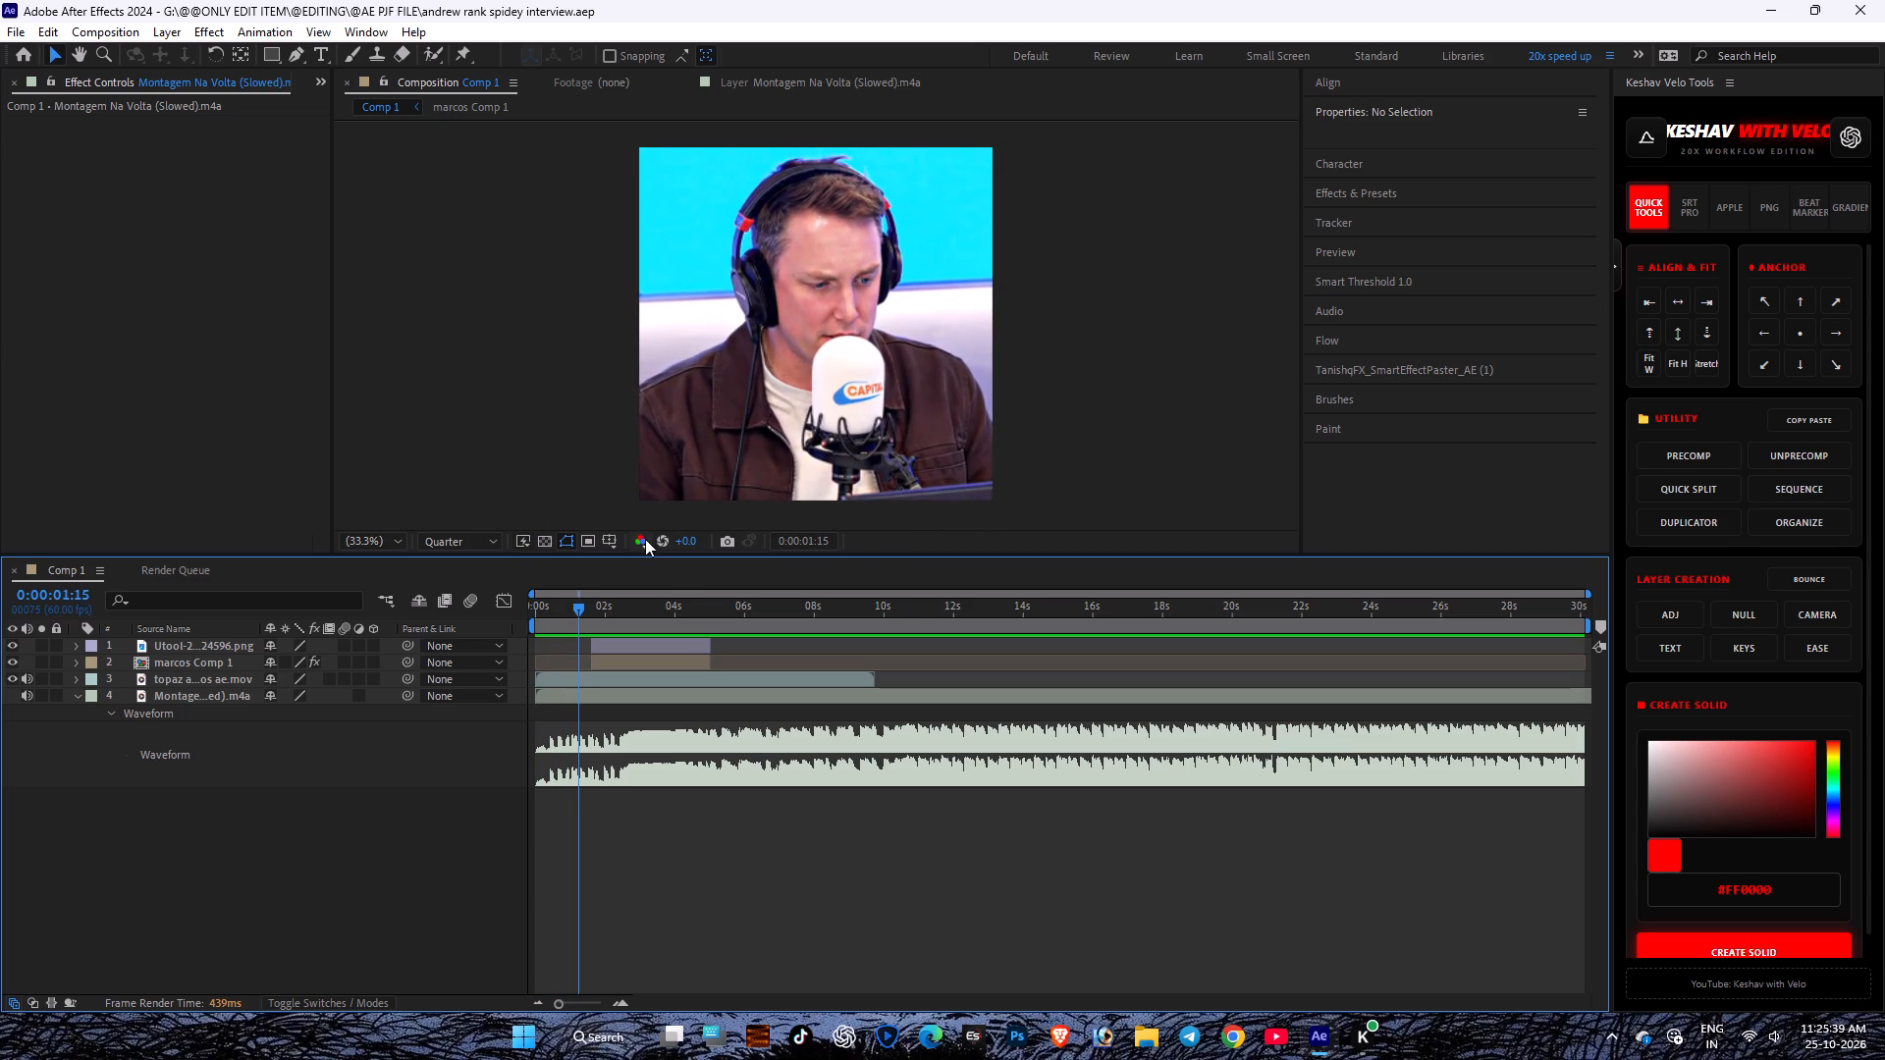
key("space")
key("space")
key("space")
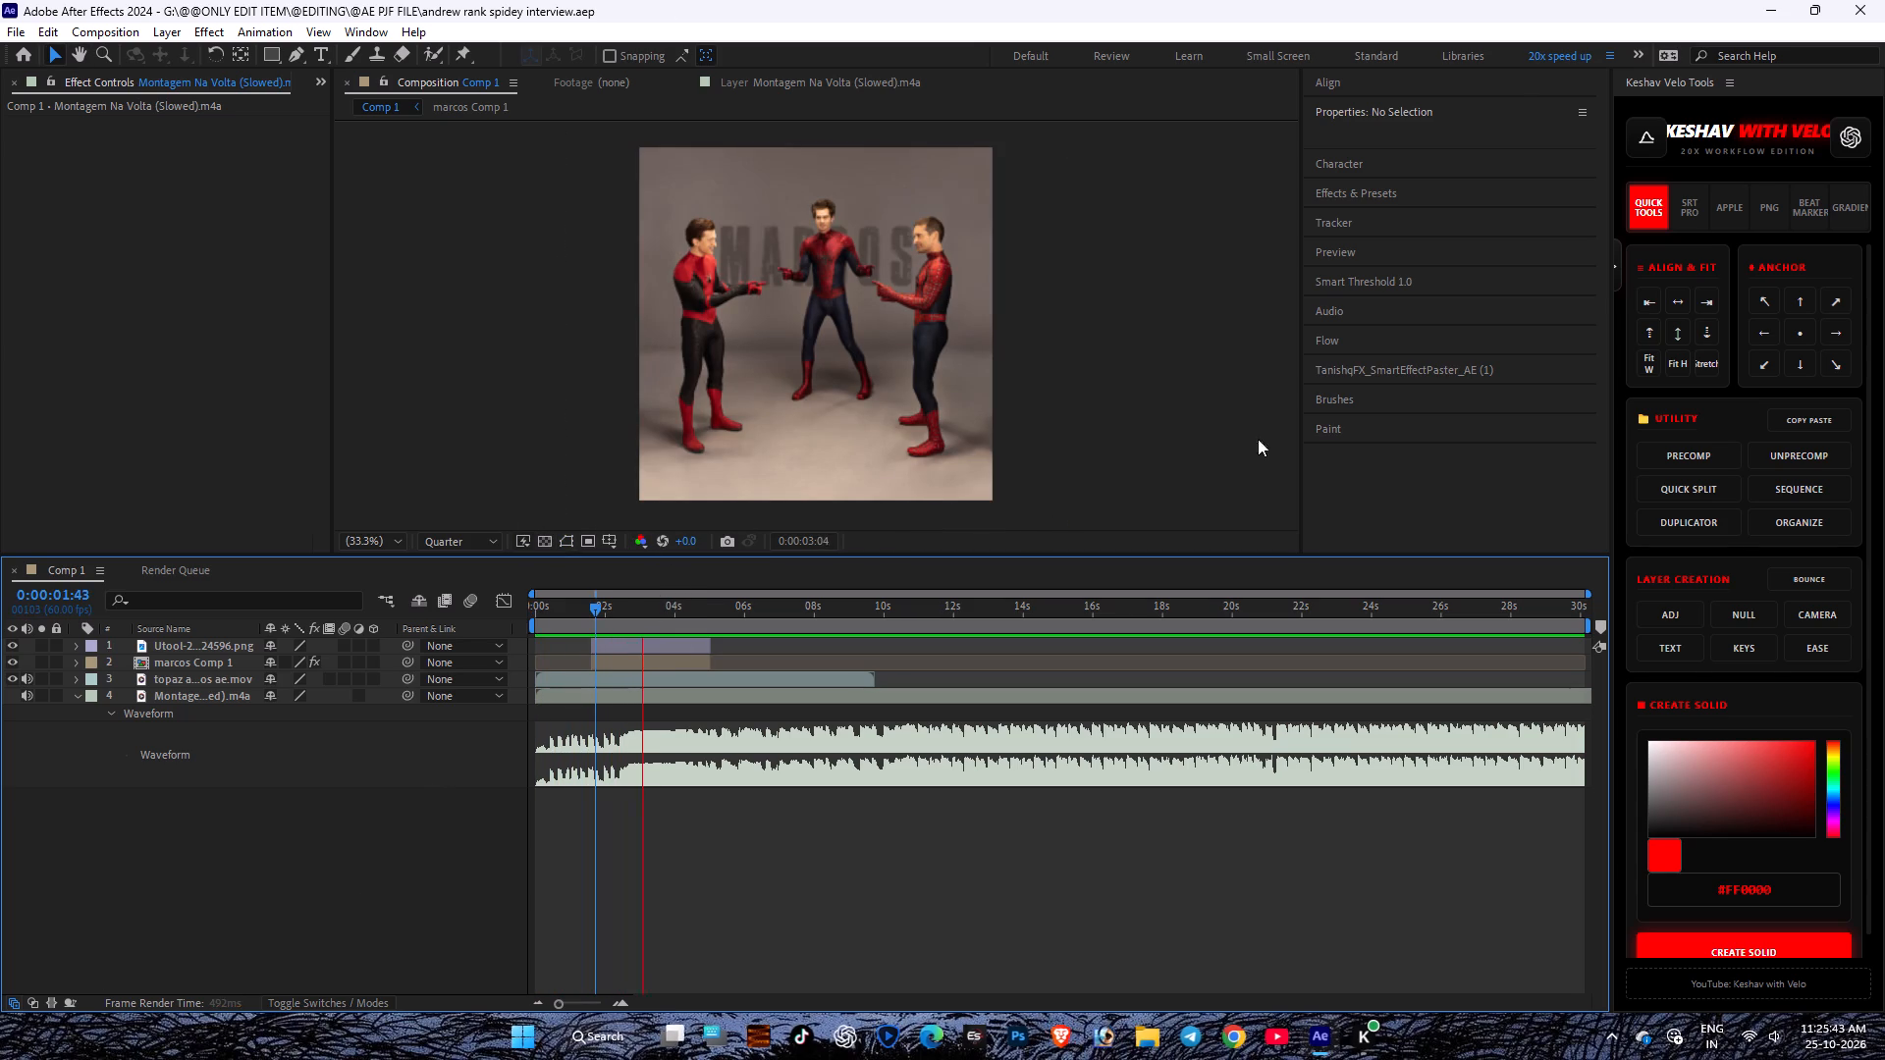
key("space")
key("space")
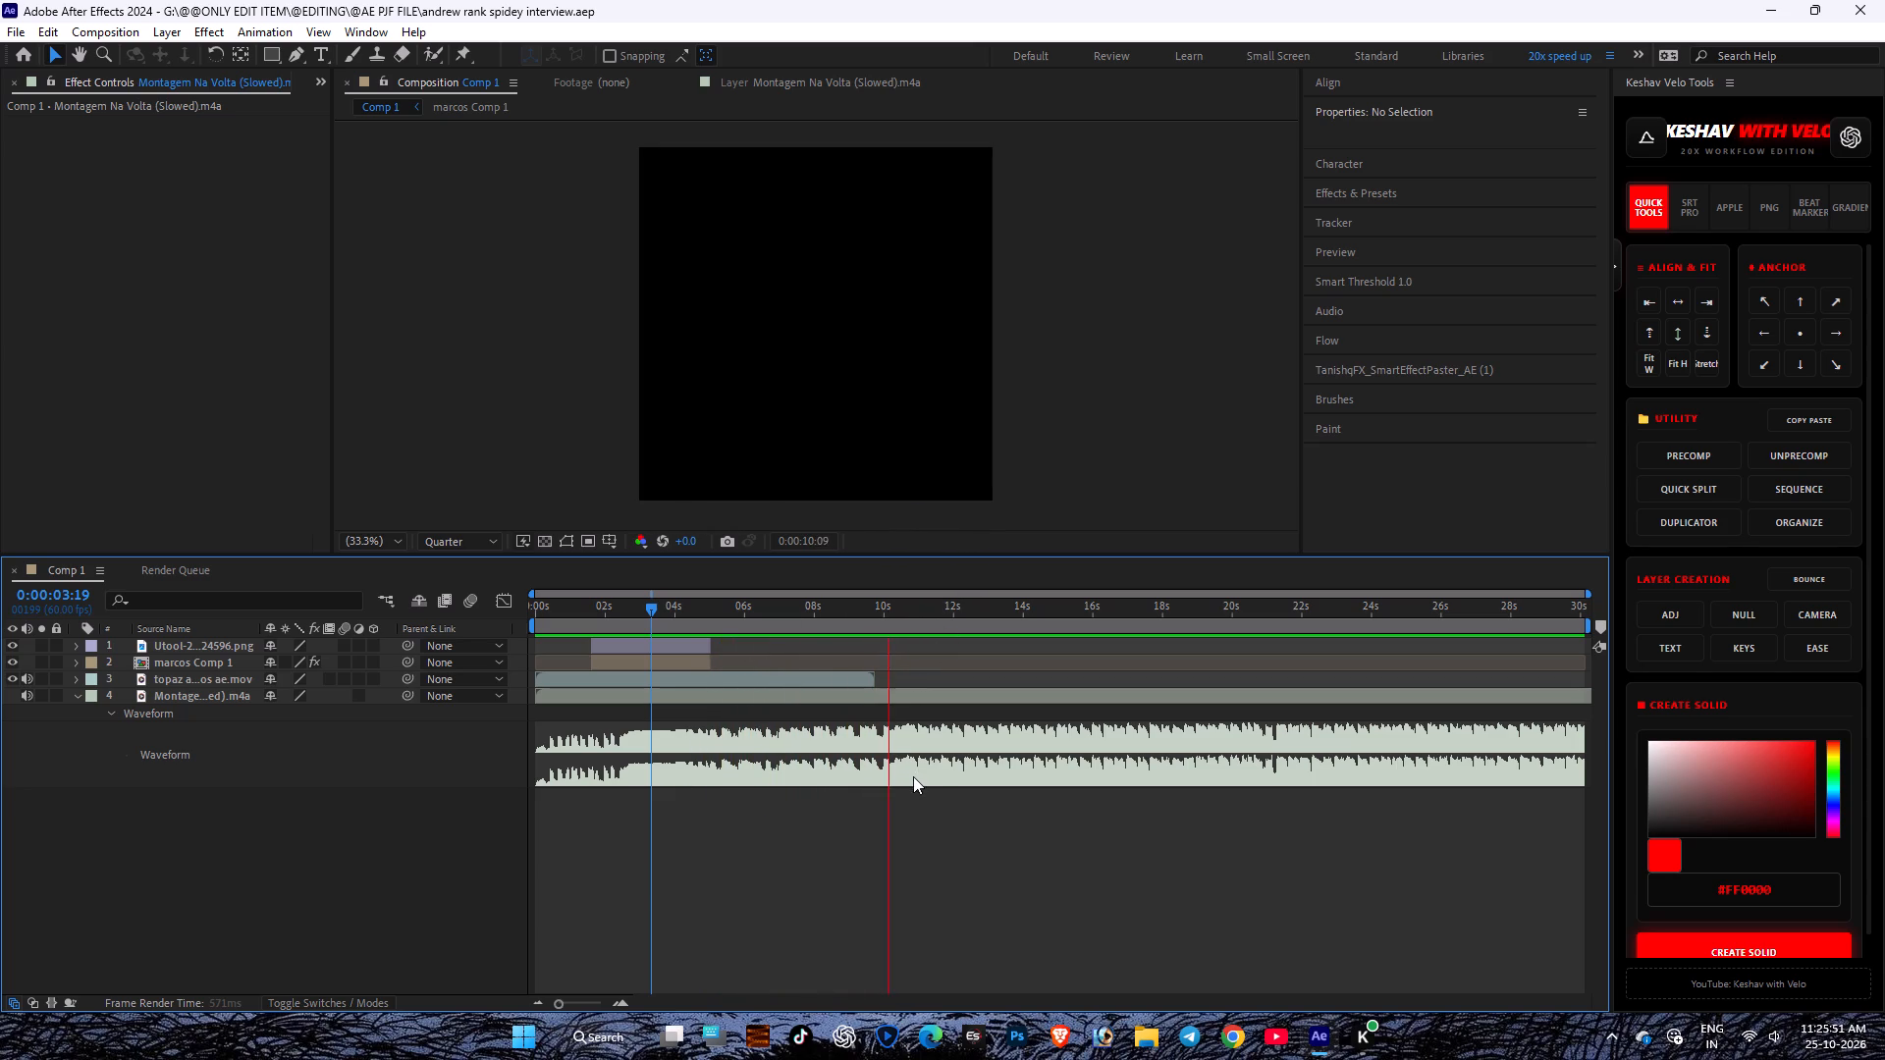
Find the music beat just after the video clip's end and add a marker at 0:00:10:43 on the Montagem Na Volta (Slowed) layer.
left_click_drag(879, 615, 811, 615)
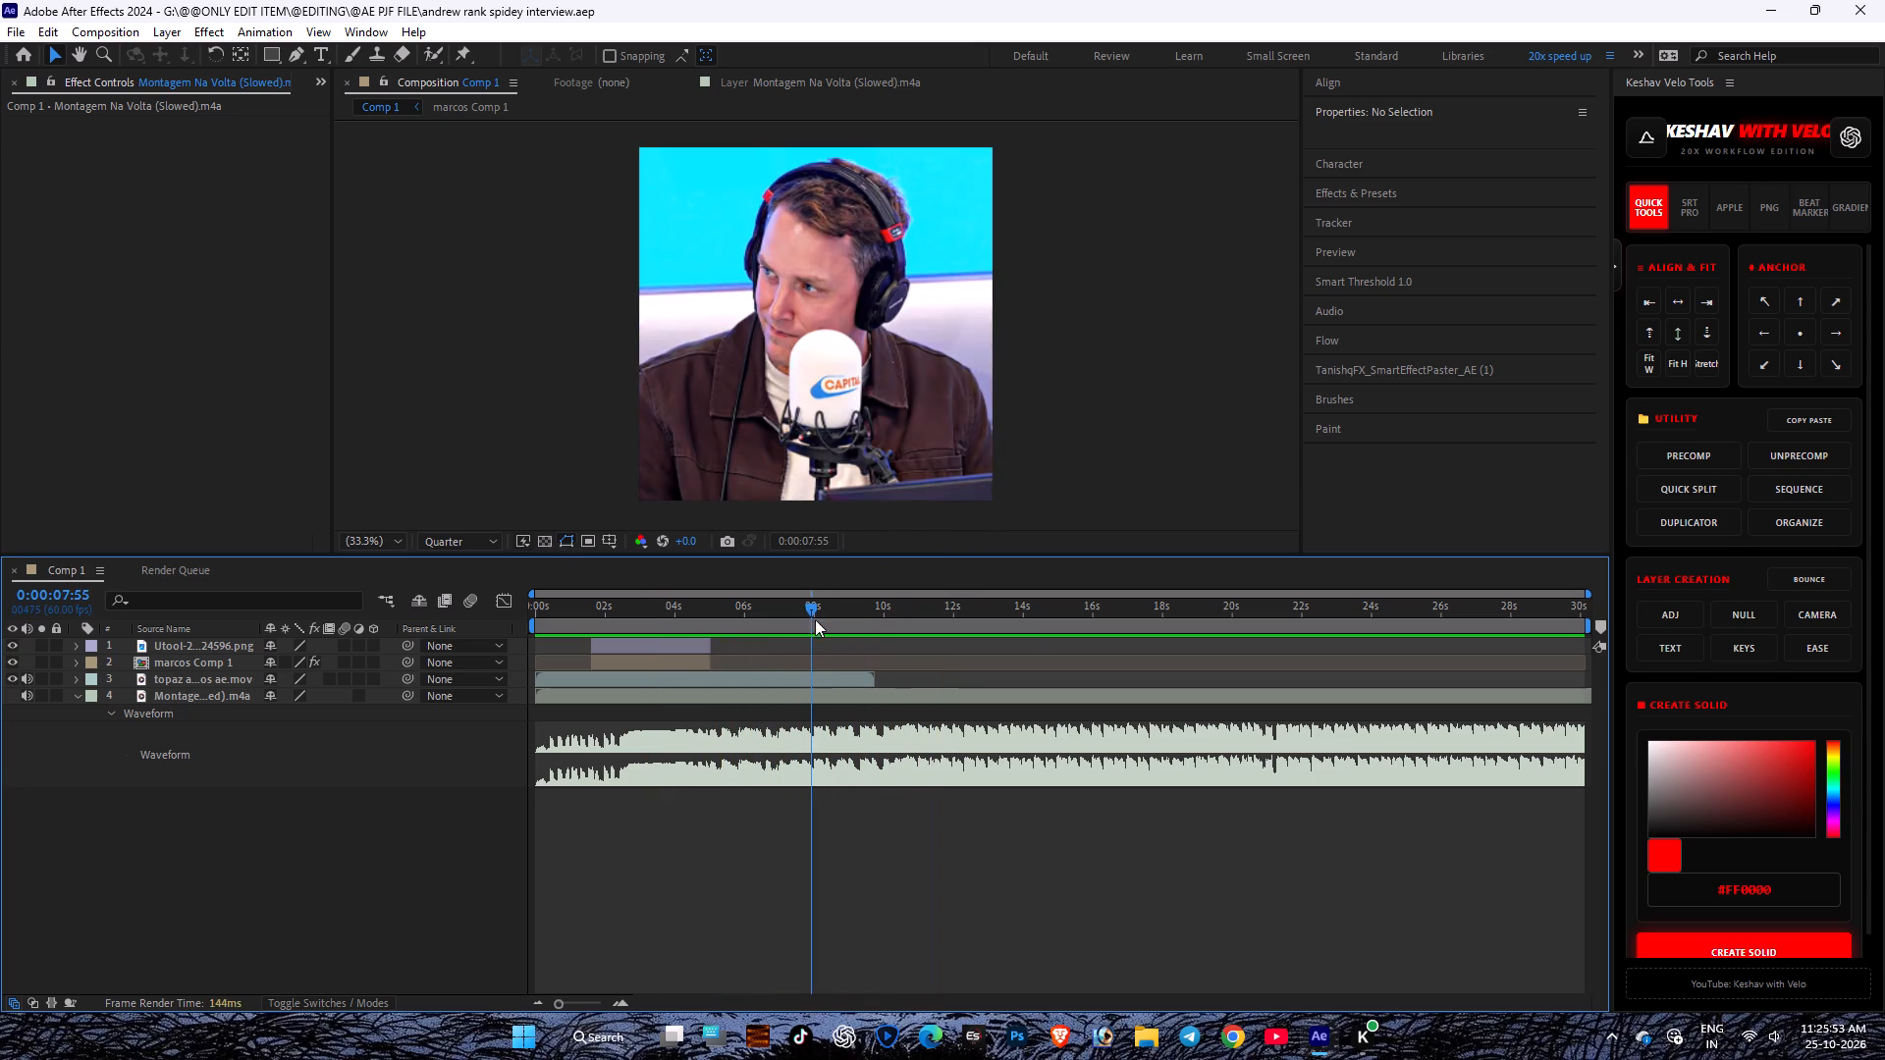
key("space")
key("space")
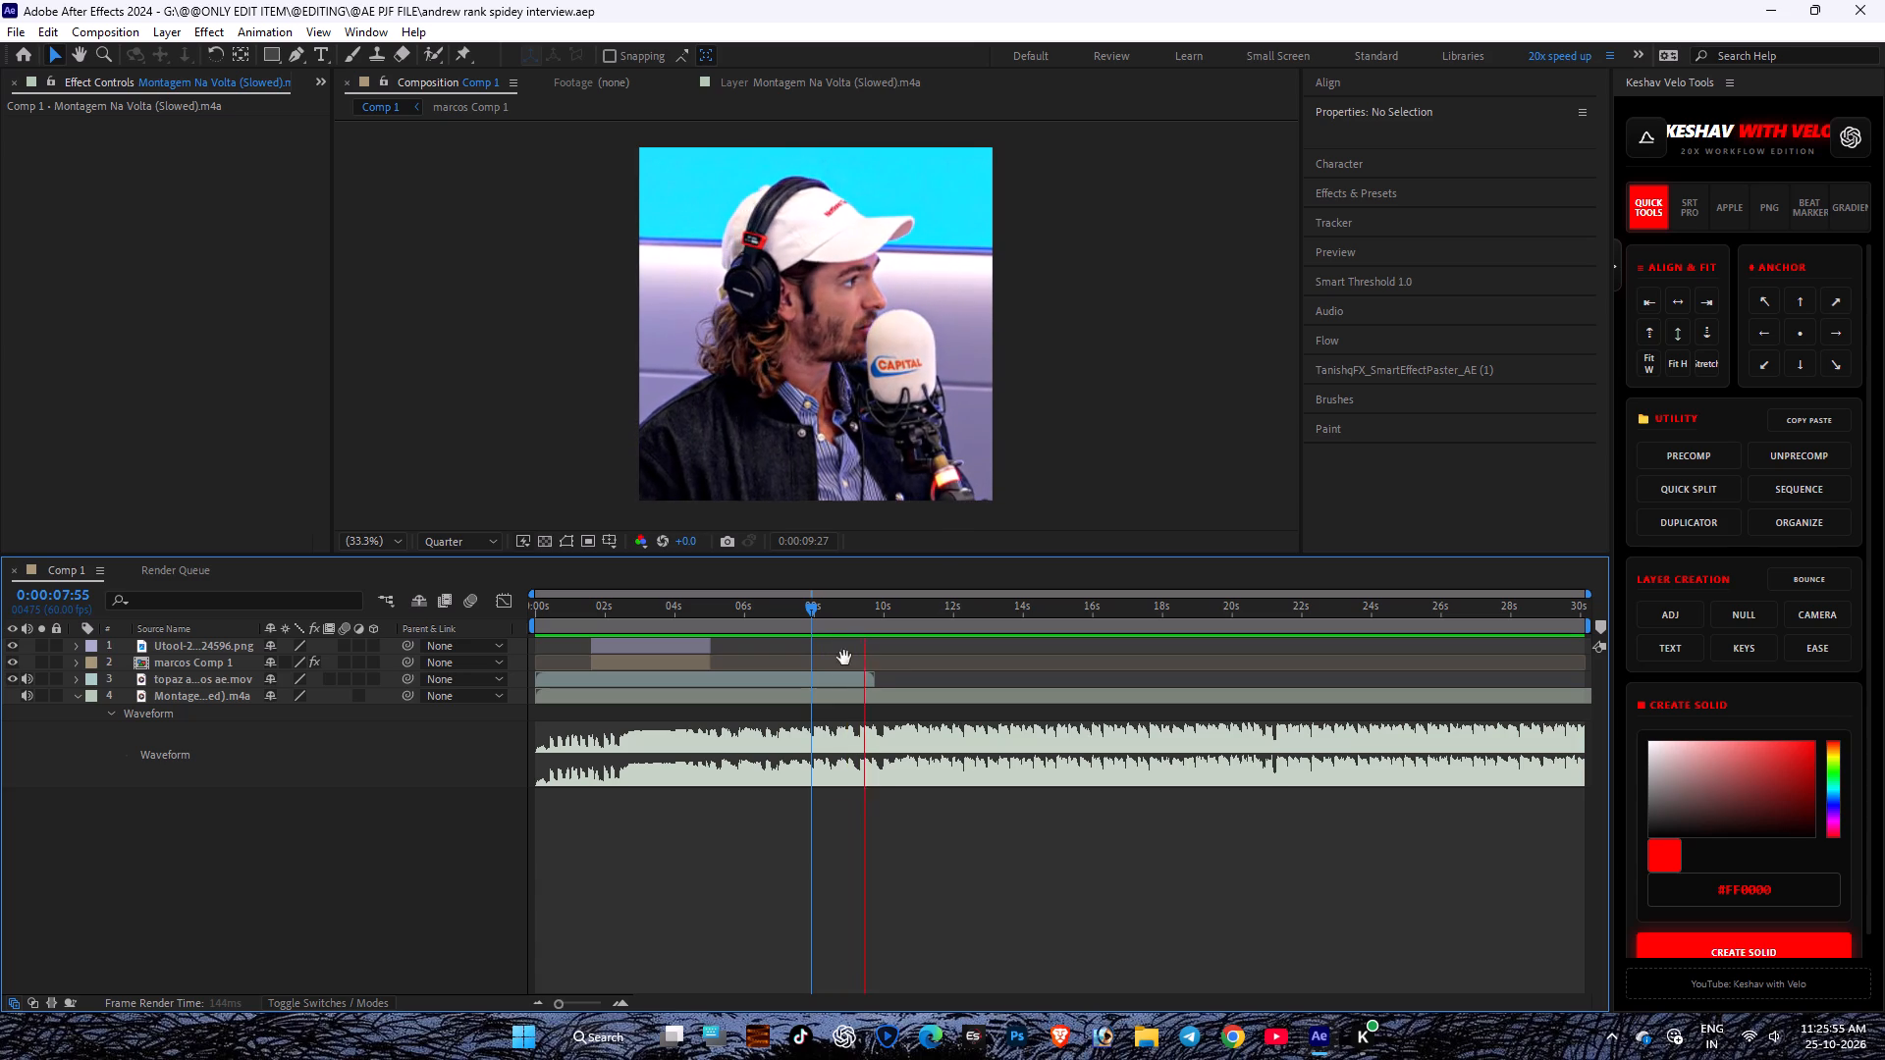
key("space")
left_click_drag(876, 610, 885, 631)
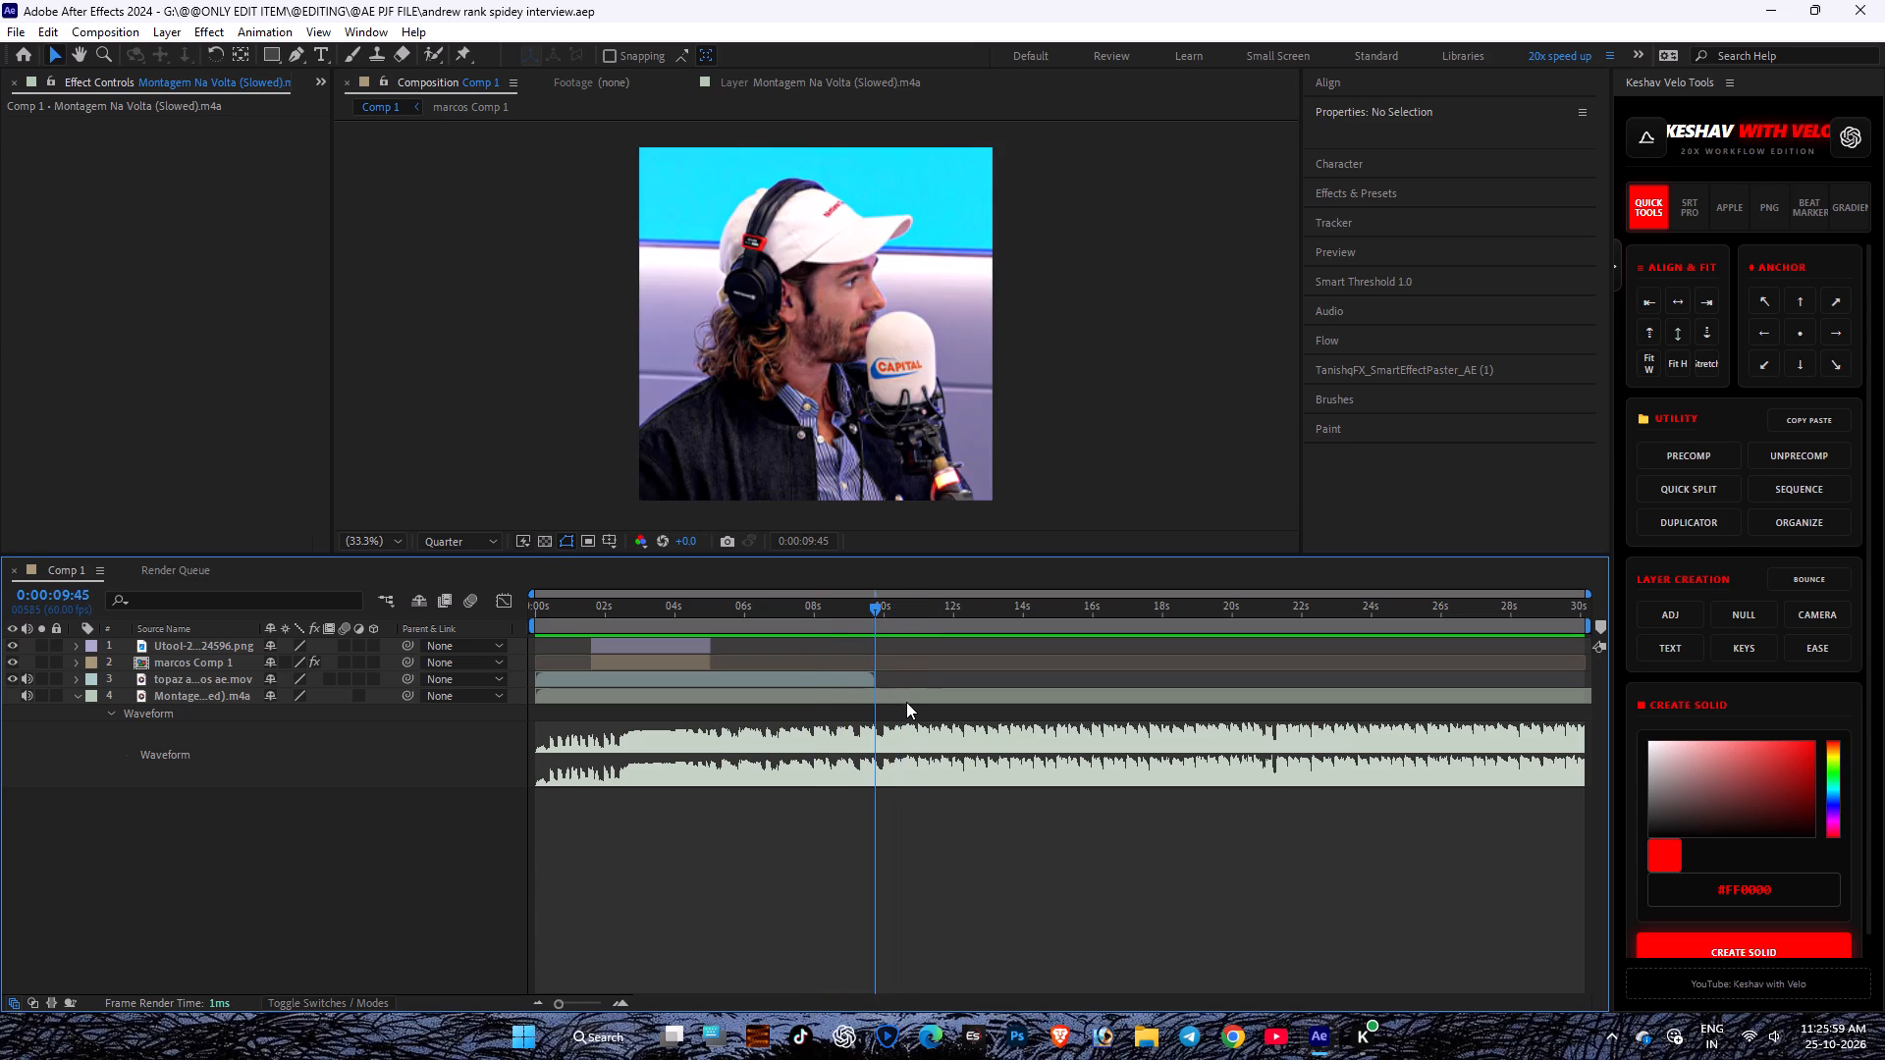
left_click(890, 700)
key("space")
key("space")
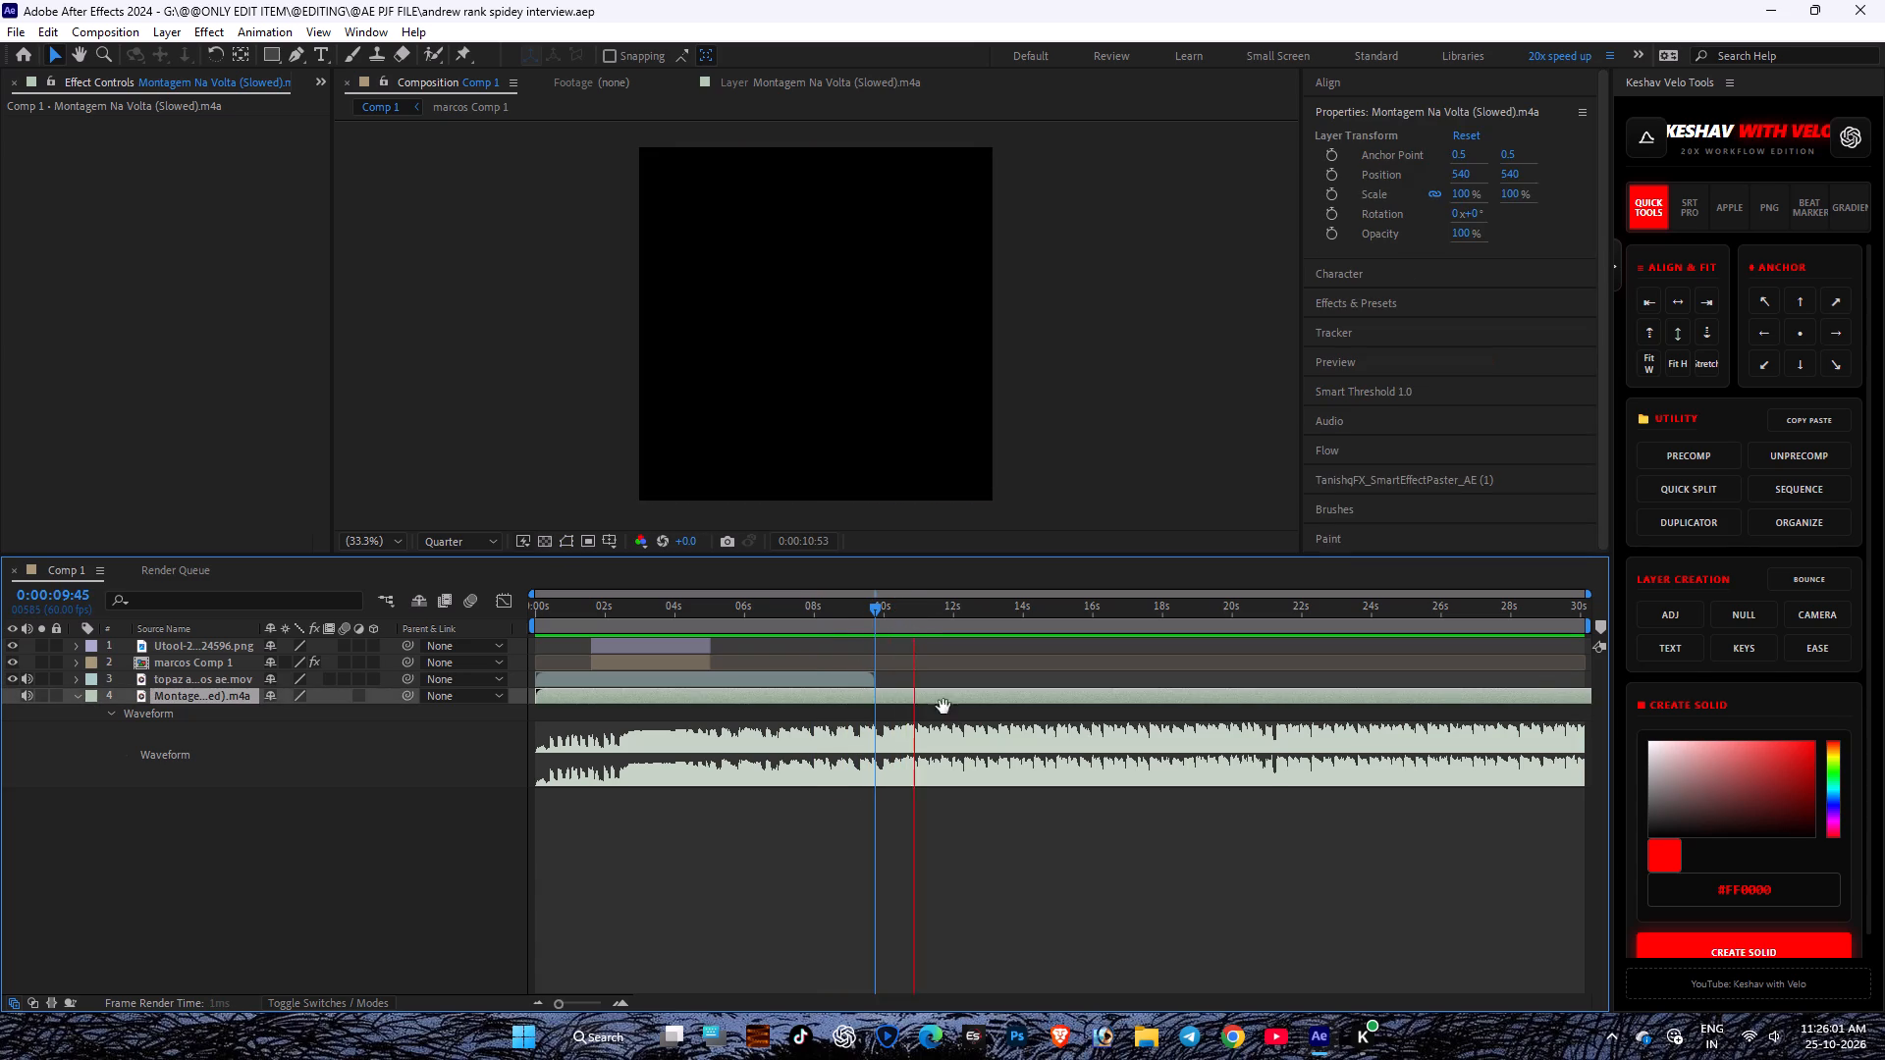
left_click_drag(907, 605, 898, 605)
key("space")
key("space")
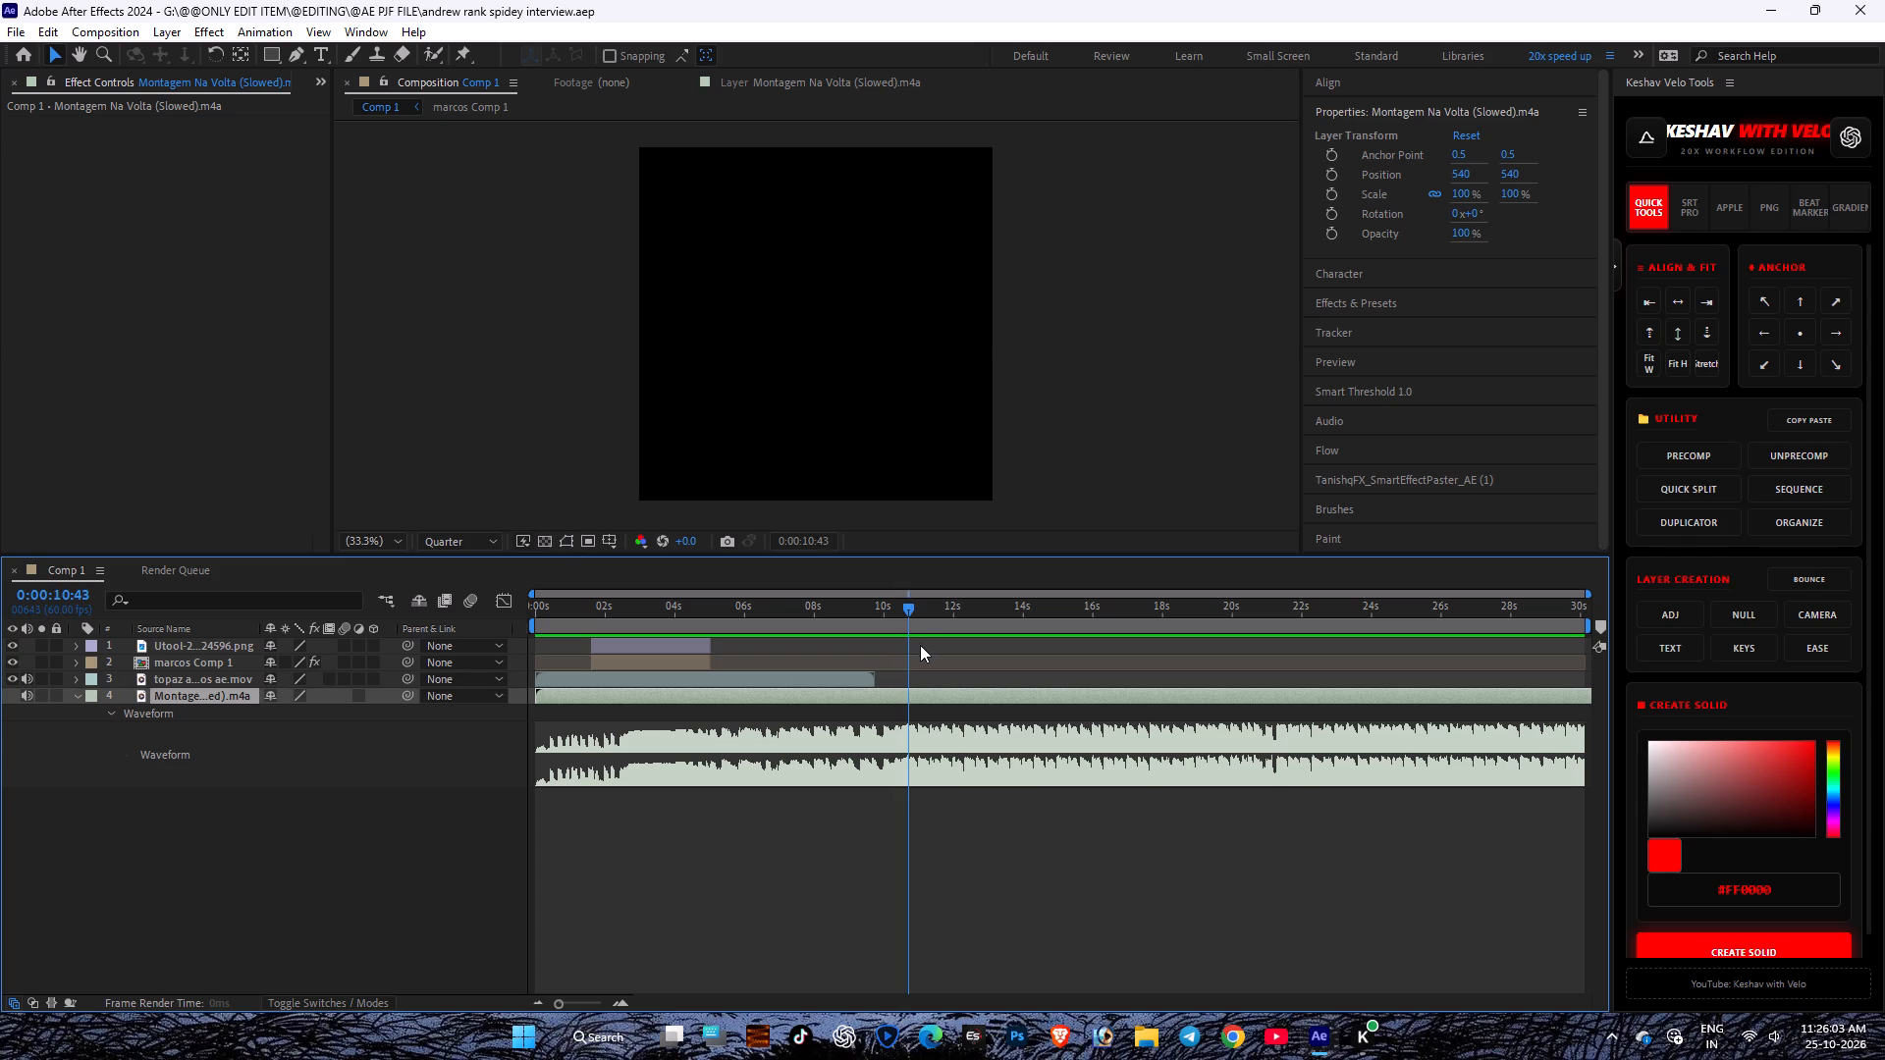
key("asterisk")
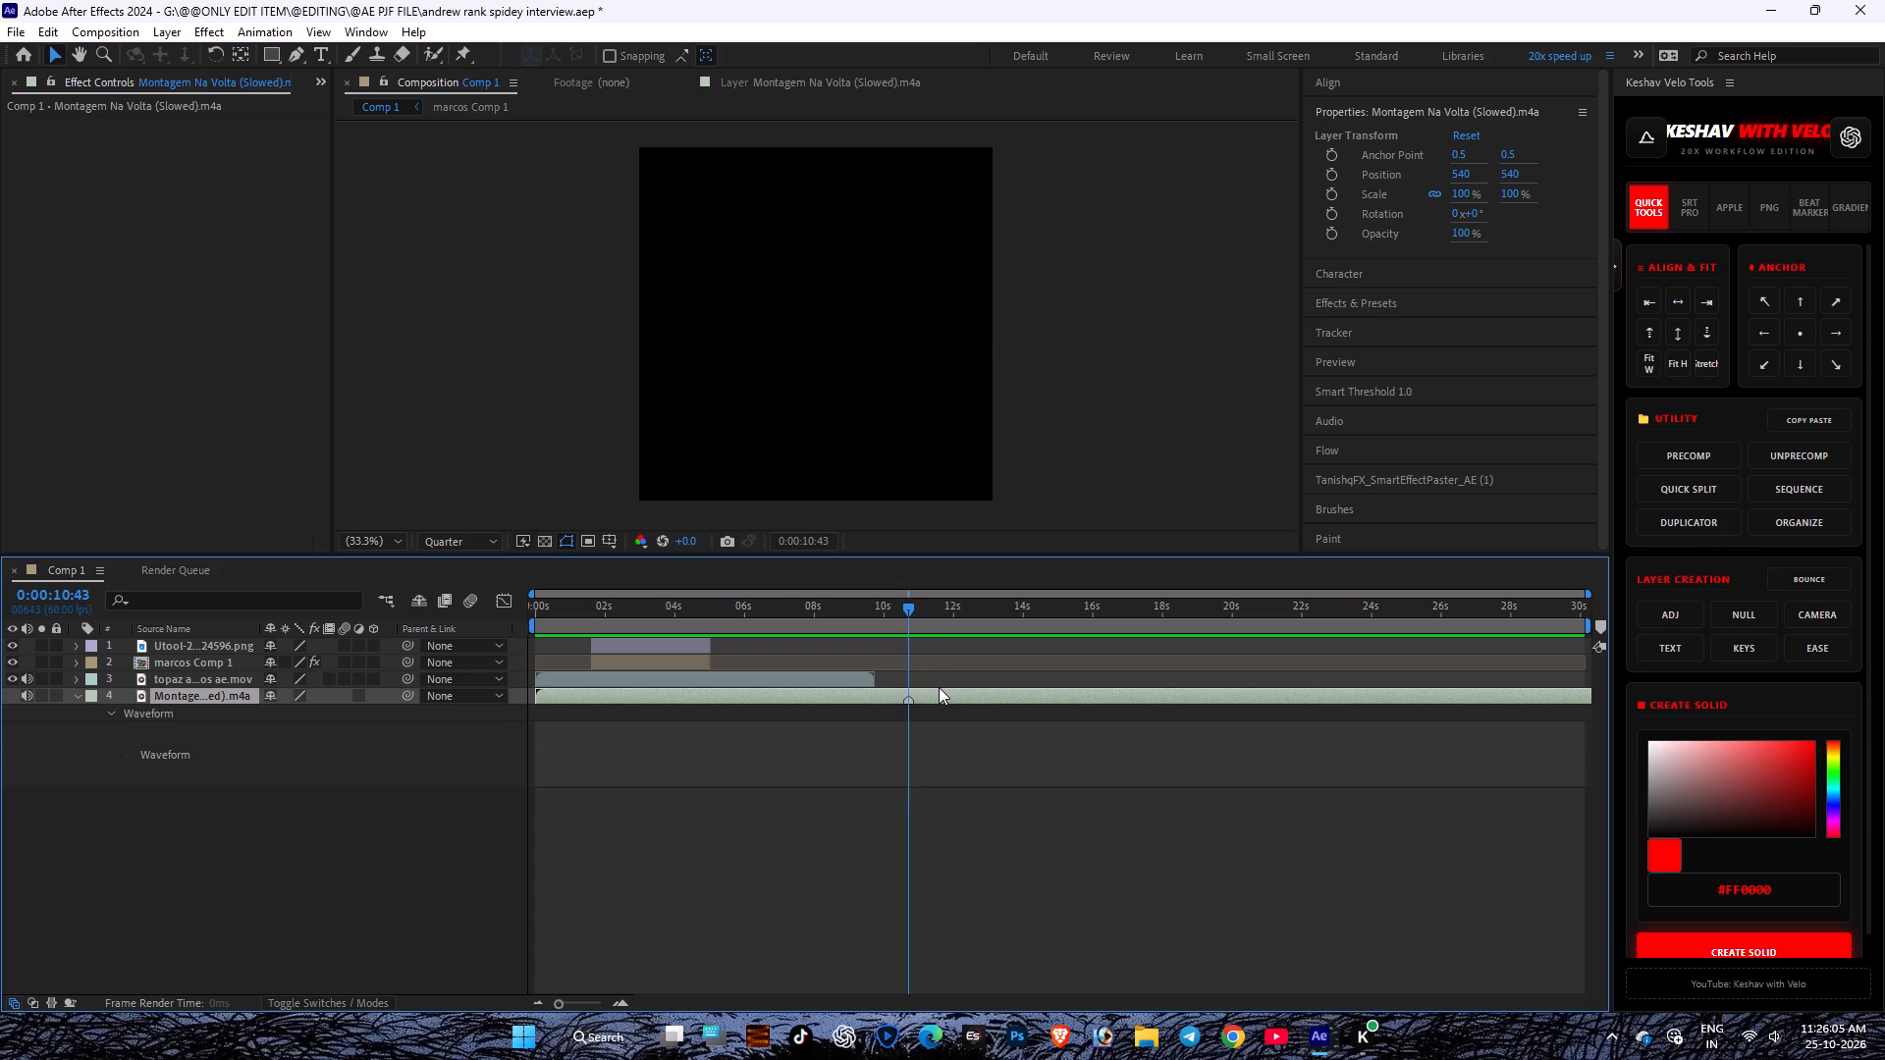
Shift the Montagem Na Volta (Slowed) layer about one second earlier so its marker lines up with the end of the video clip.
left_click_drag(959, 697, 930, 697)
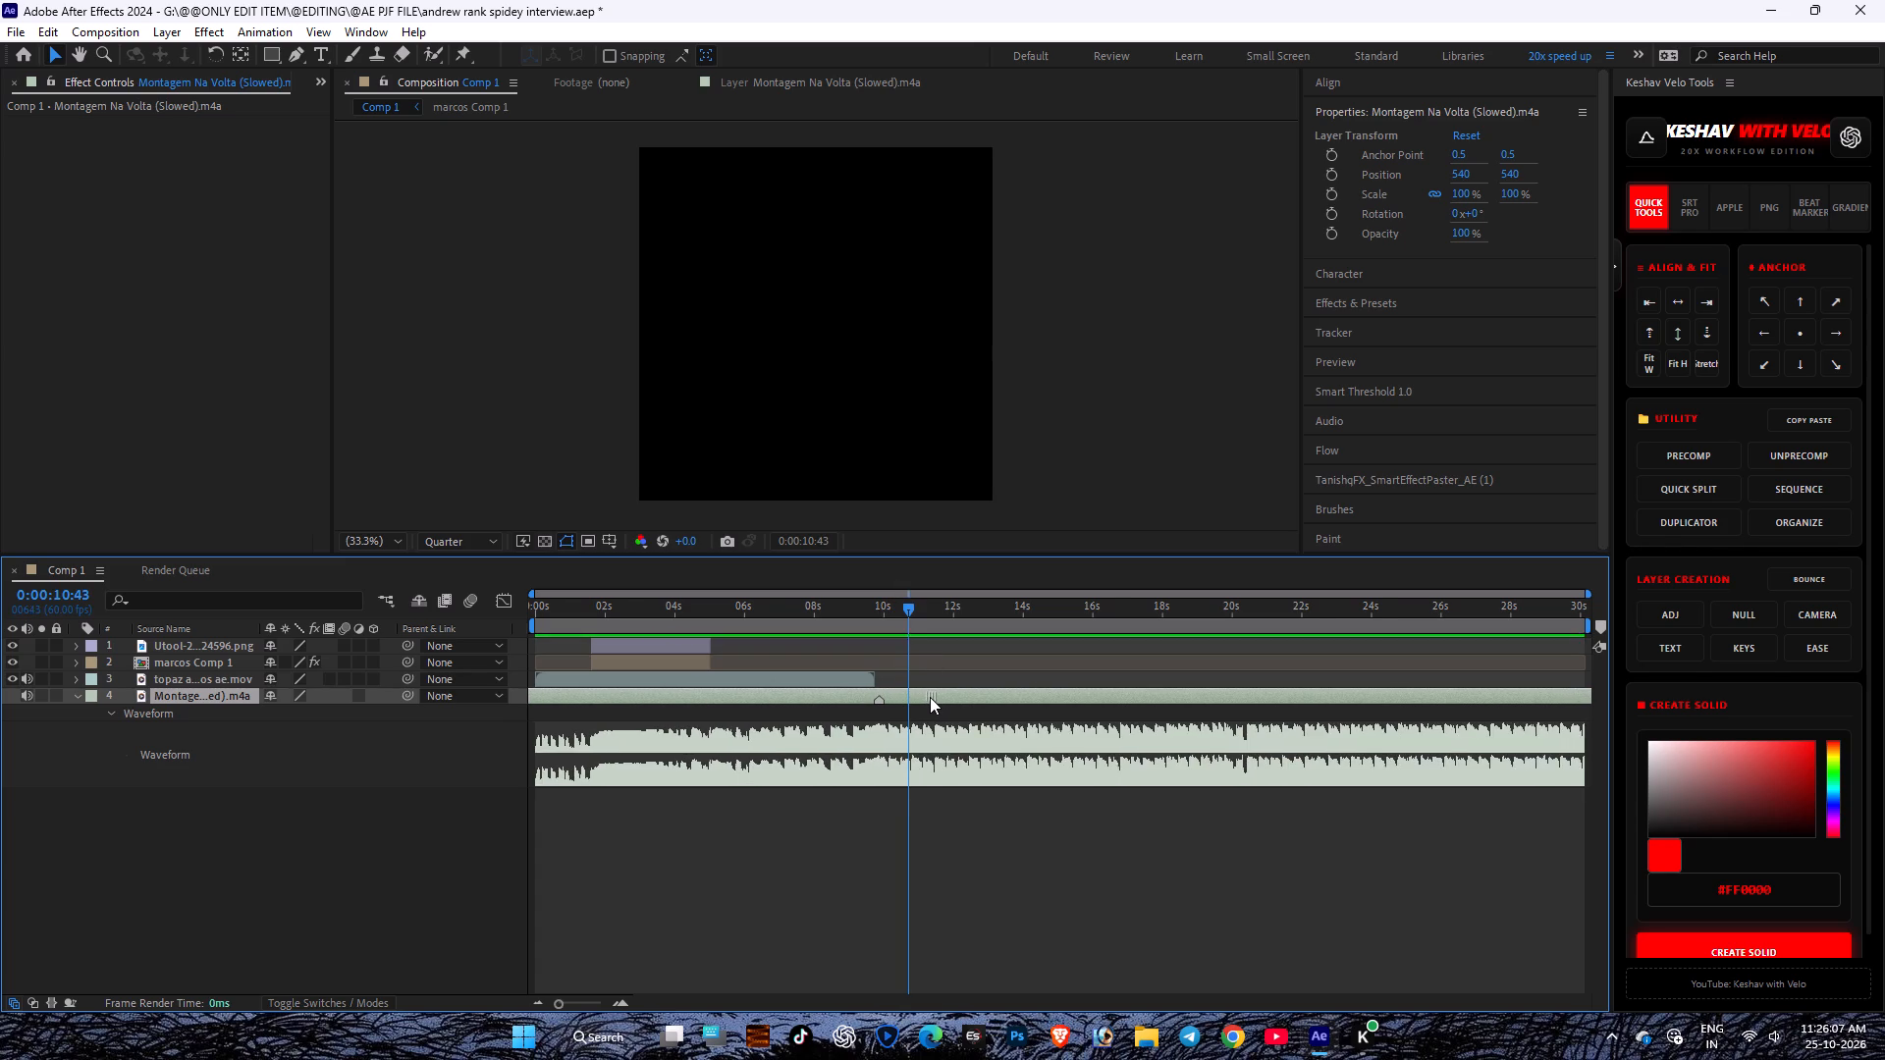
left_click_drag(930, 697, 926, 697)
Play Comp 1 from 0:00:08:17, from 0:00:04:58 and from the start to check the shifted music against the video.
left_click_drag(875, 625, 824, 625)
key("space")
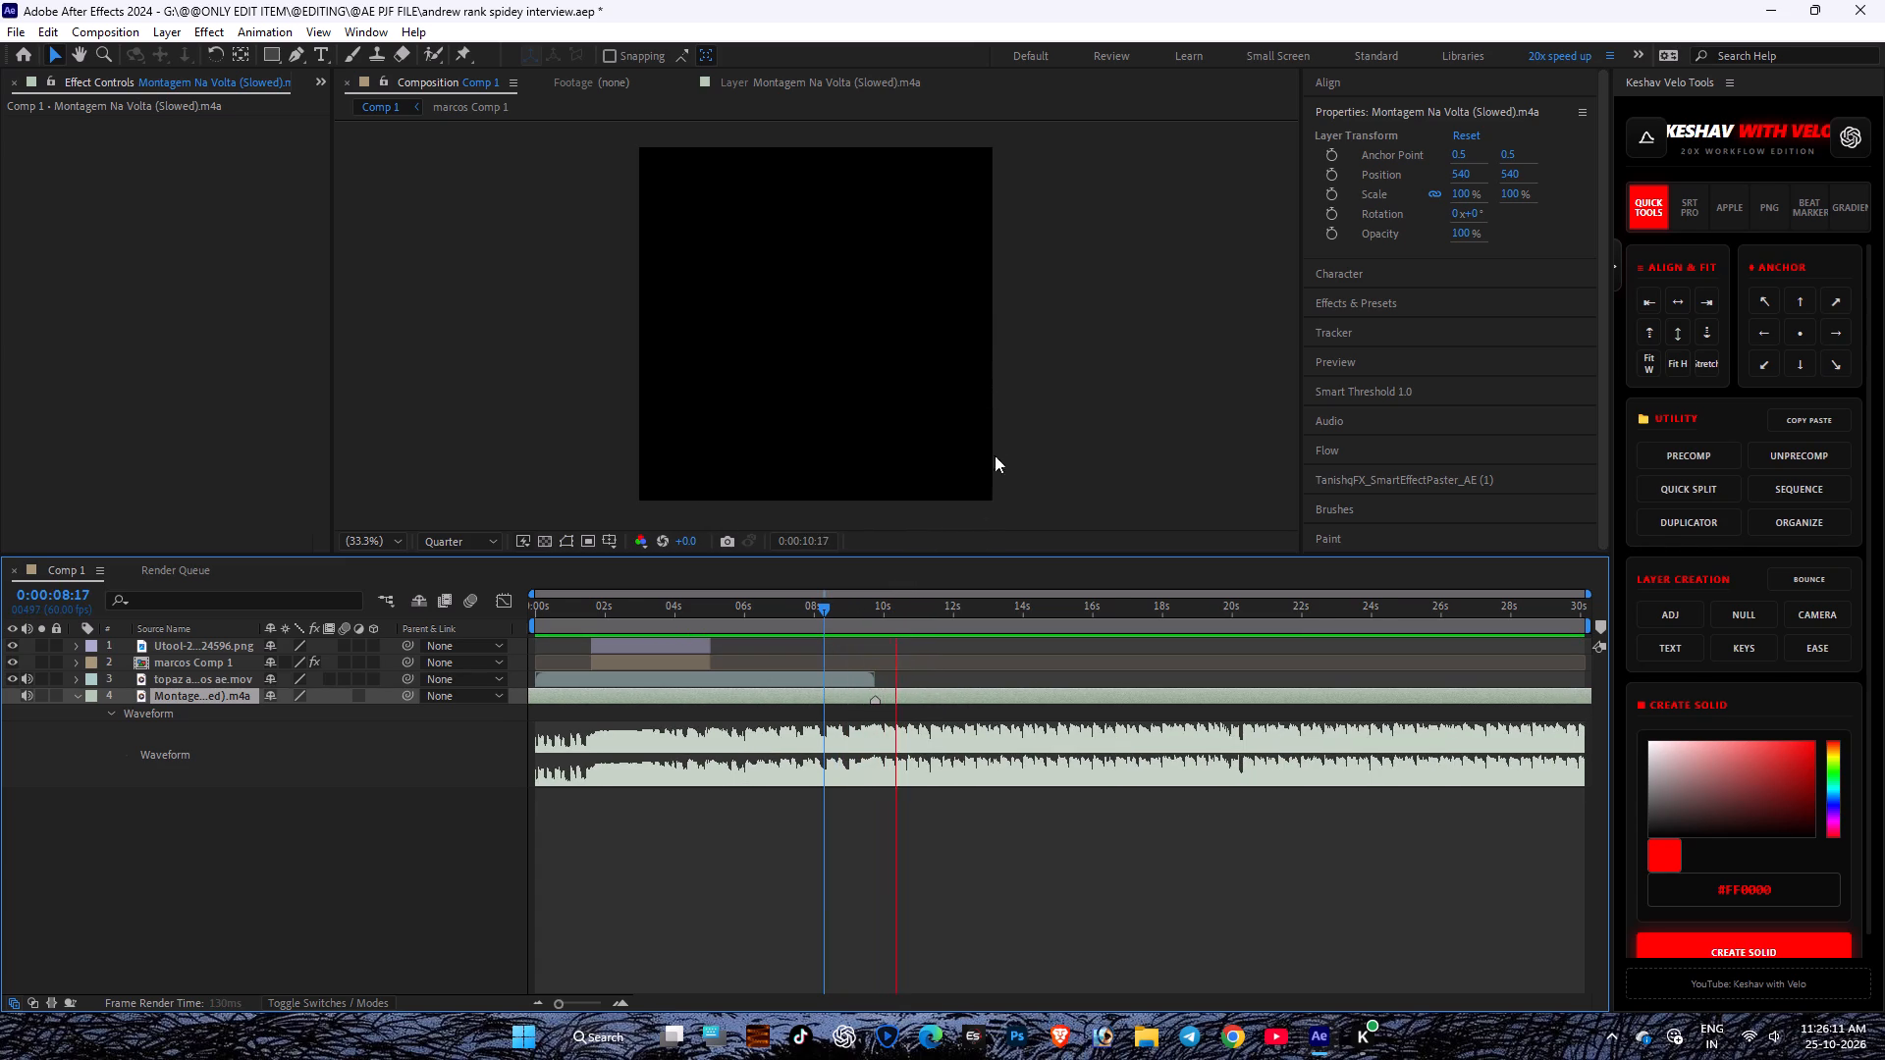
left_click(708, 619)
key("space")
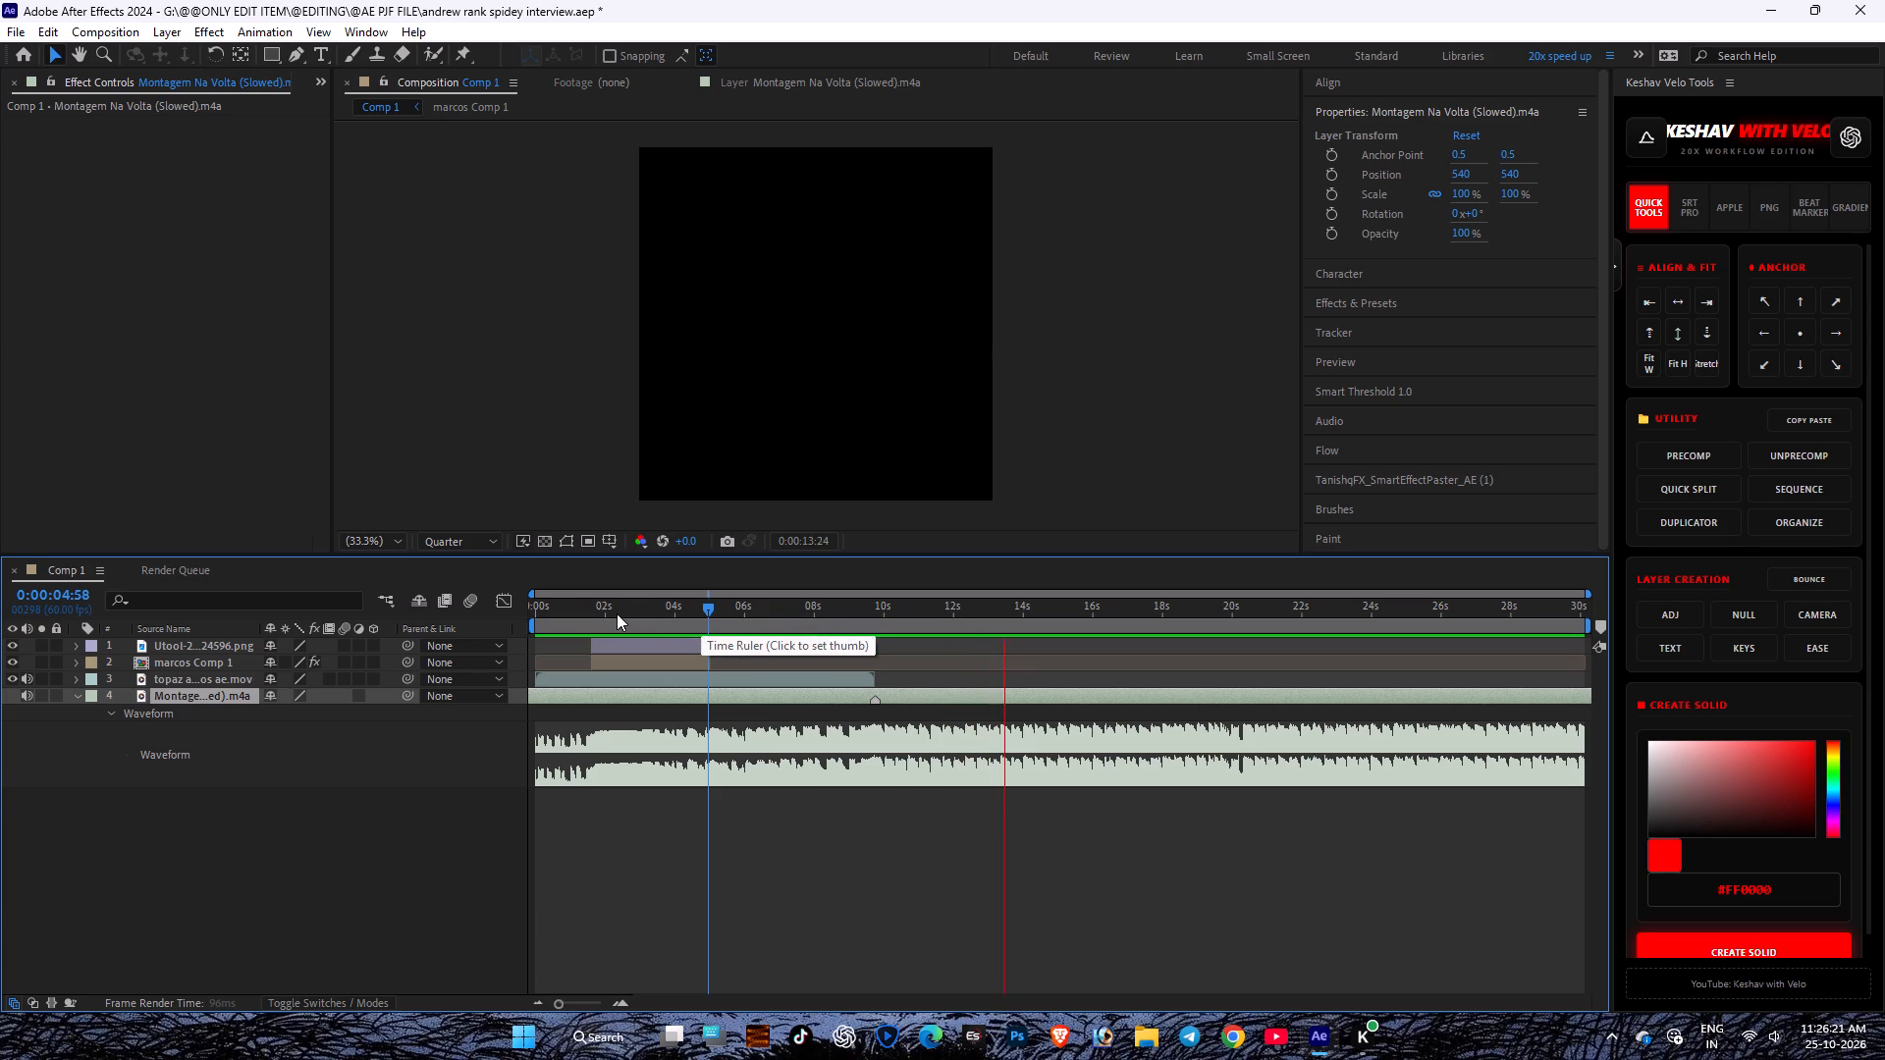
left_click_drag(617, 613, 0, 893)
key("space")
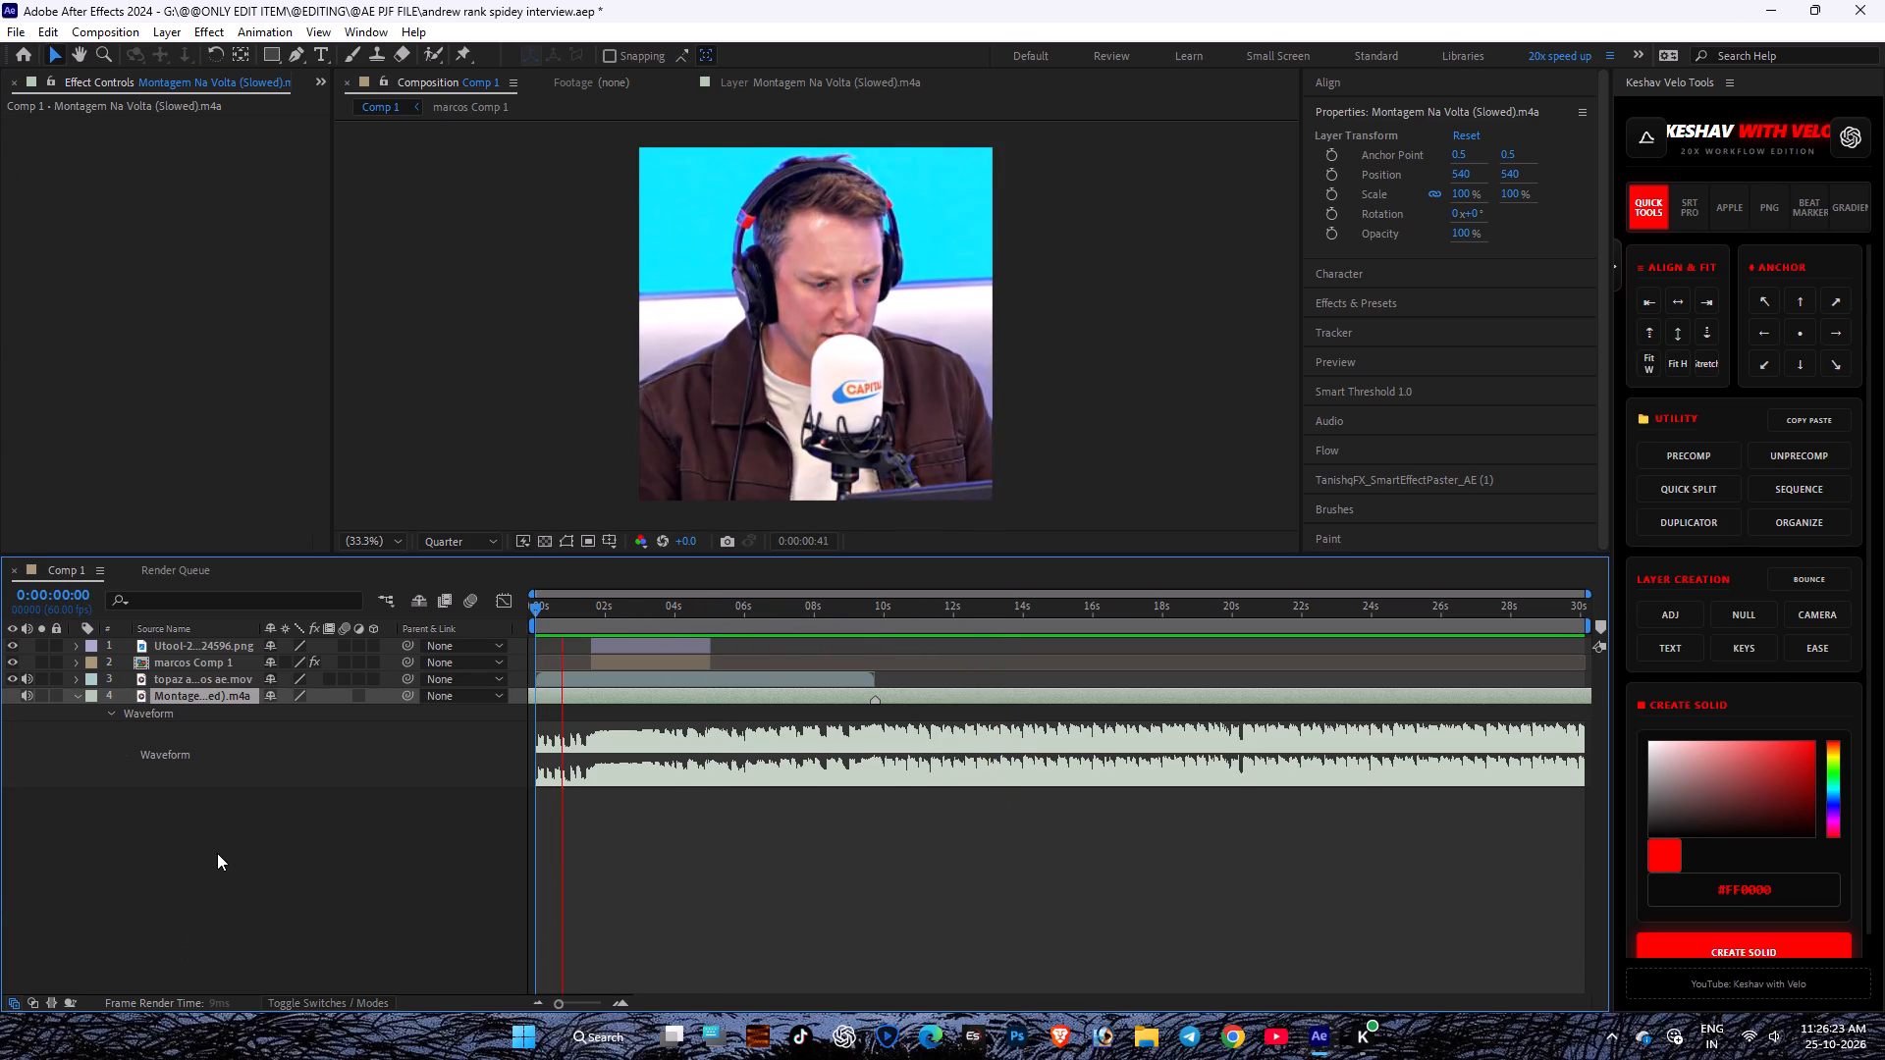
Deselect all layers, save the project and return to the start of Comp 1.
left_click(217, 840)
key("ctrl+s")
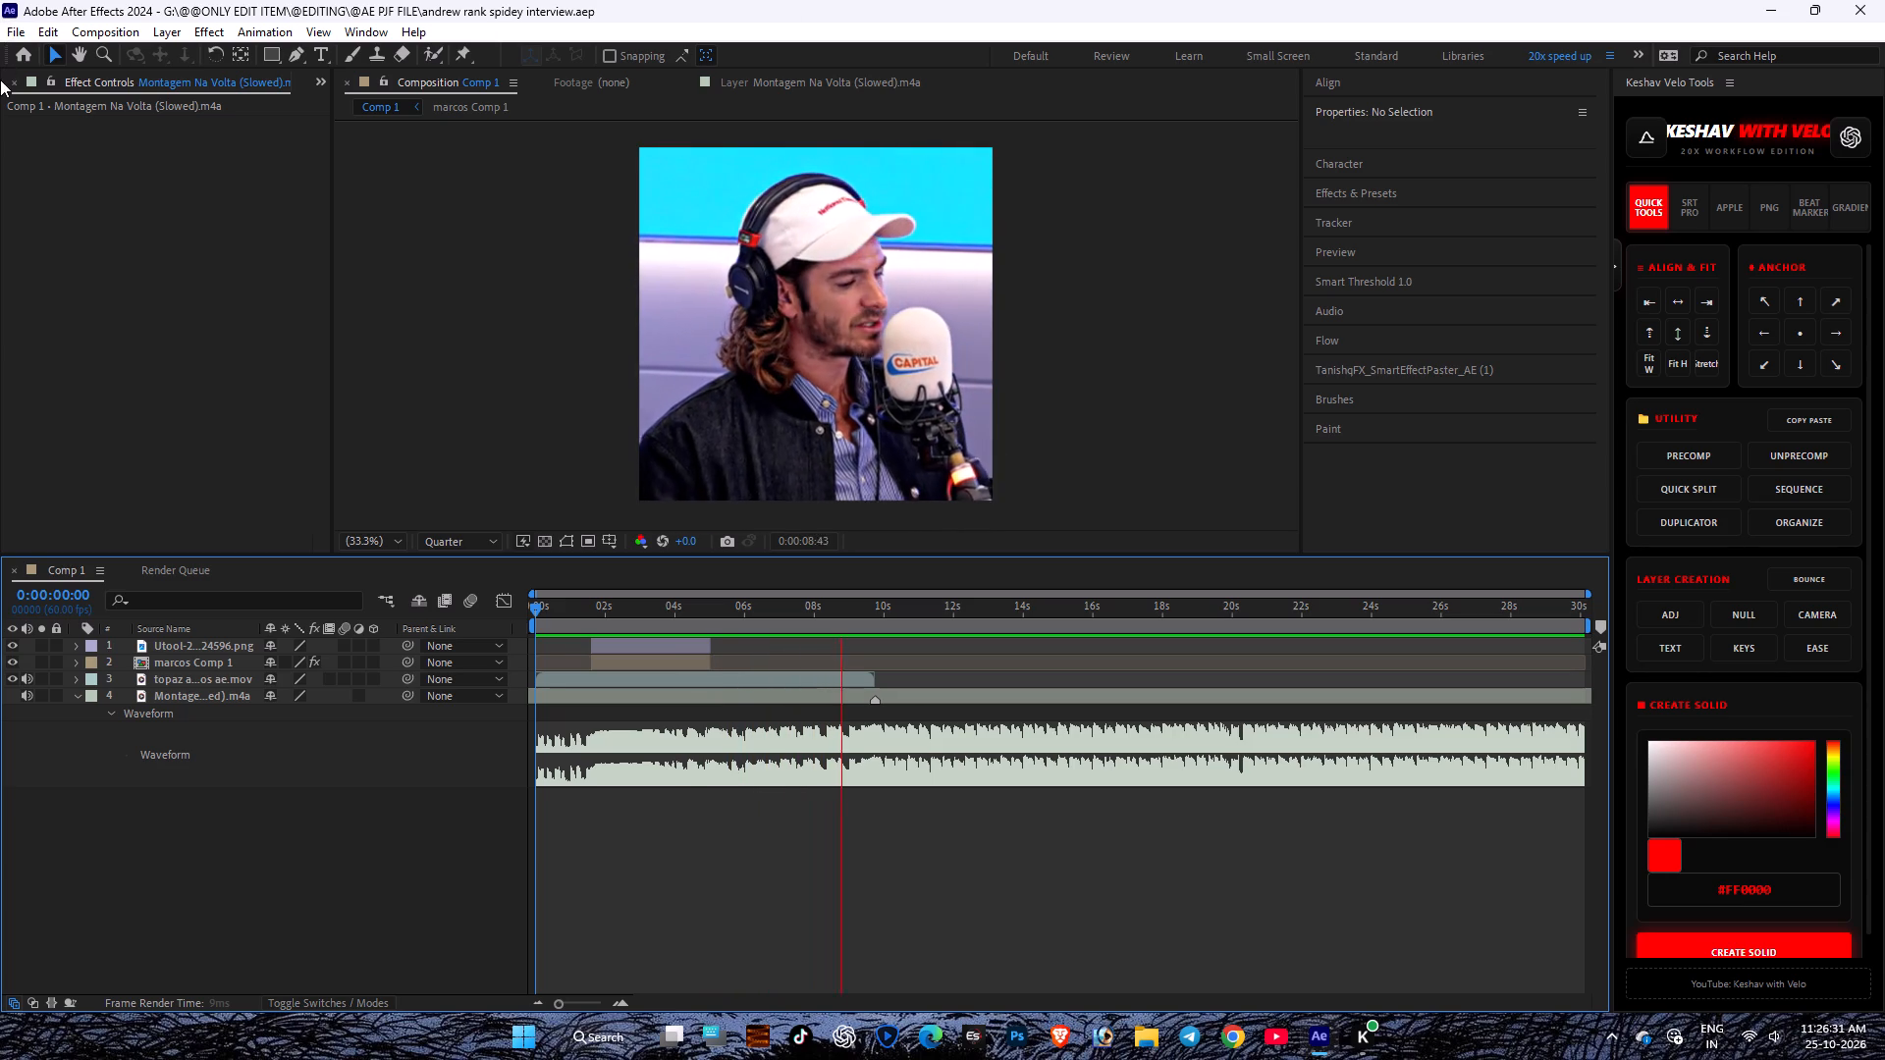
key("space")
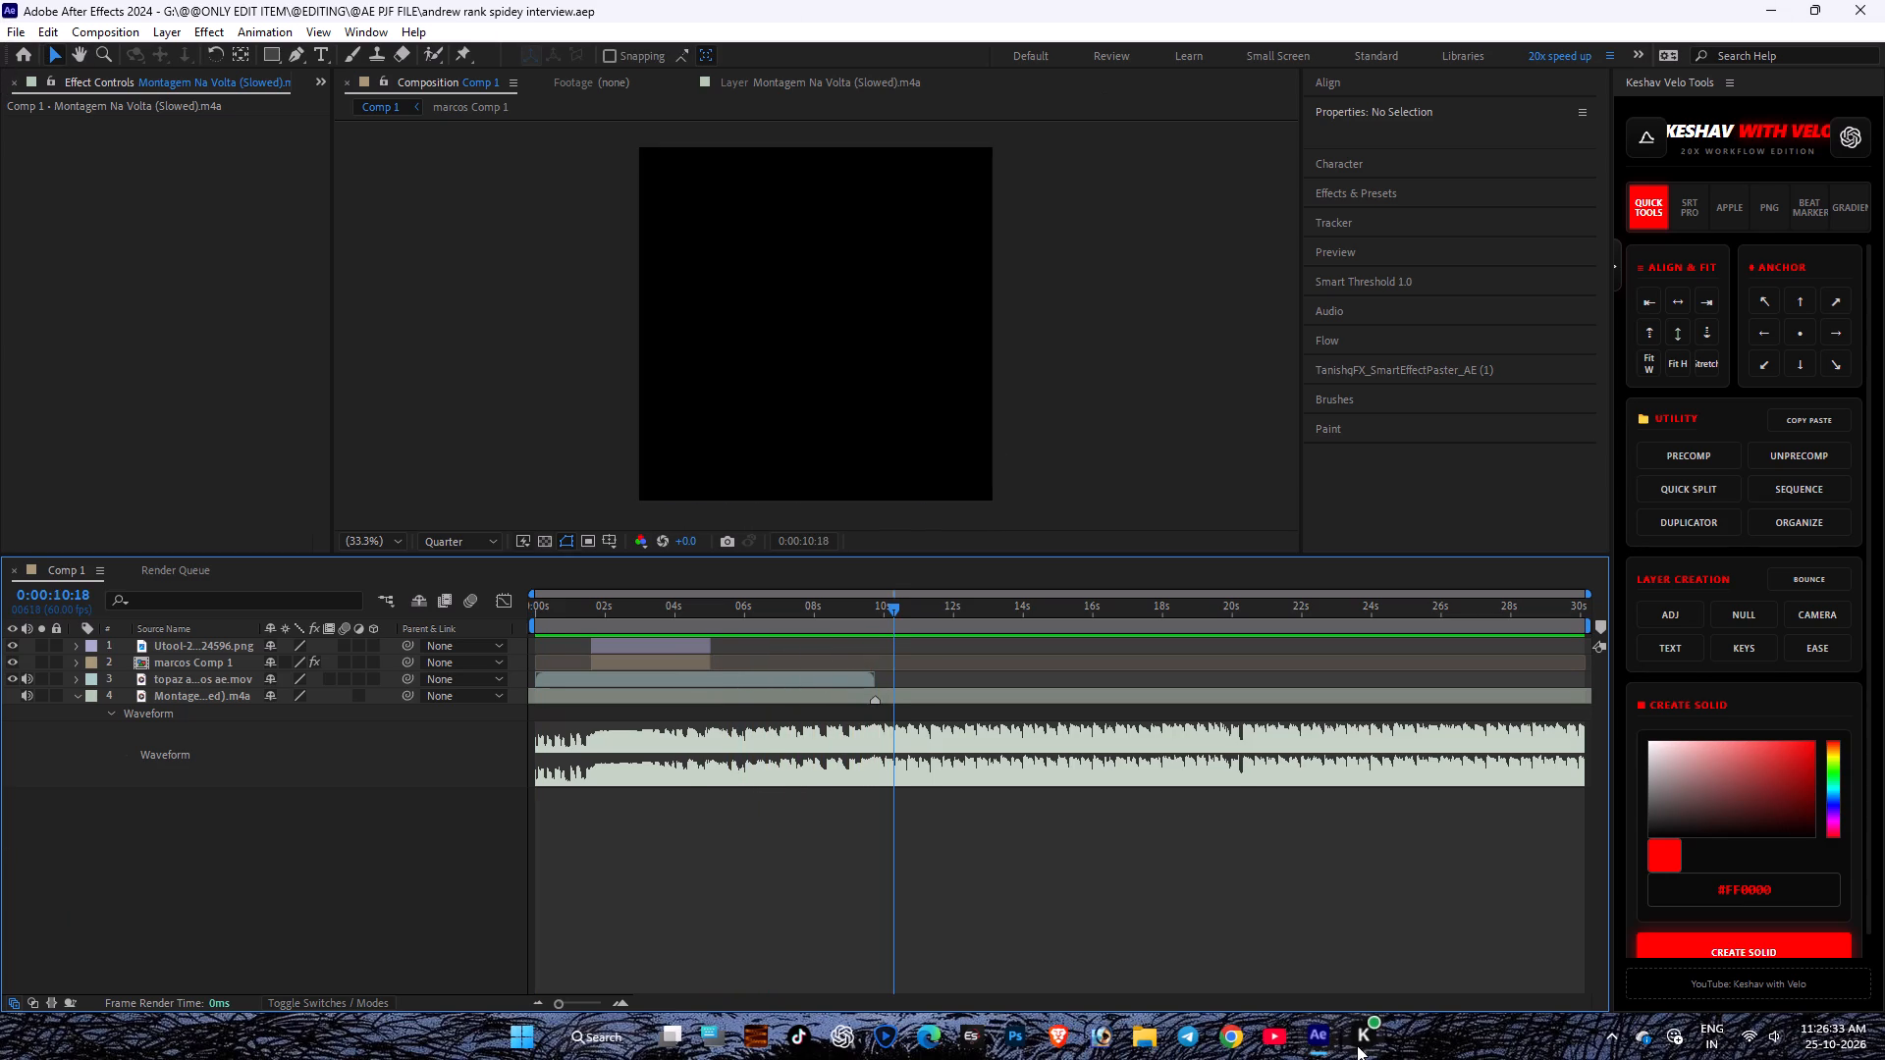
key("ctrl+s")
key("ctrl+s")
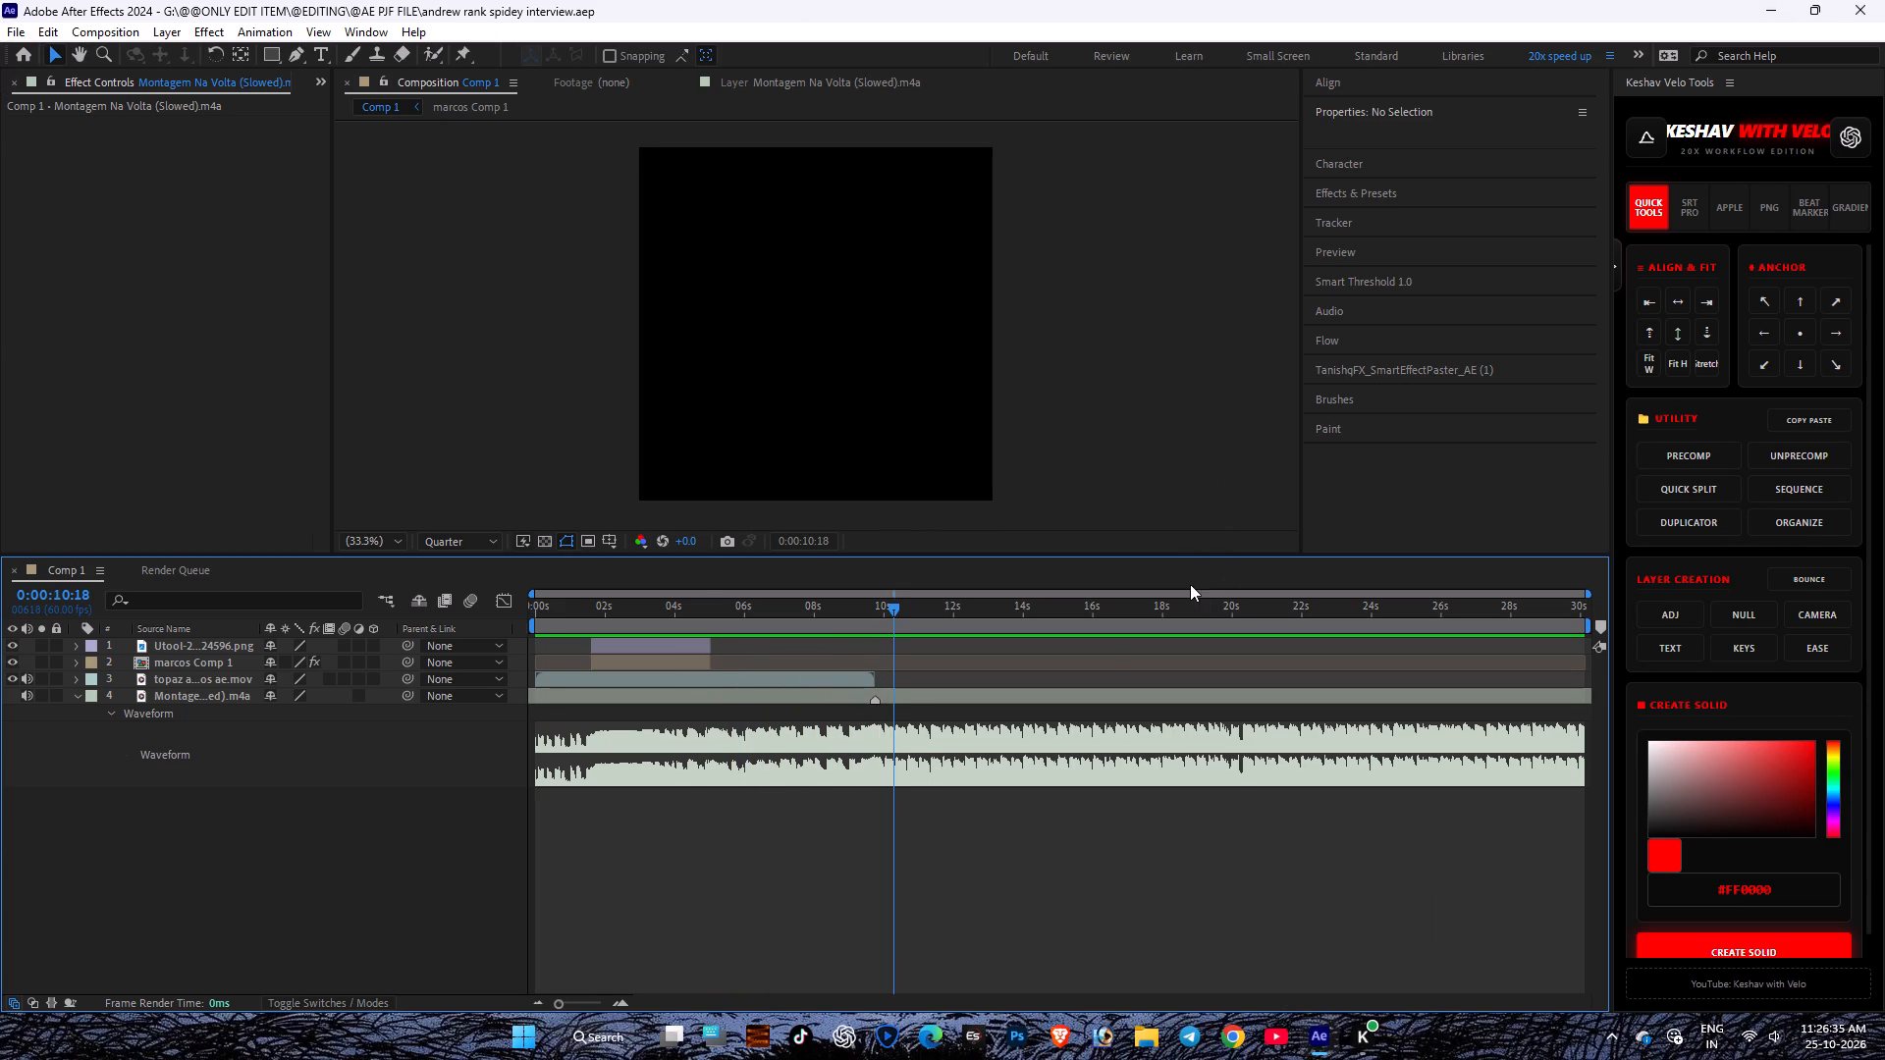
left_click_drag(1206, 606, 0, 667)
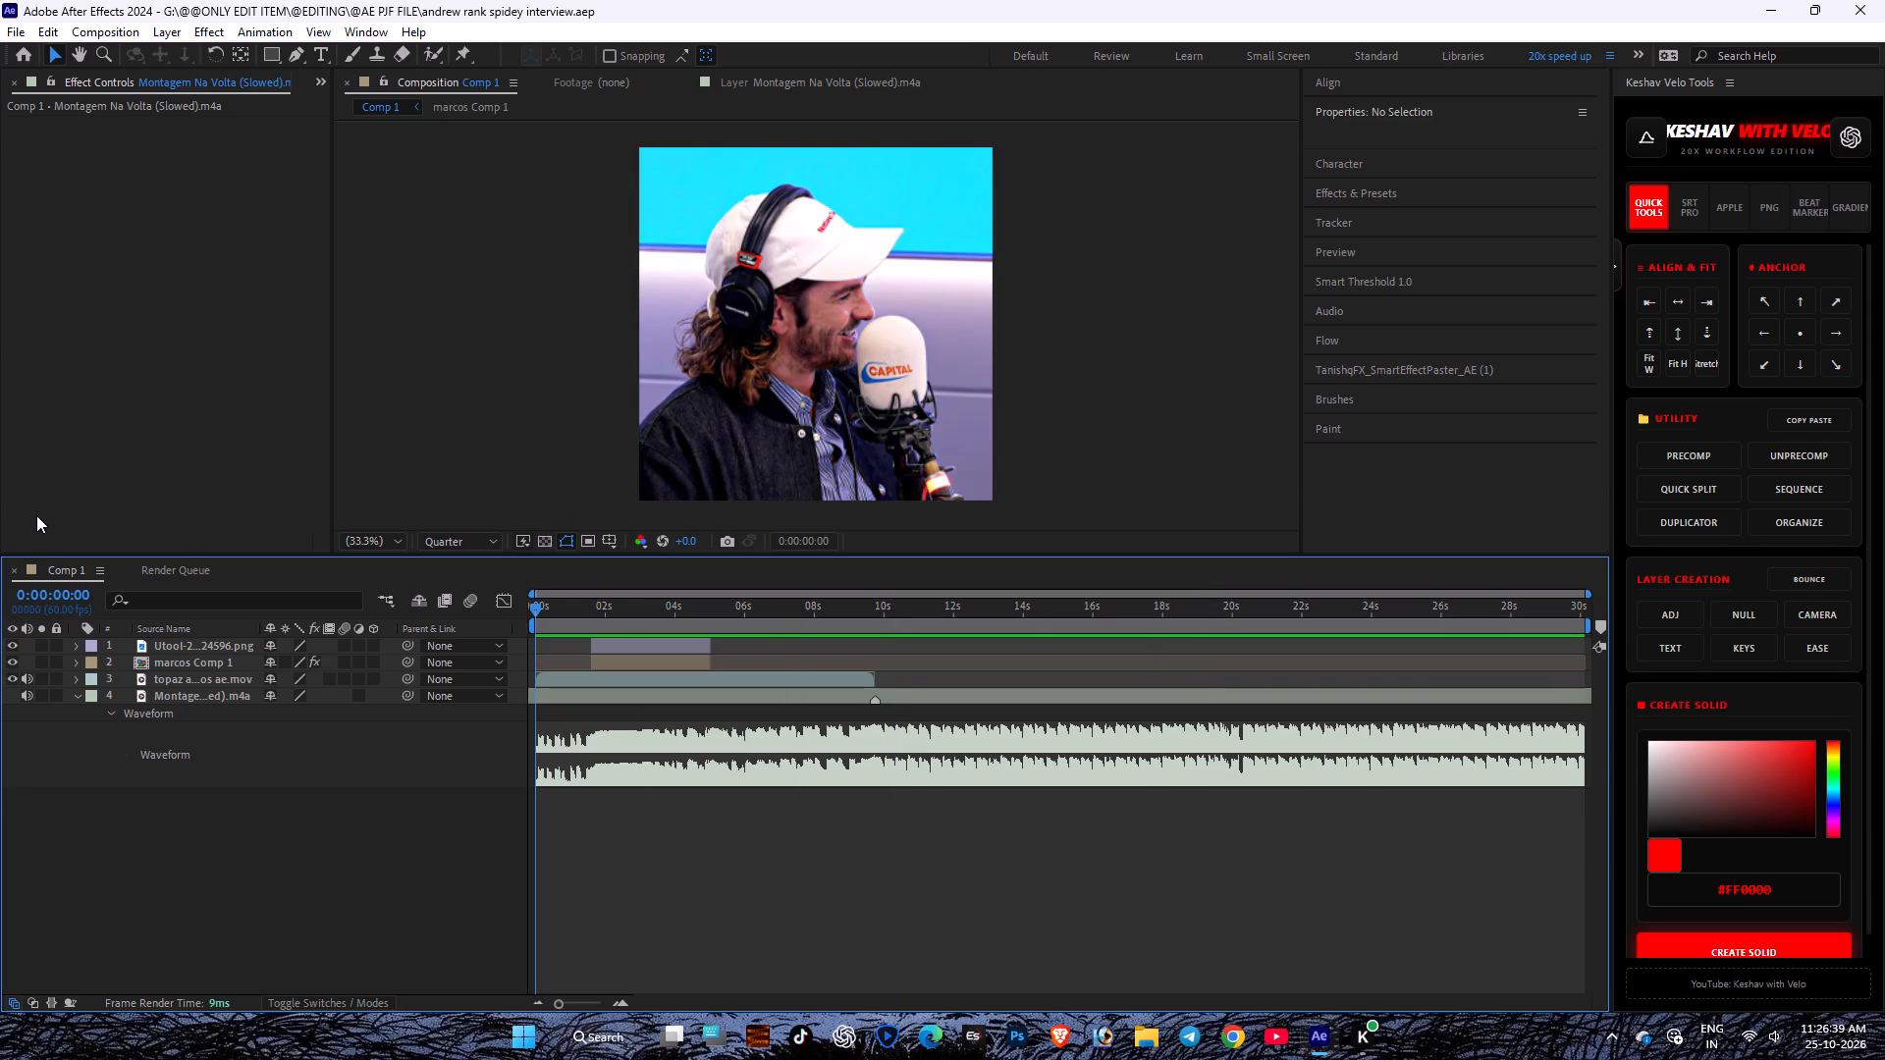
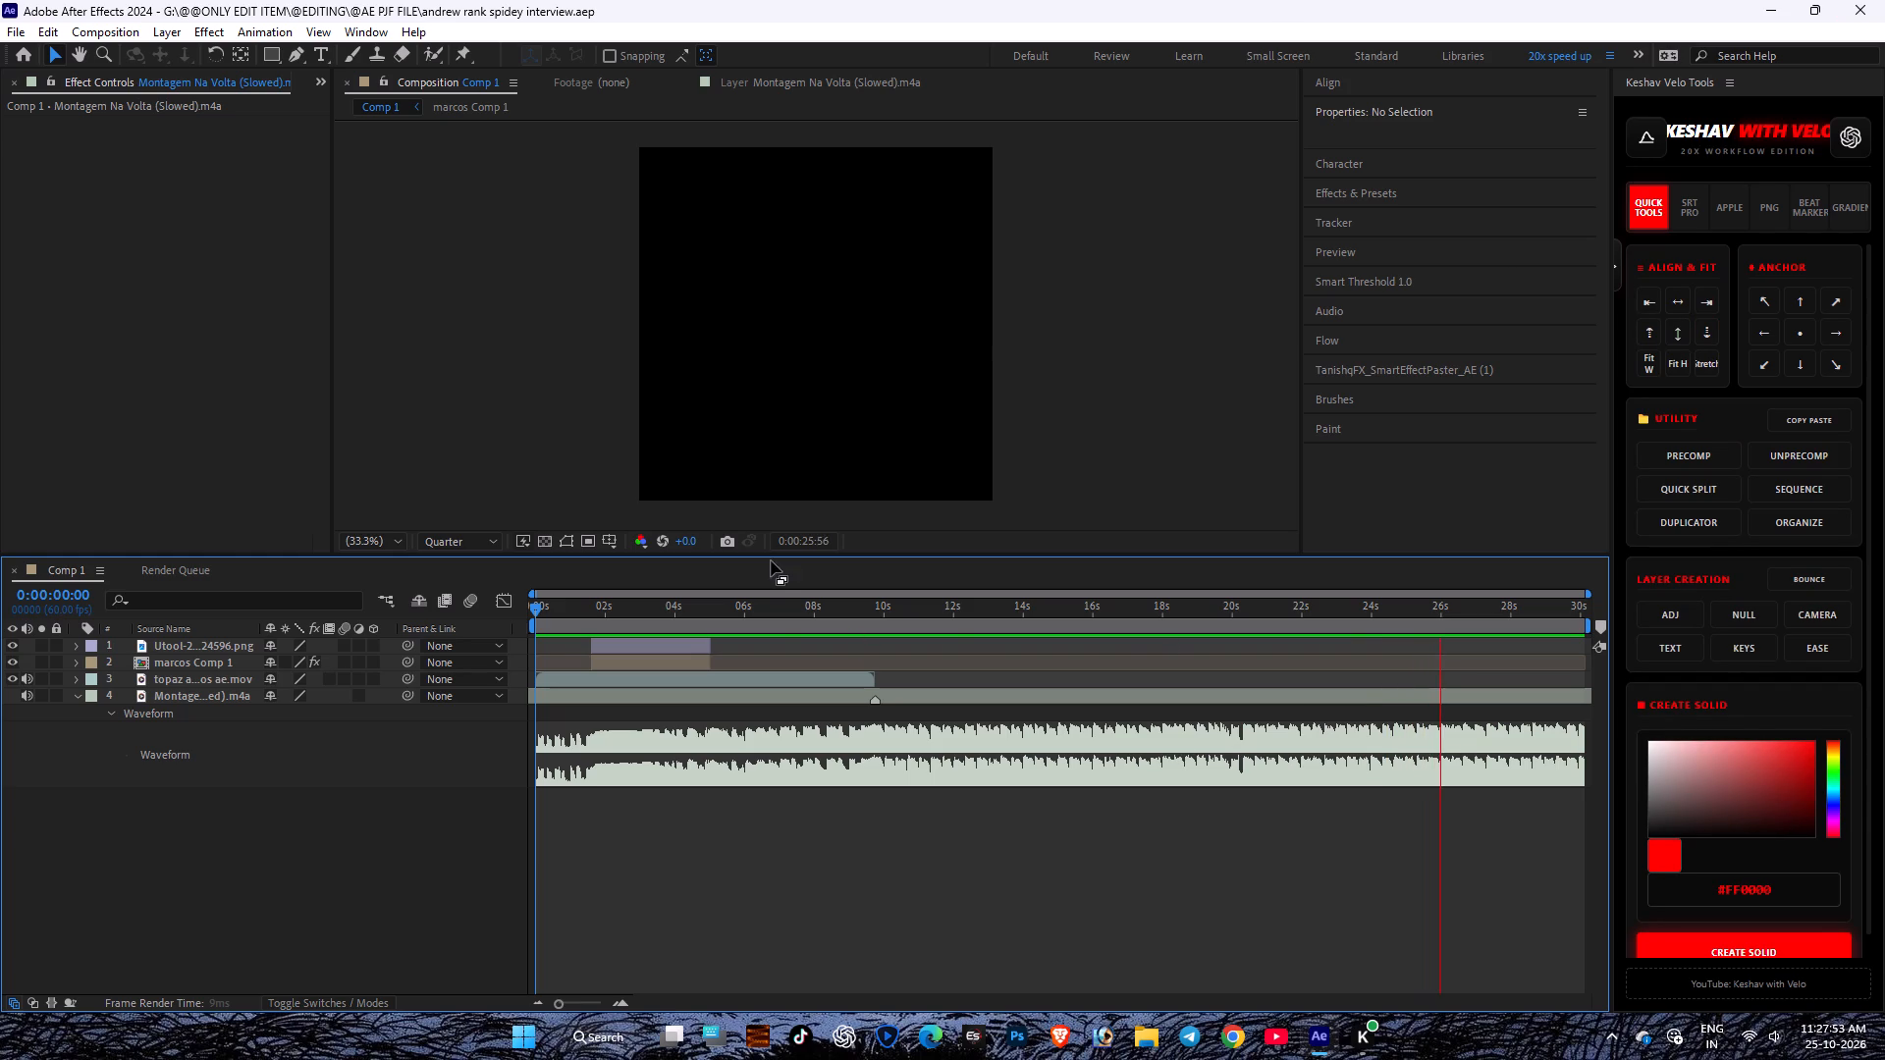
Play Comp 1 from the start and from around 0:00:06:00 to check how the music runs against the video.
left_click_drag(746, 616, 331, 607)
key("space")
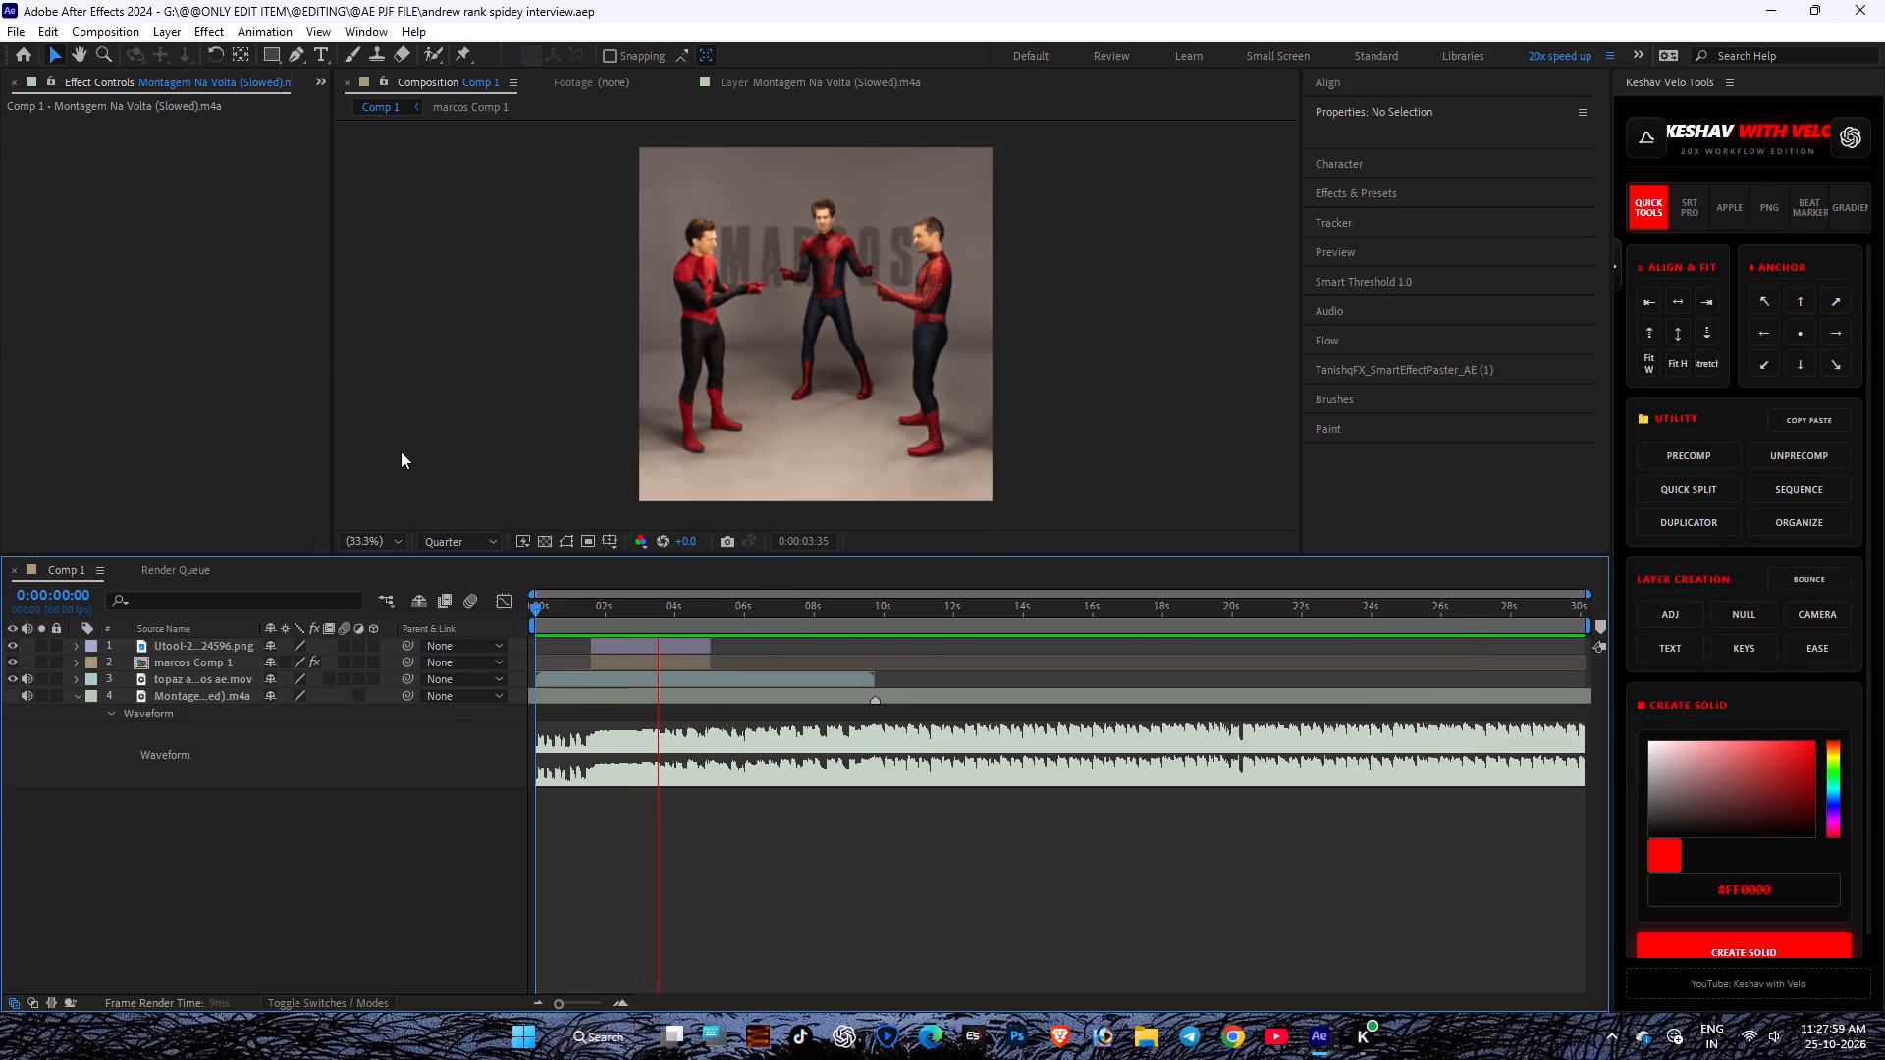
key("space")
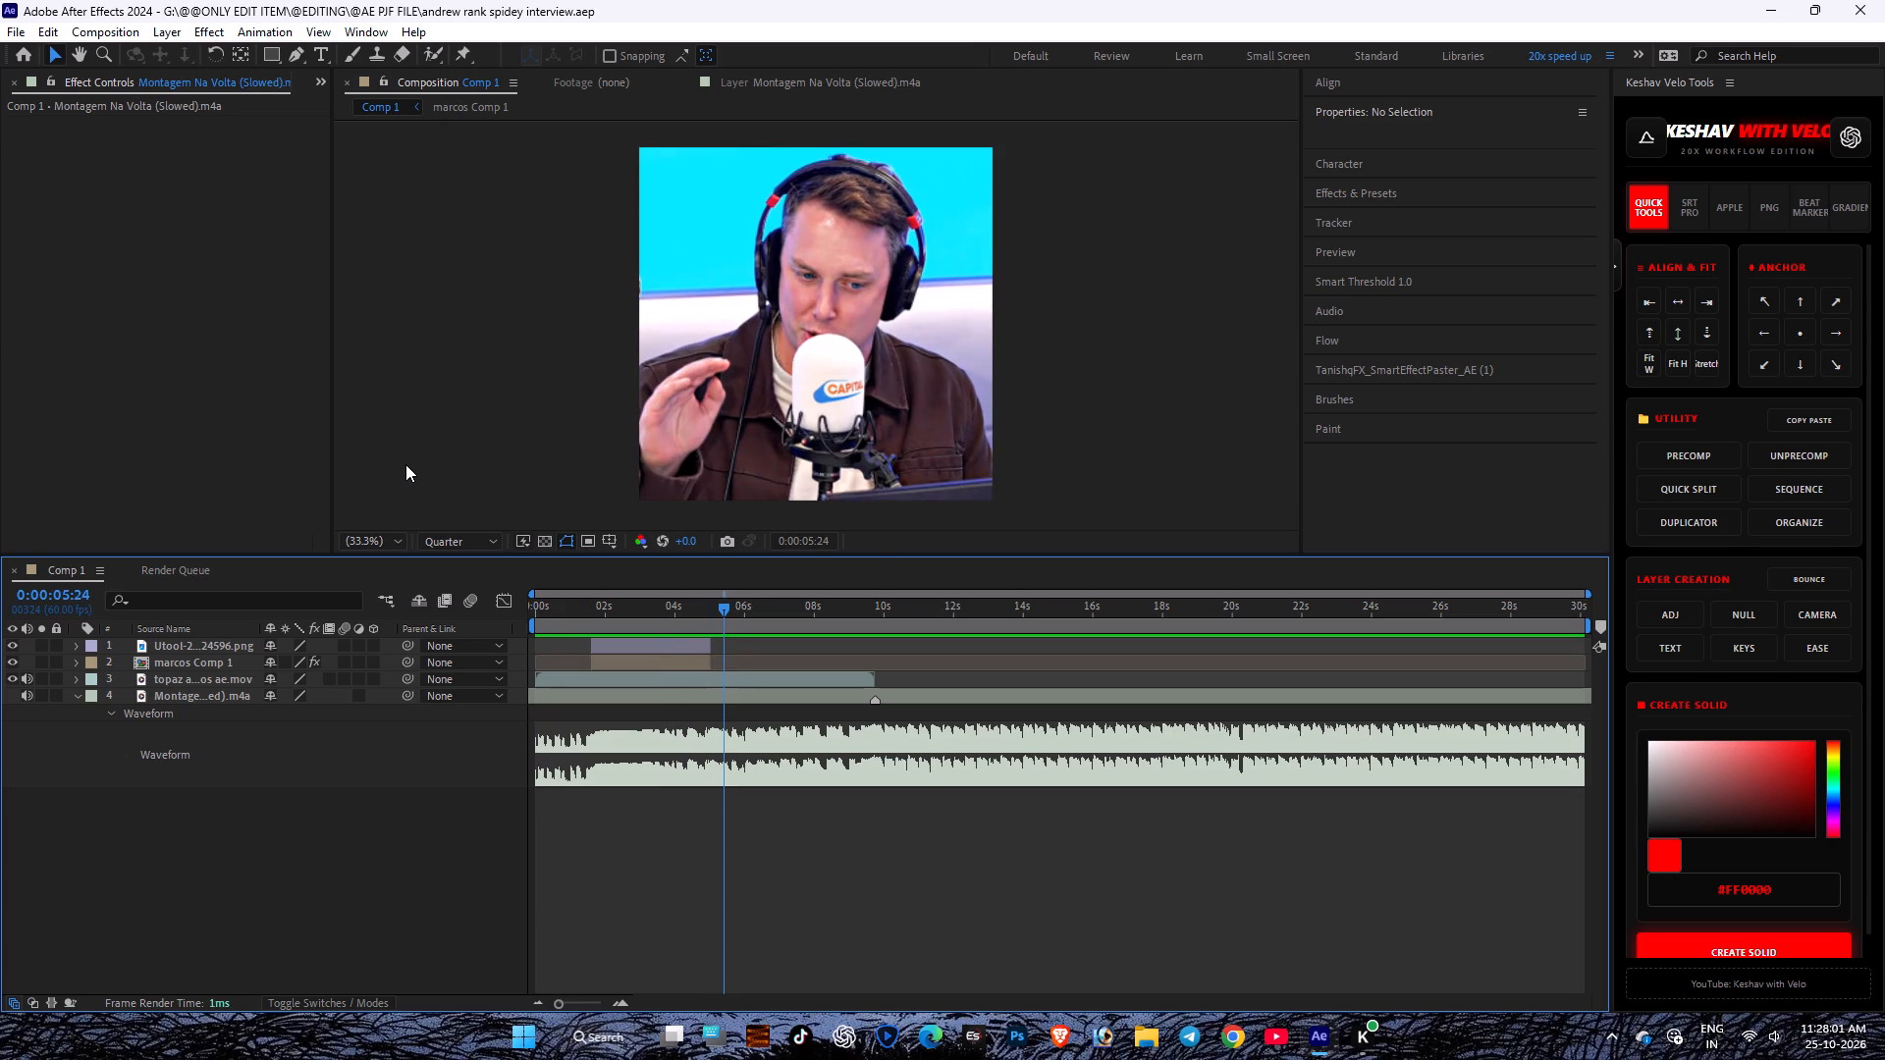
key("space")
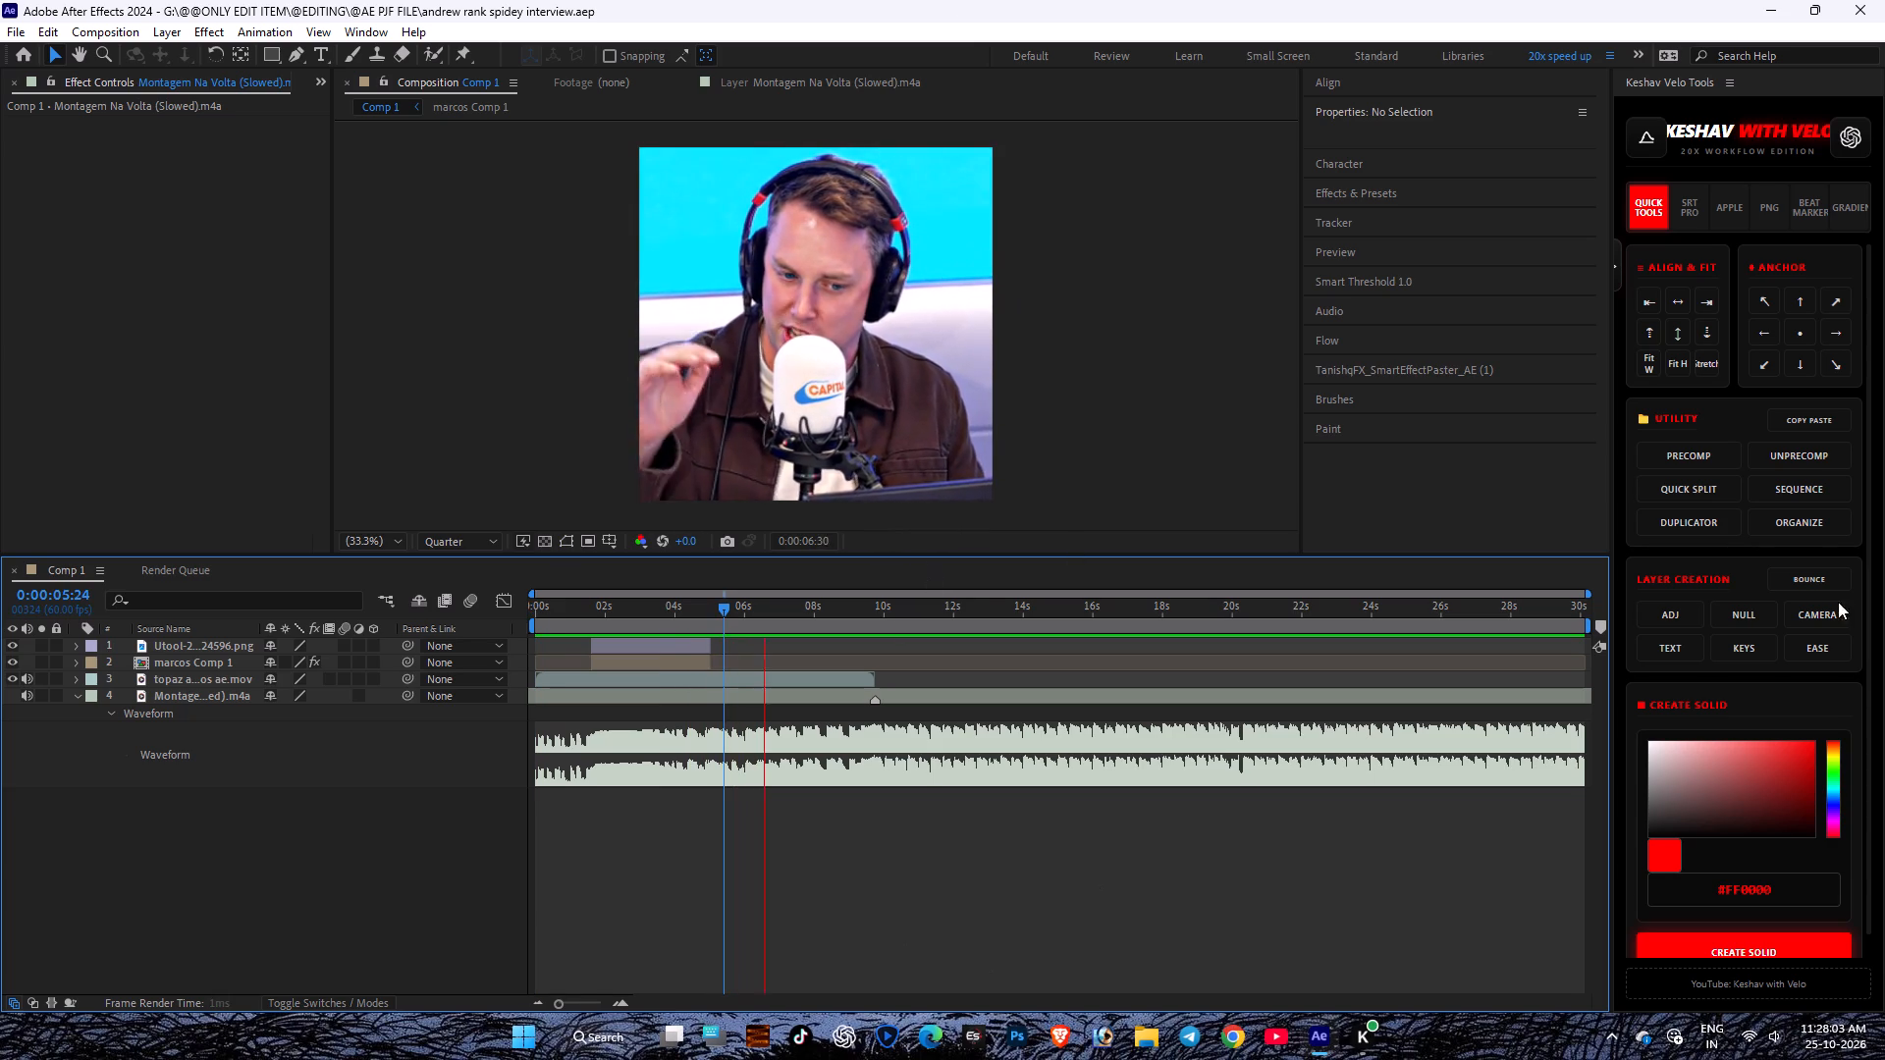
key("space")
key("space")
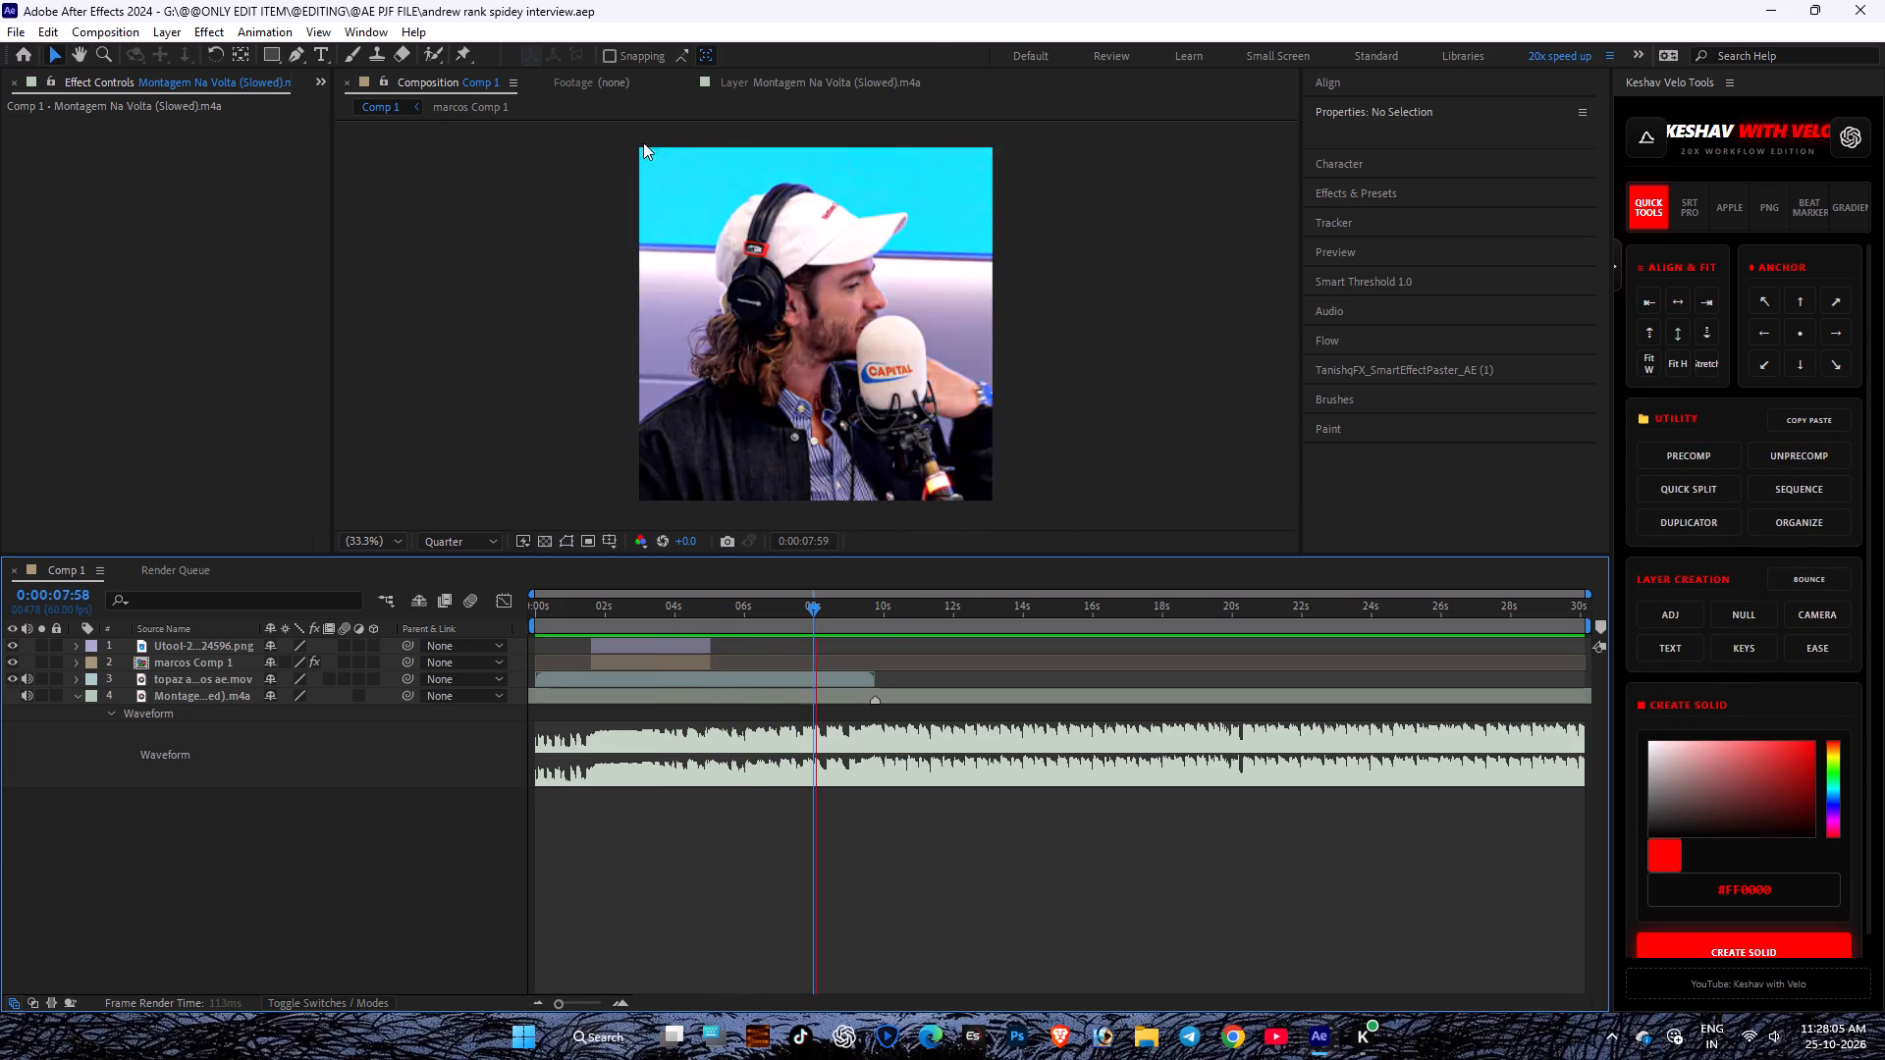
left_click(747, 611)
key("space")
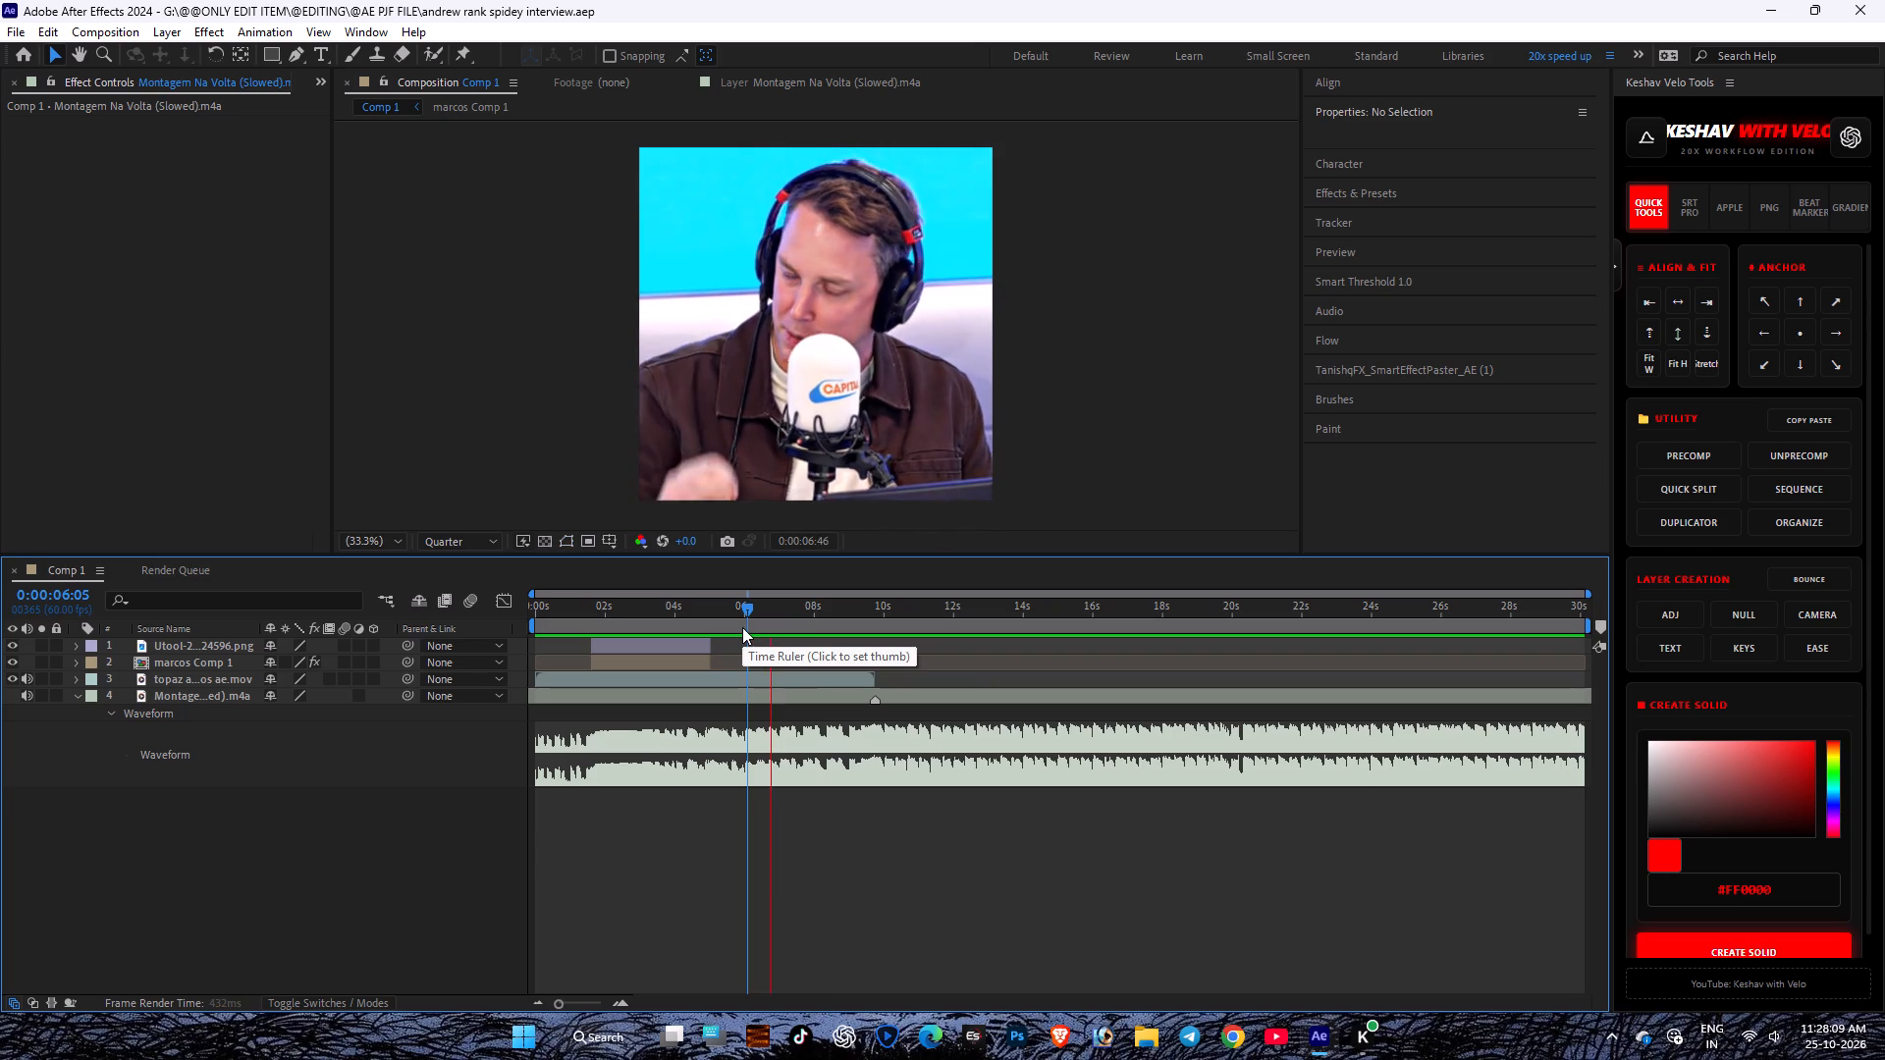
key("space")
key("space")
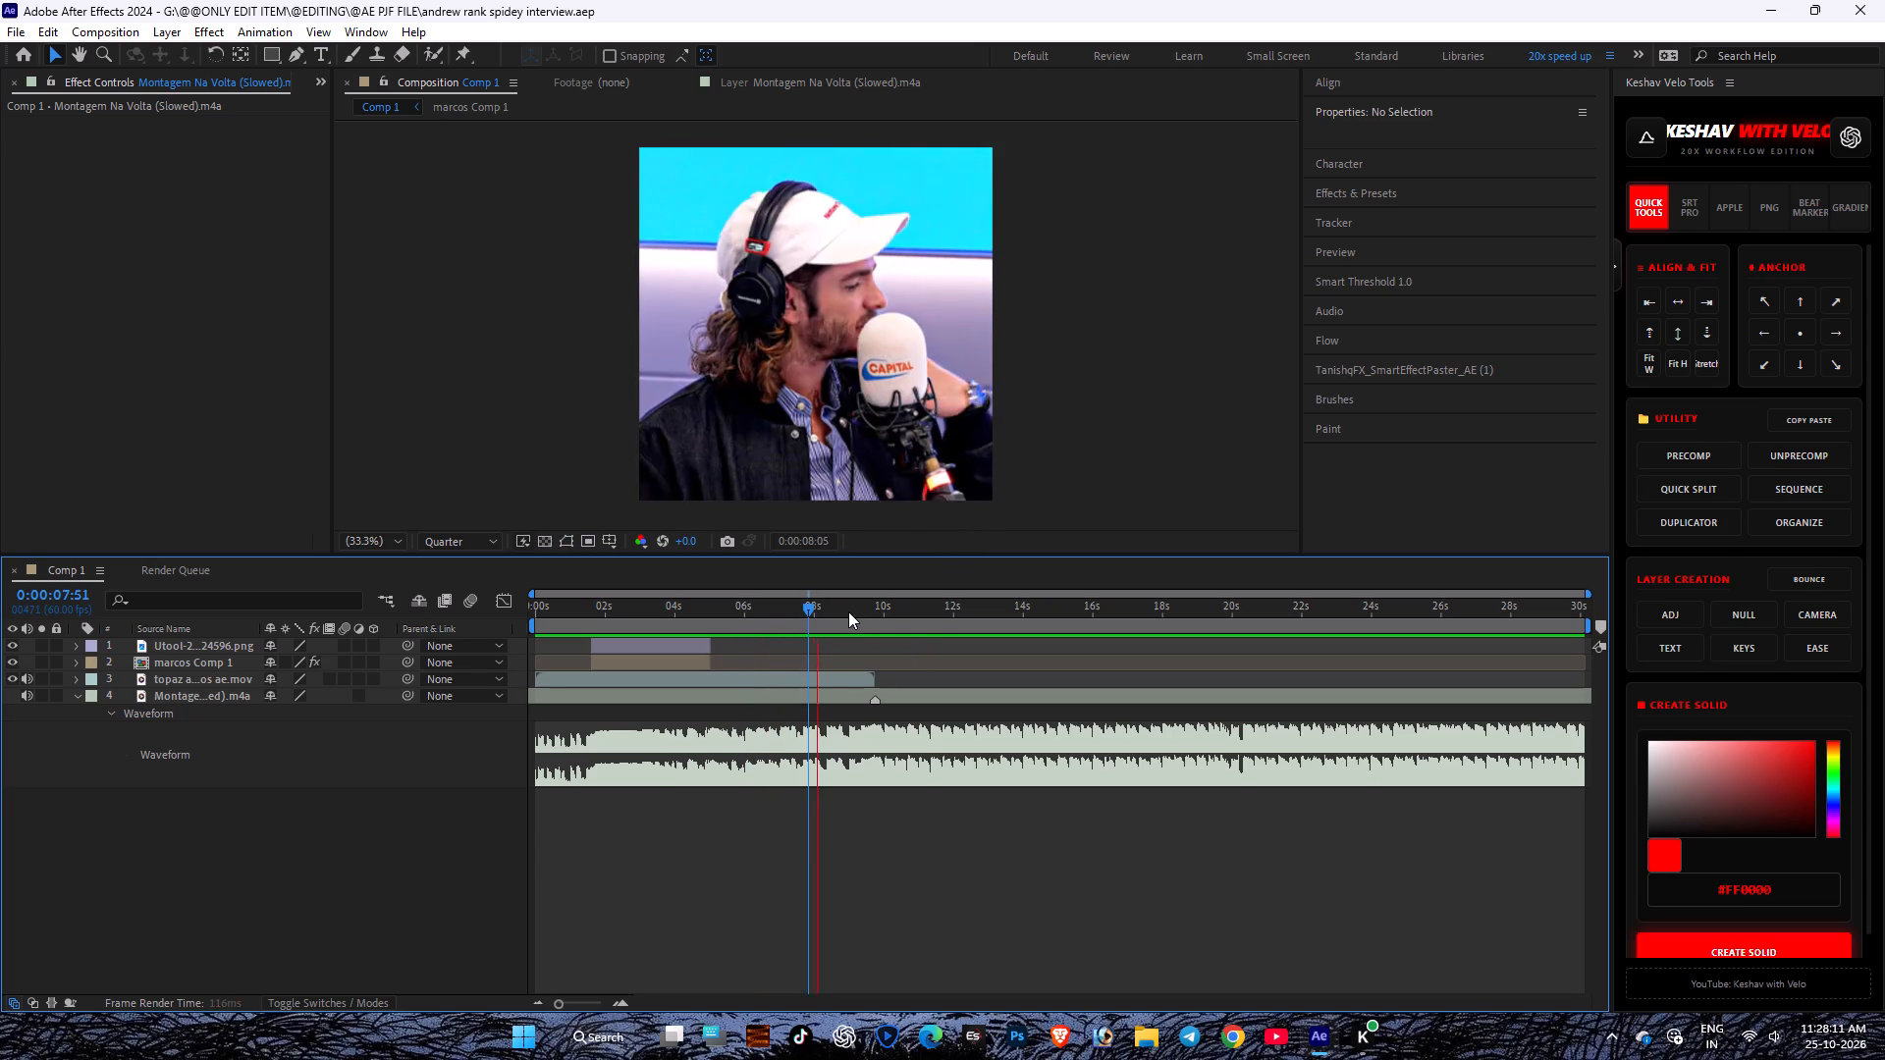
left_click_drag(741, 611, 700, 613)
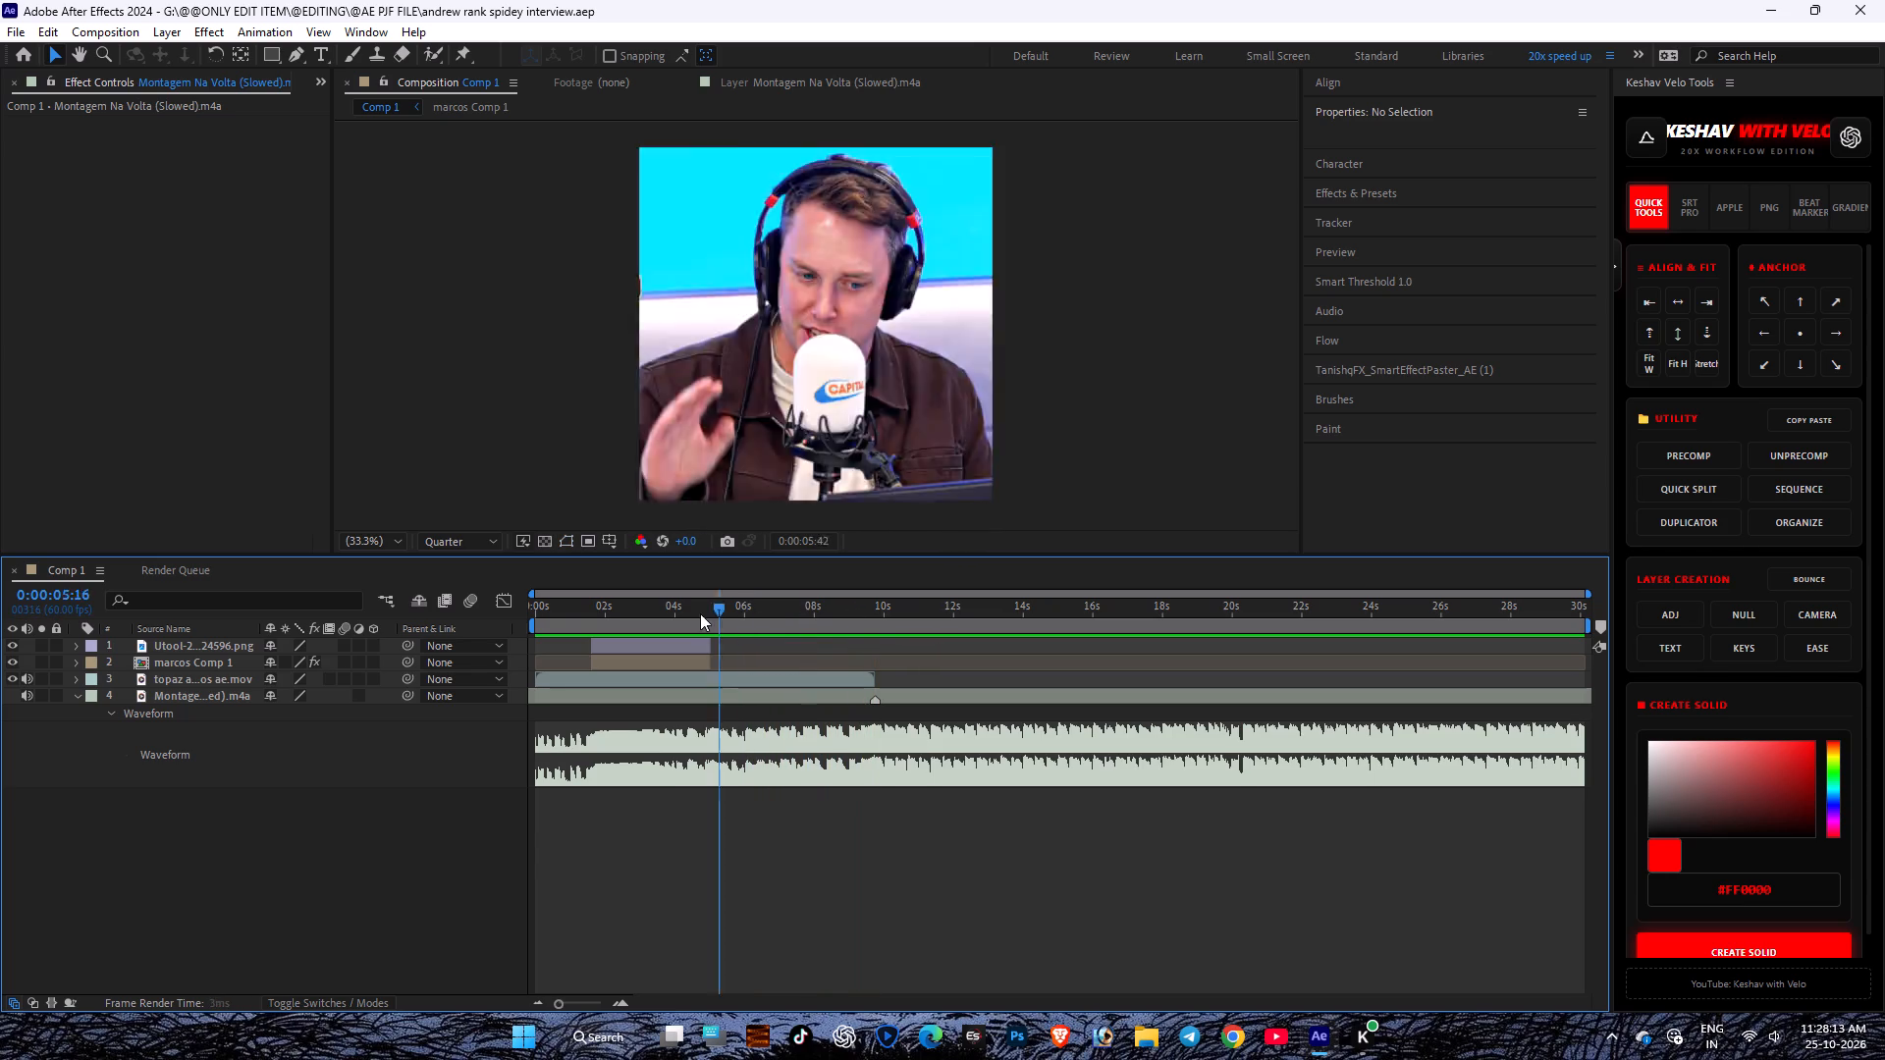
left_click_drag(700, 613, 512, 636)
key("space")
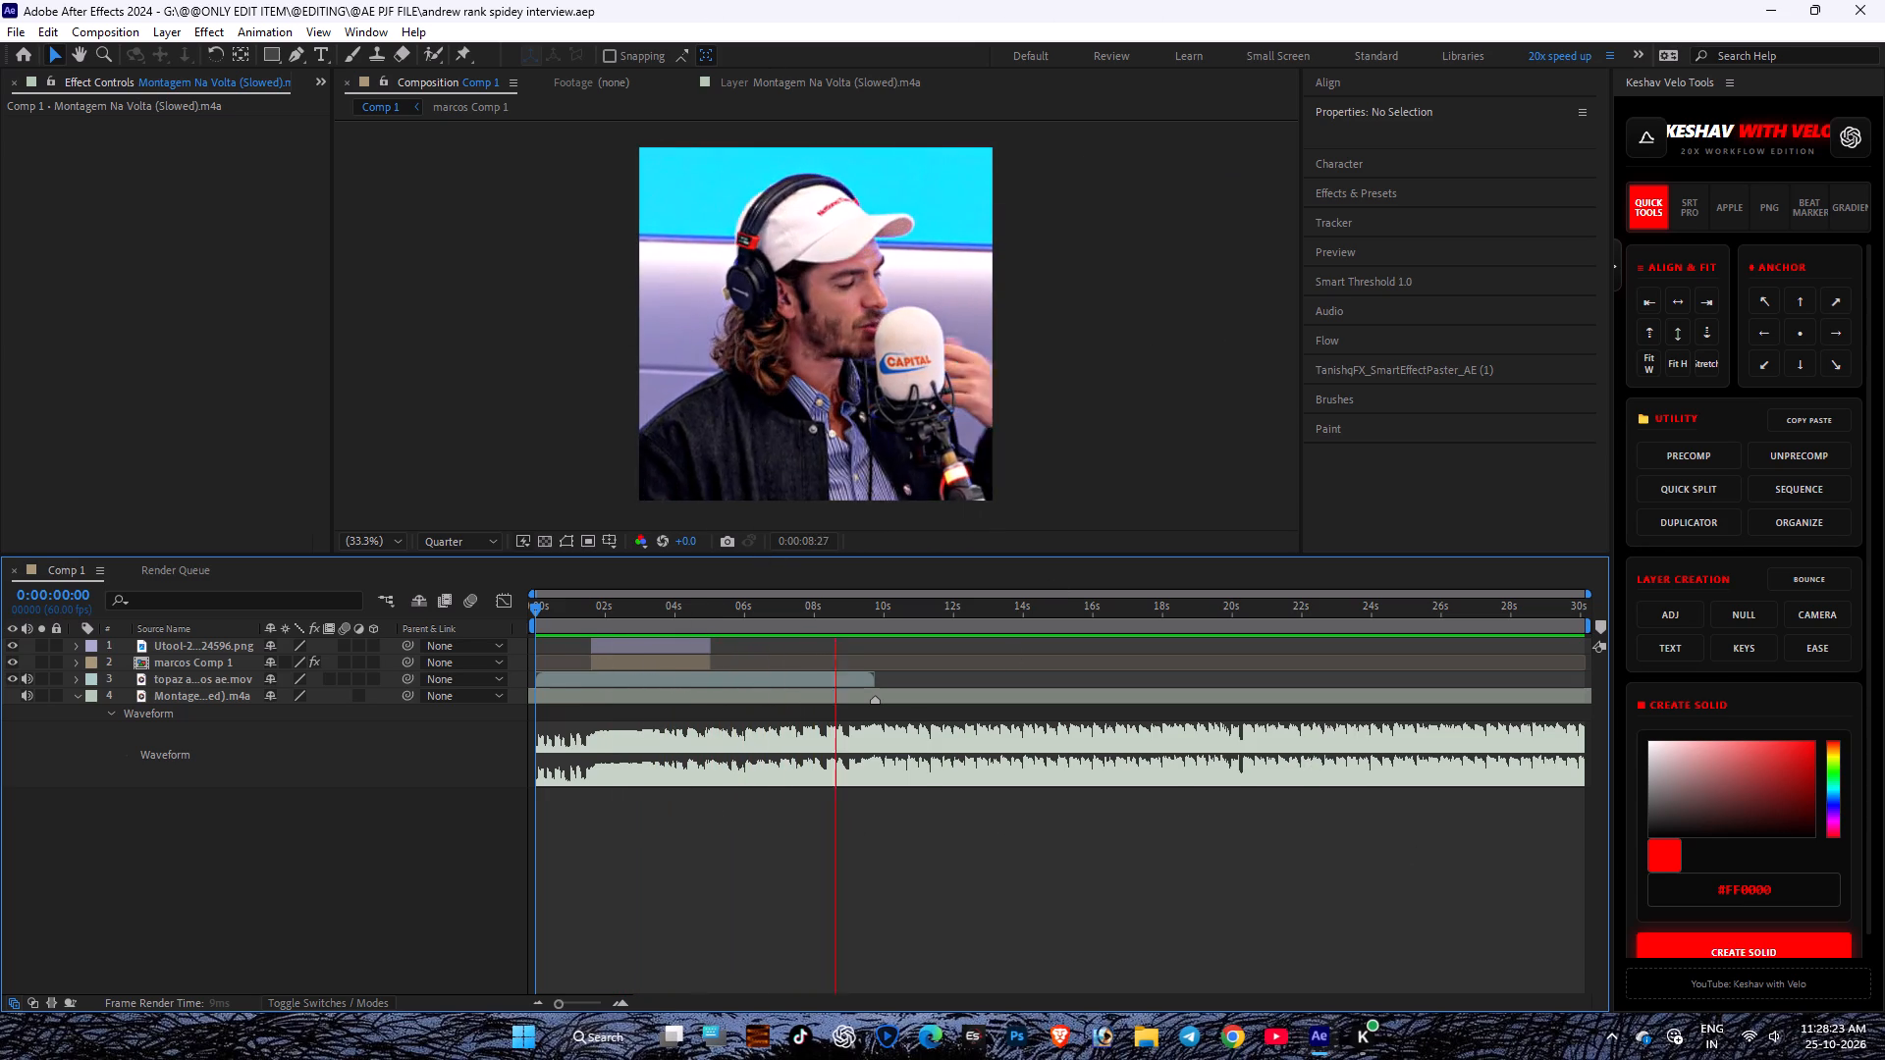
left_click(743, 606)
key("space")
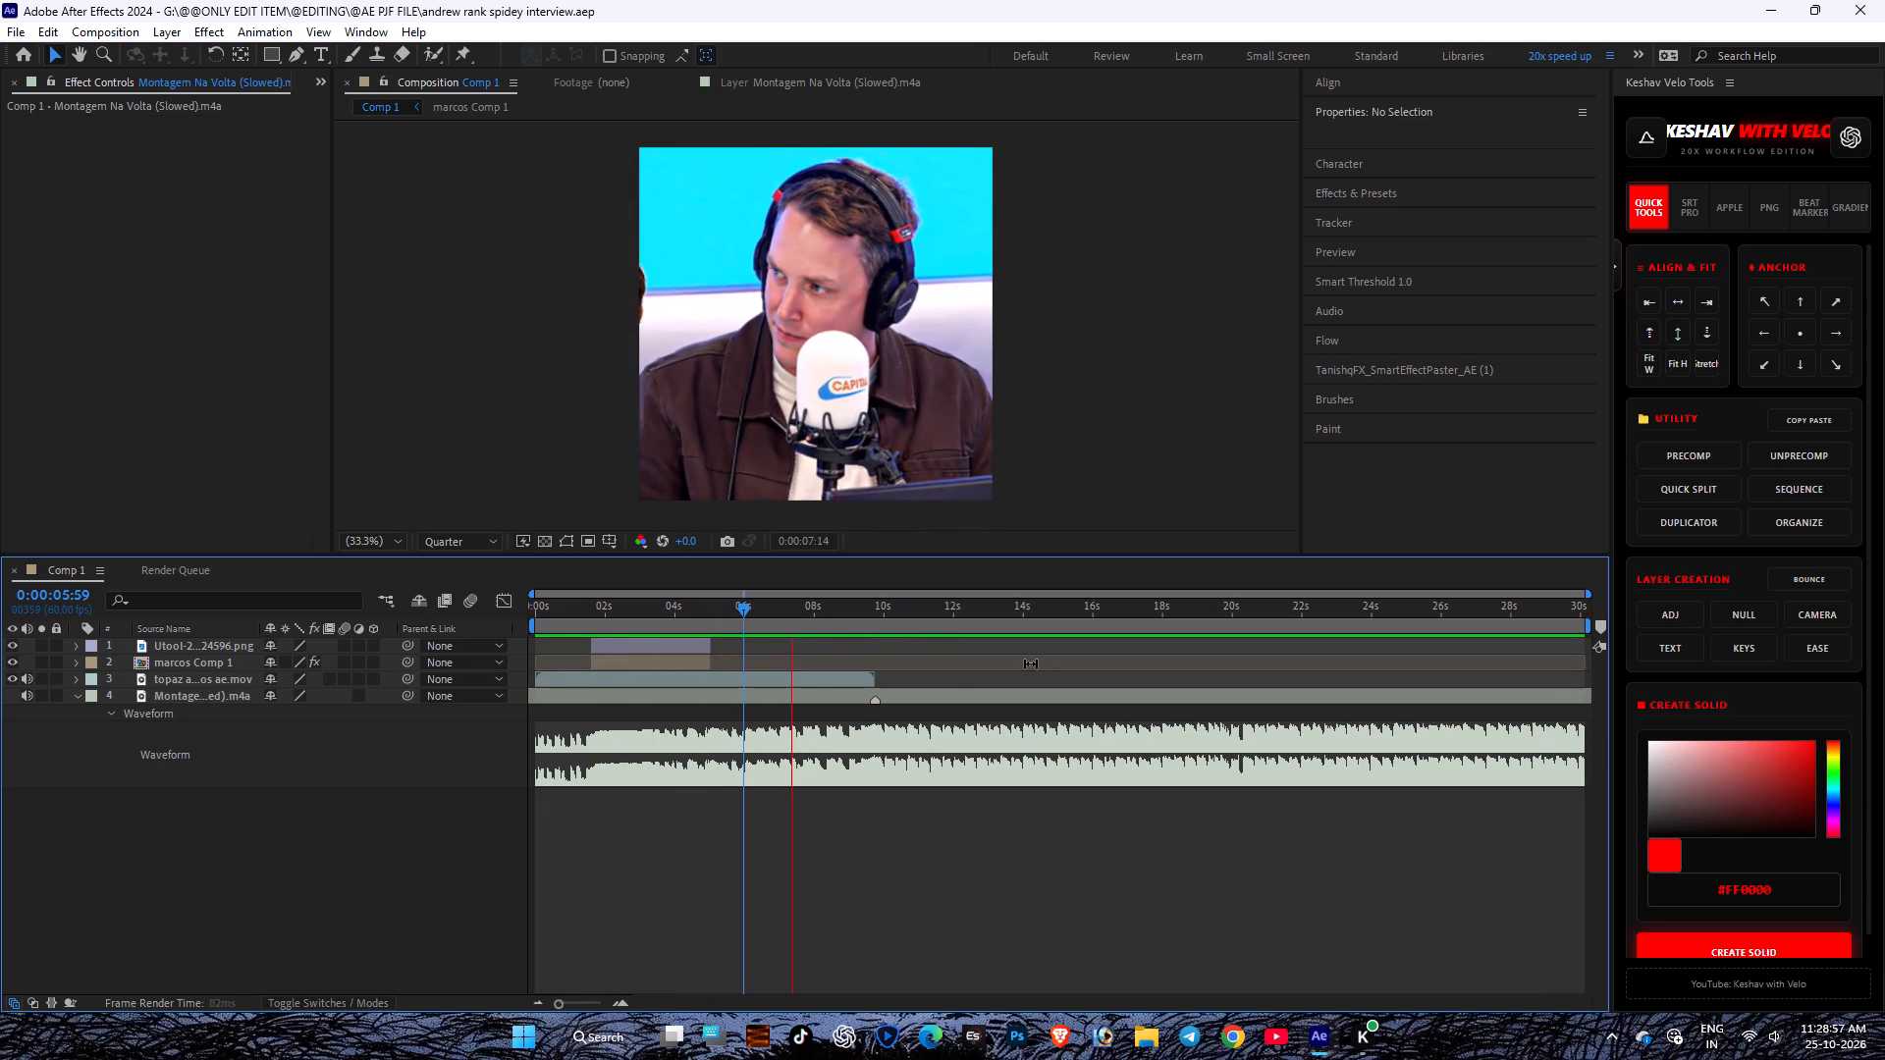
Open the Montagem Na Volta (Slowed) layer on its own and listen through the song for a section near 0:00:59:04.
double_click(893, 694)
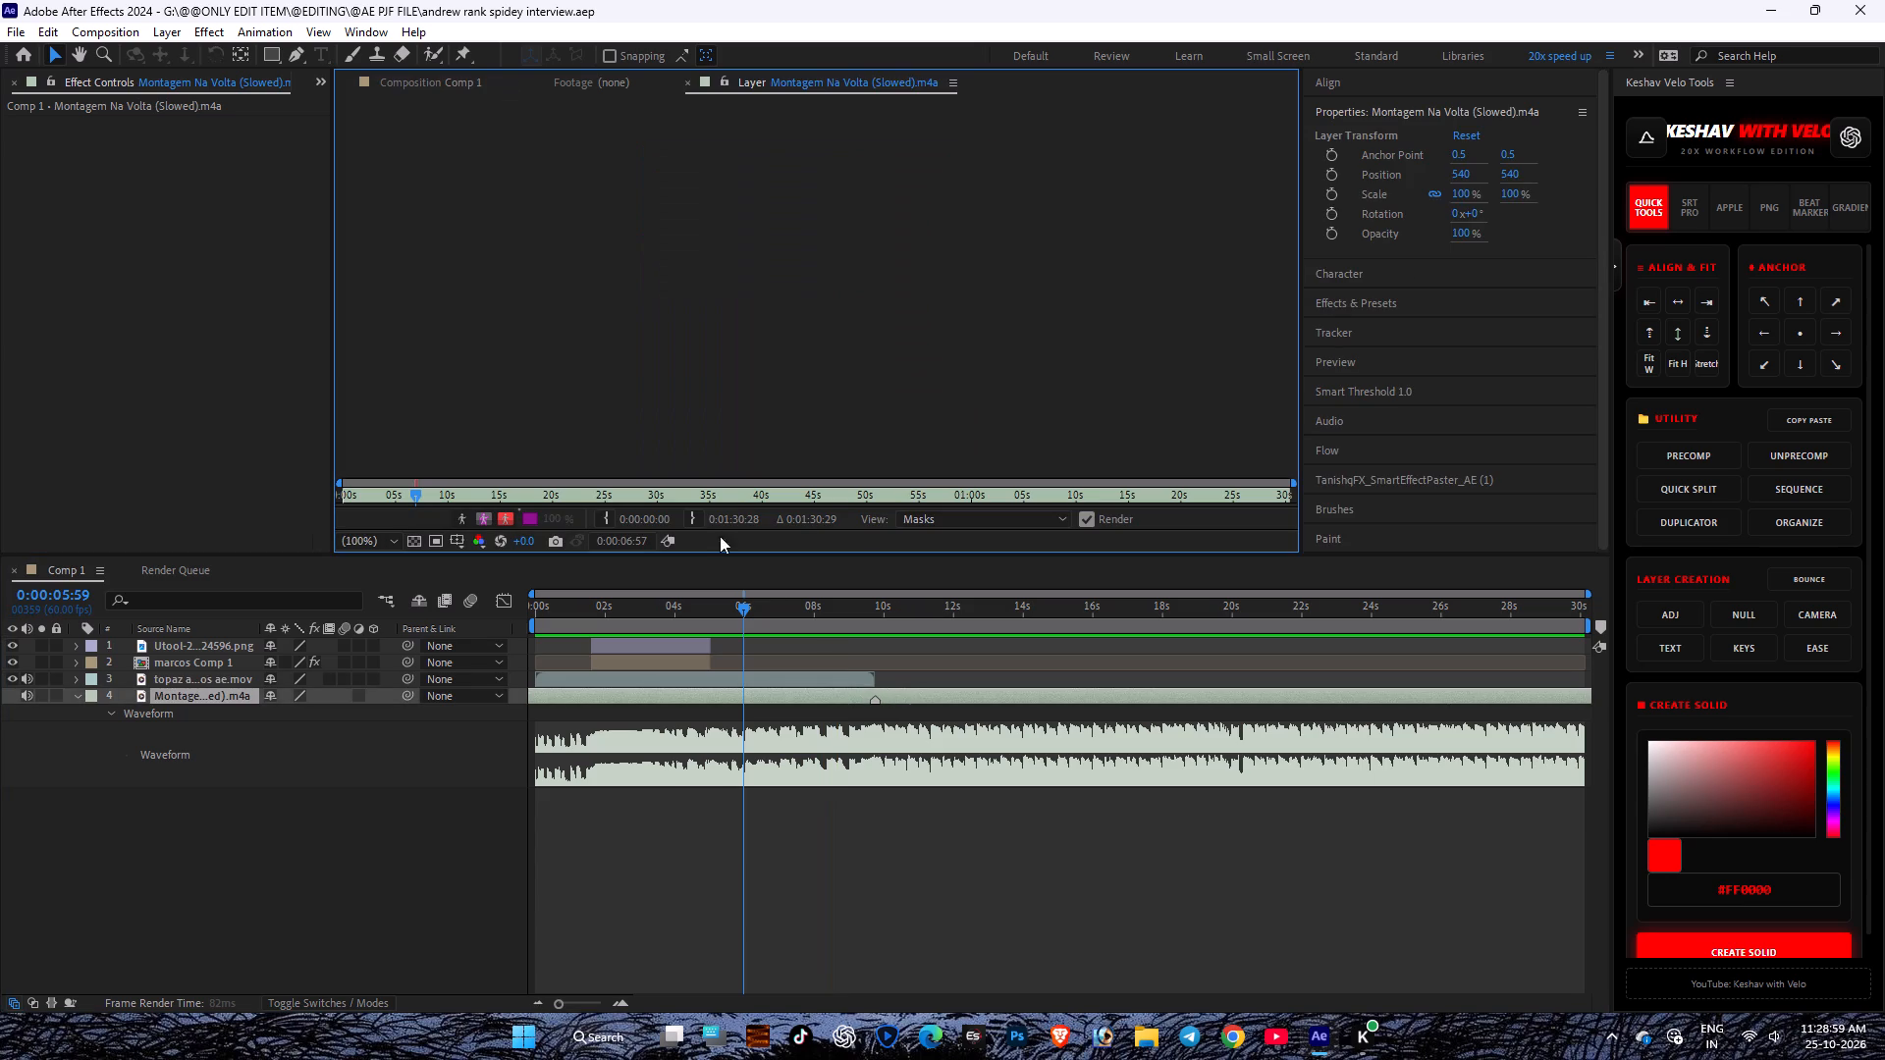
key("space")
left_click(467, 490)
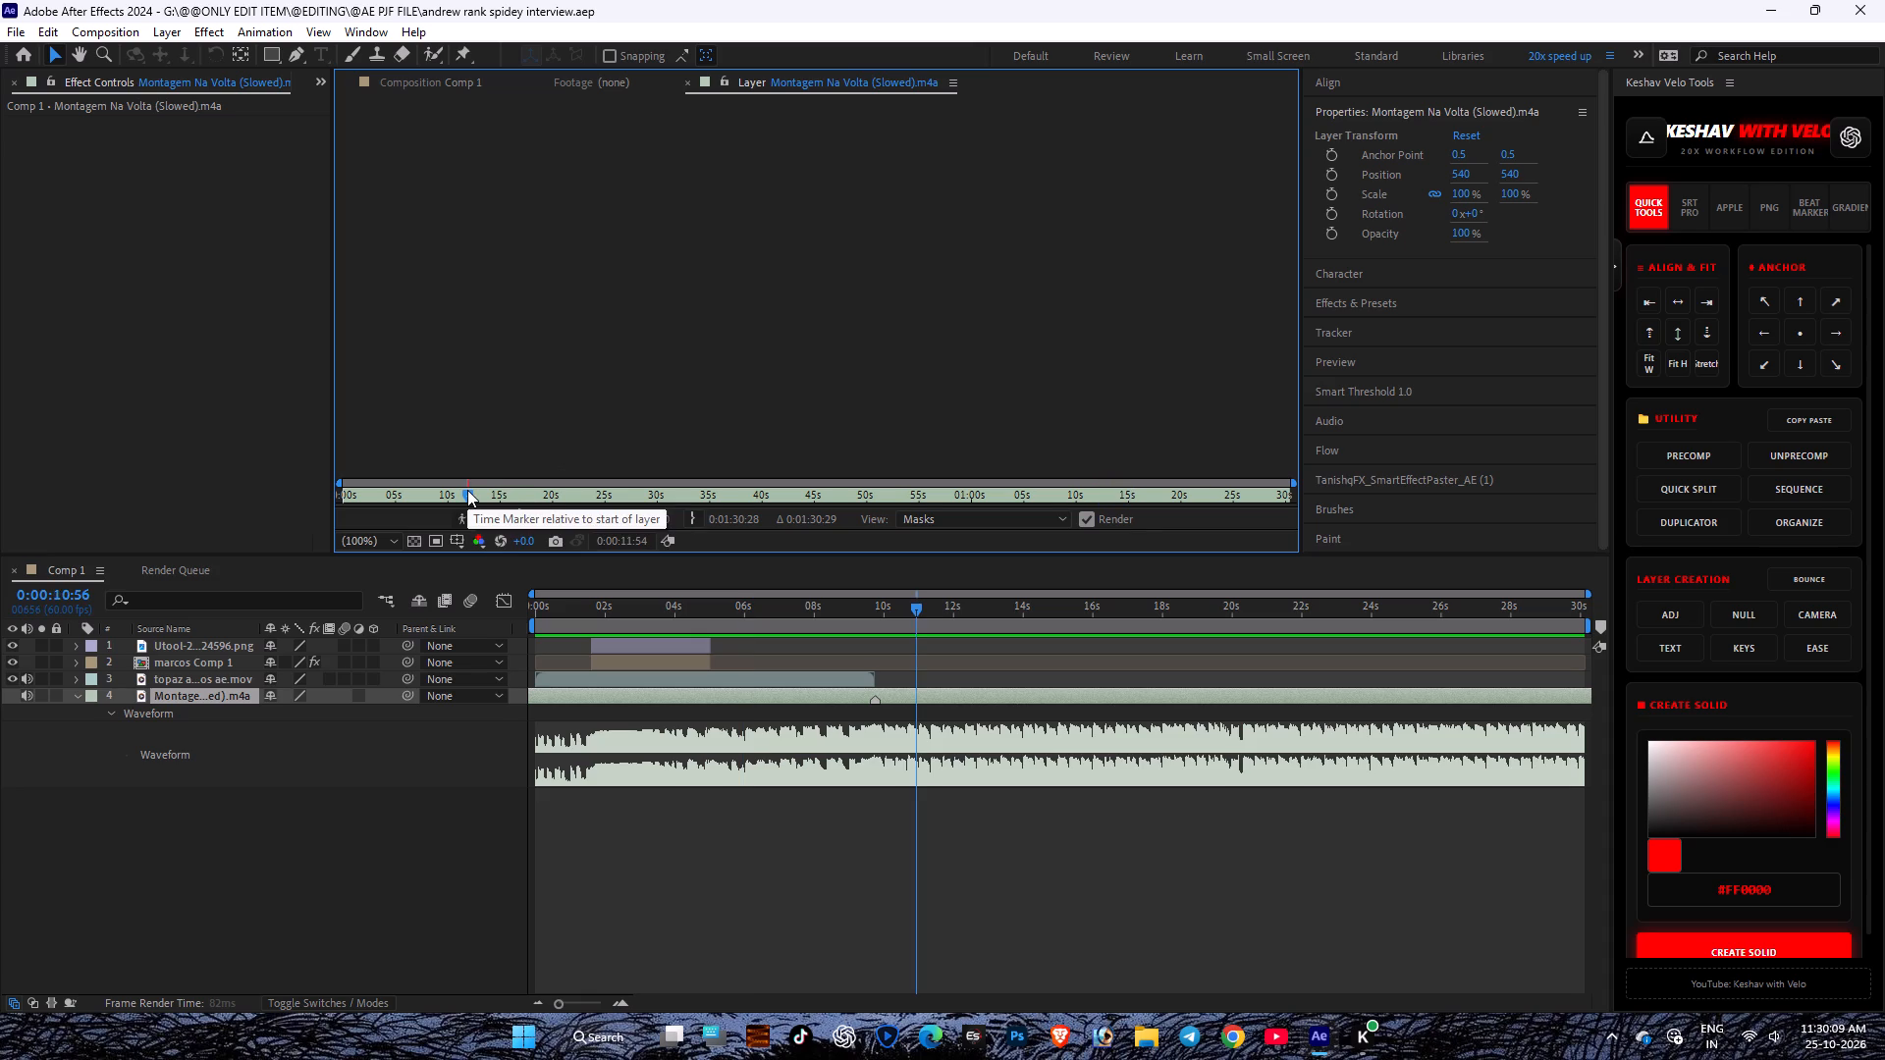
key("space")
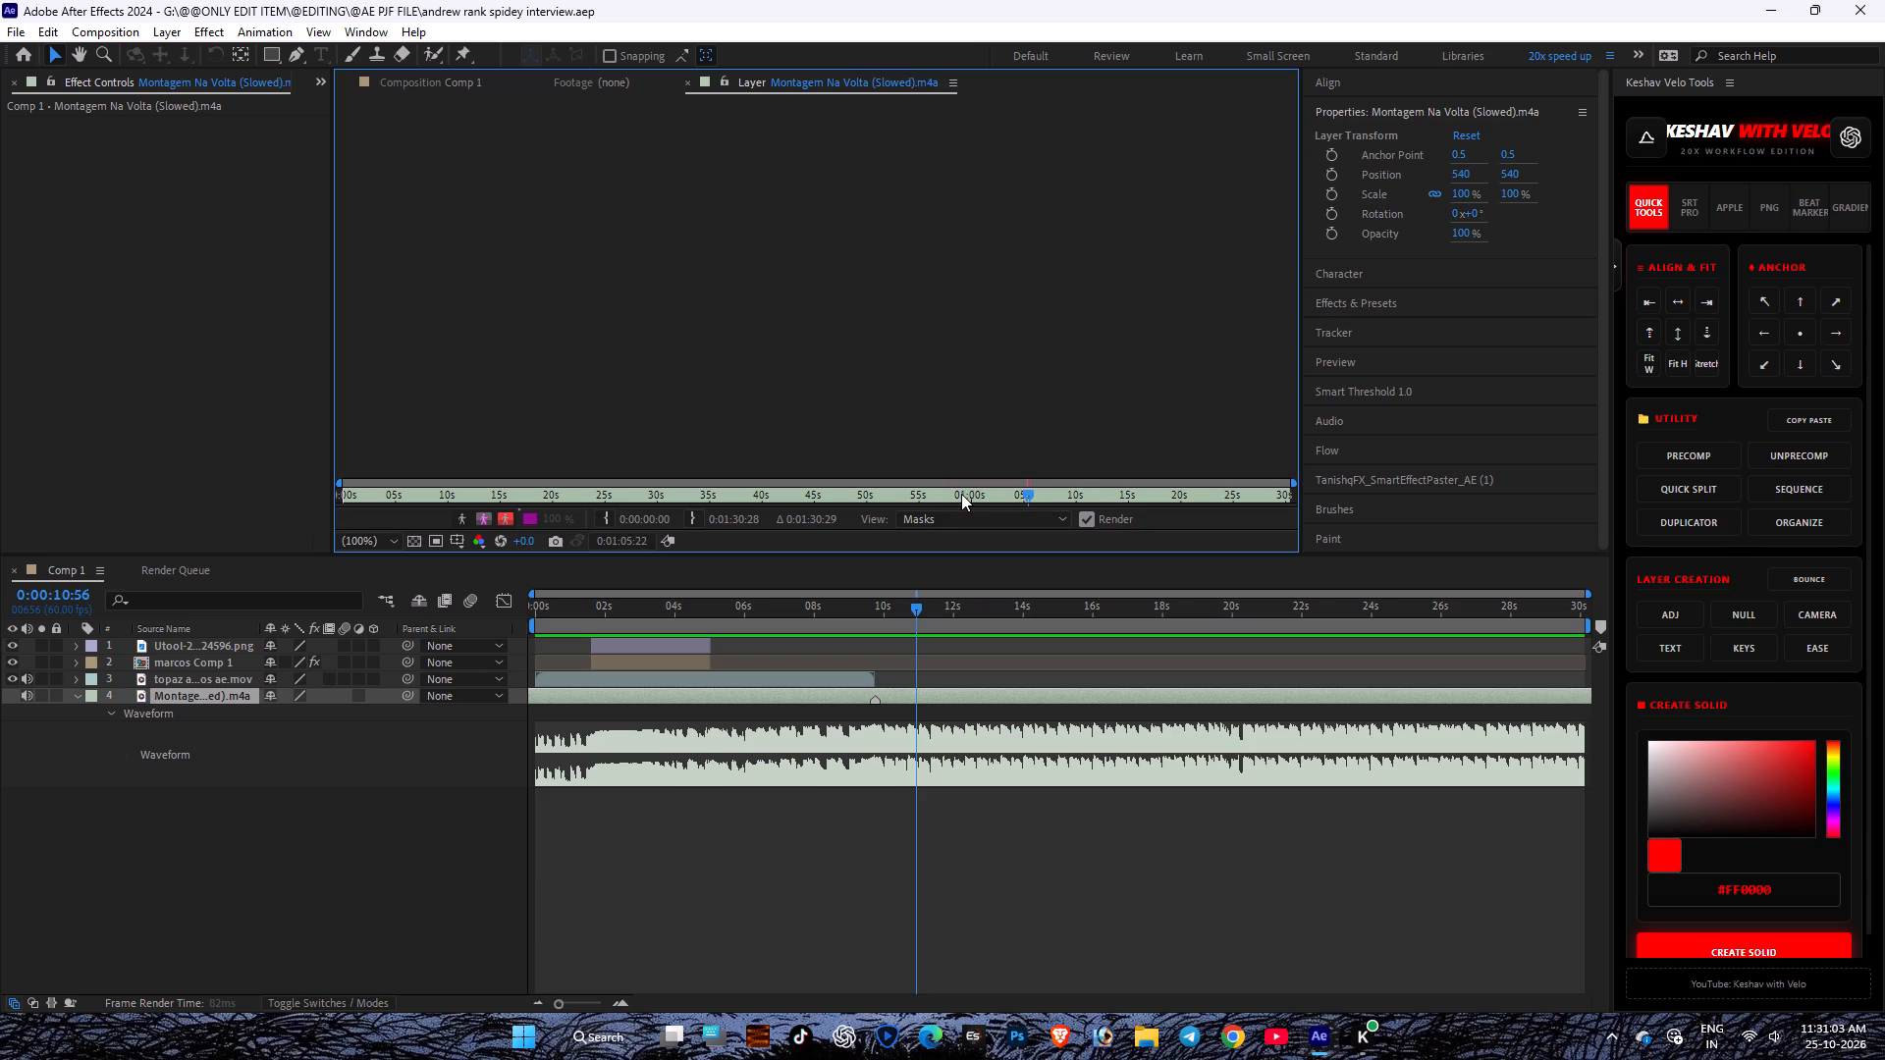
left_click(961, 494)
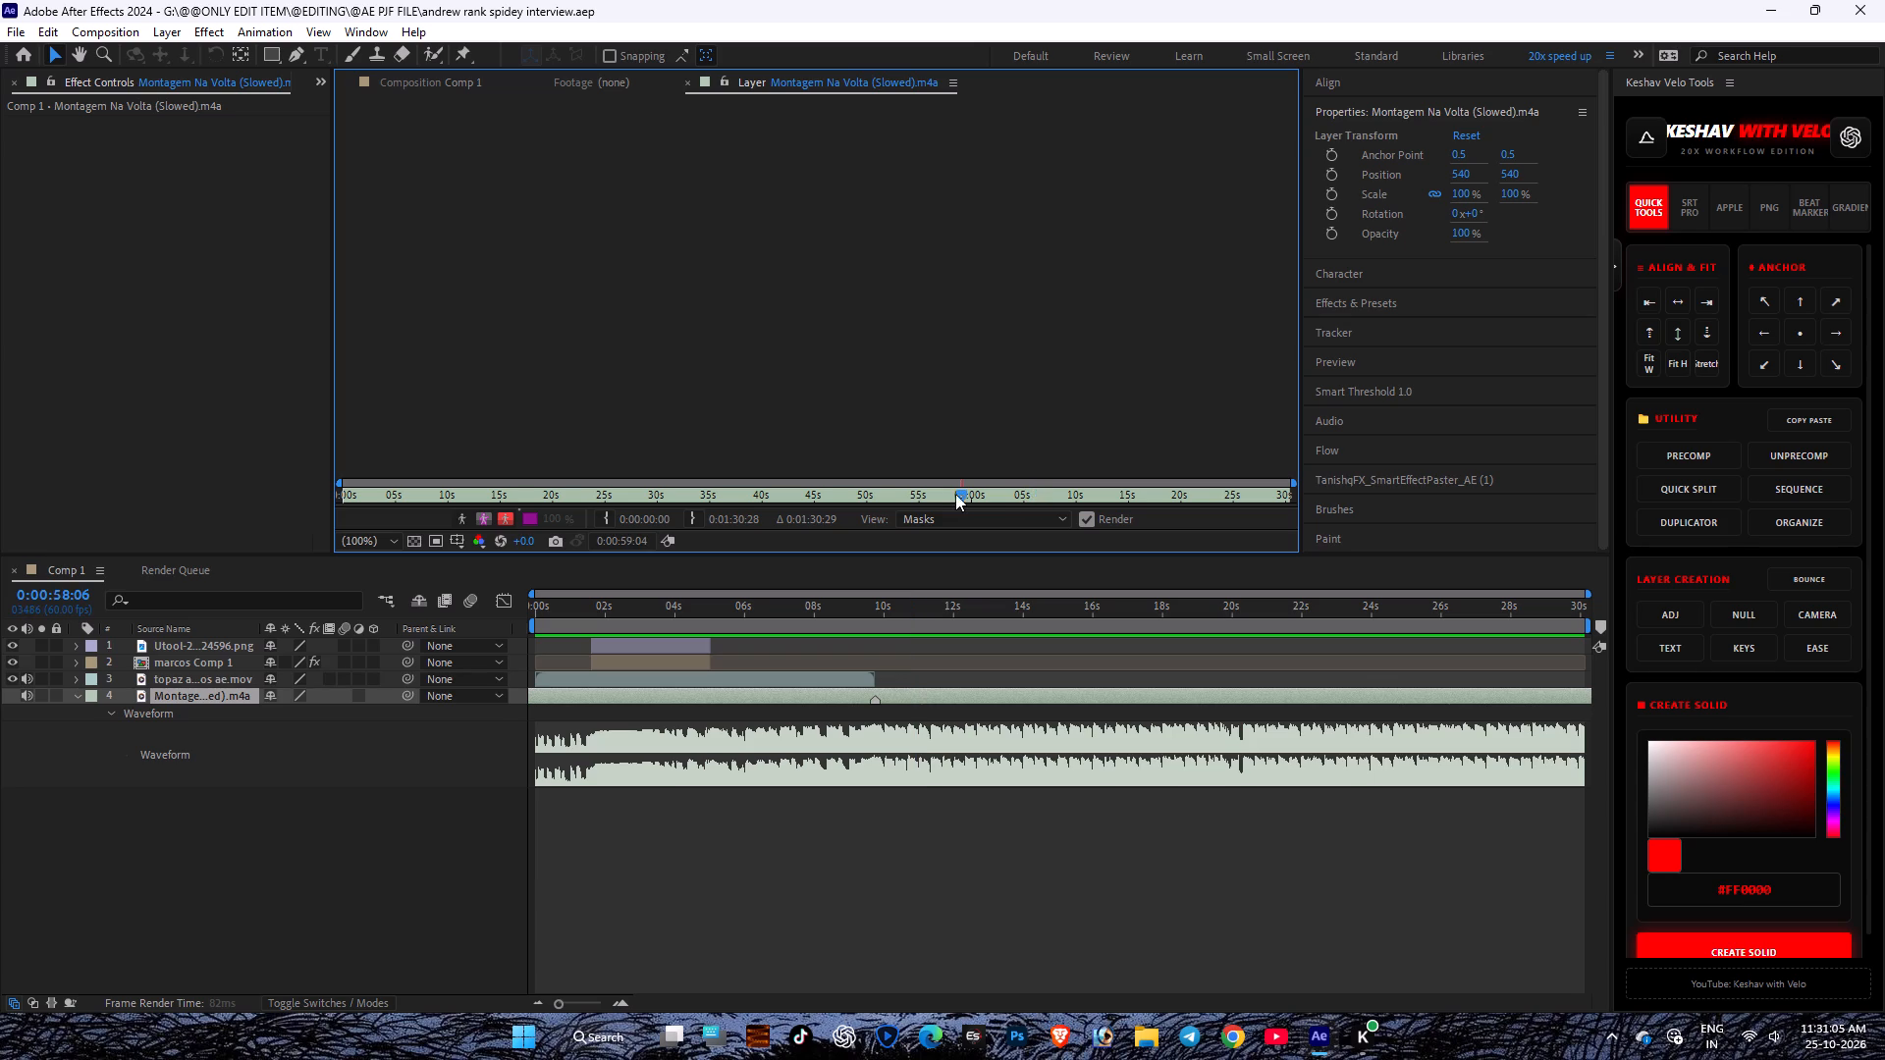
Duplicate the Montagem Na Volta (Slowed) layer in Comp 1.
left_click(454, 86)
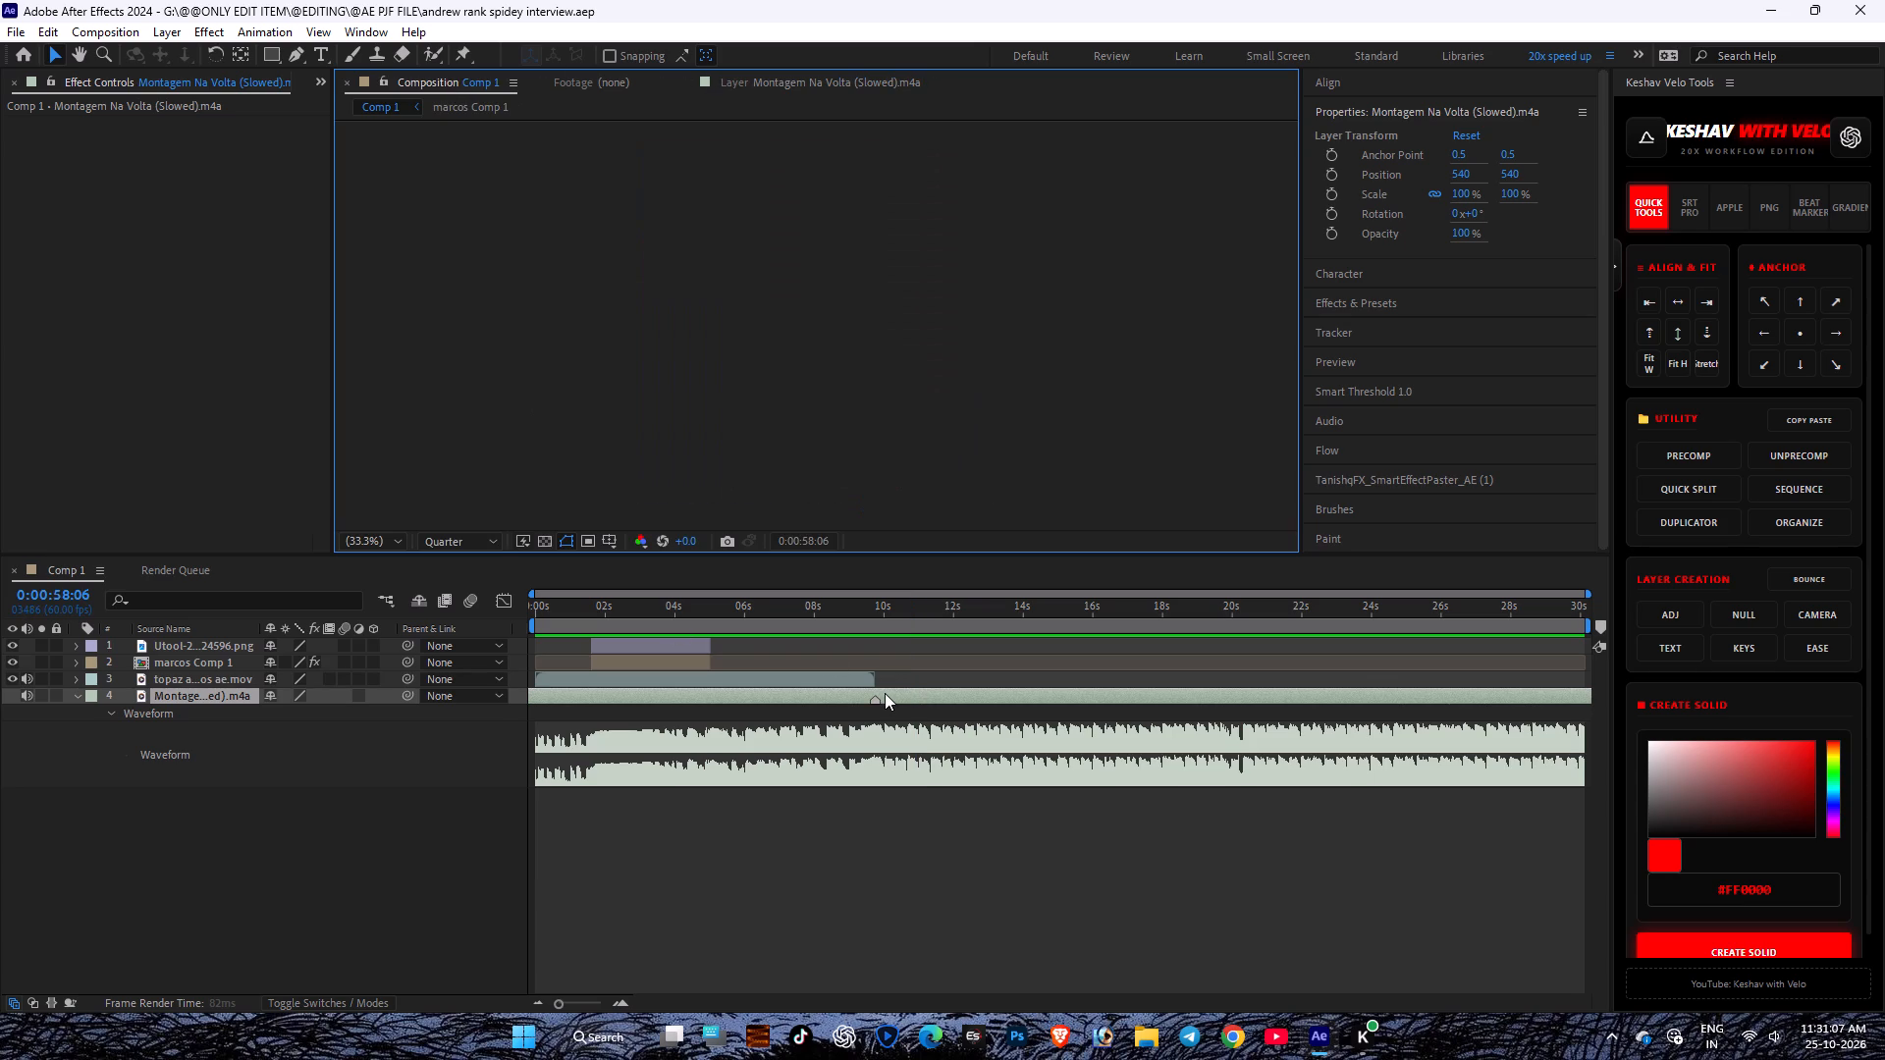
left_click(885, 693)
key("ctrl+d")
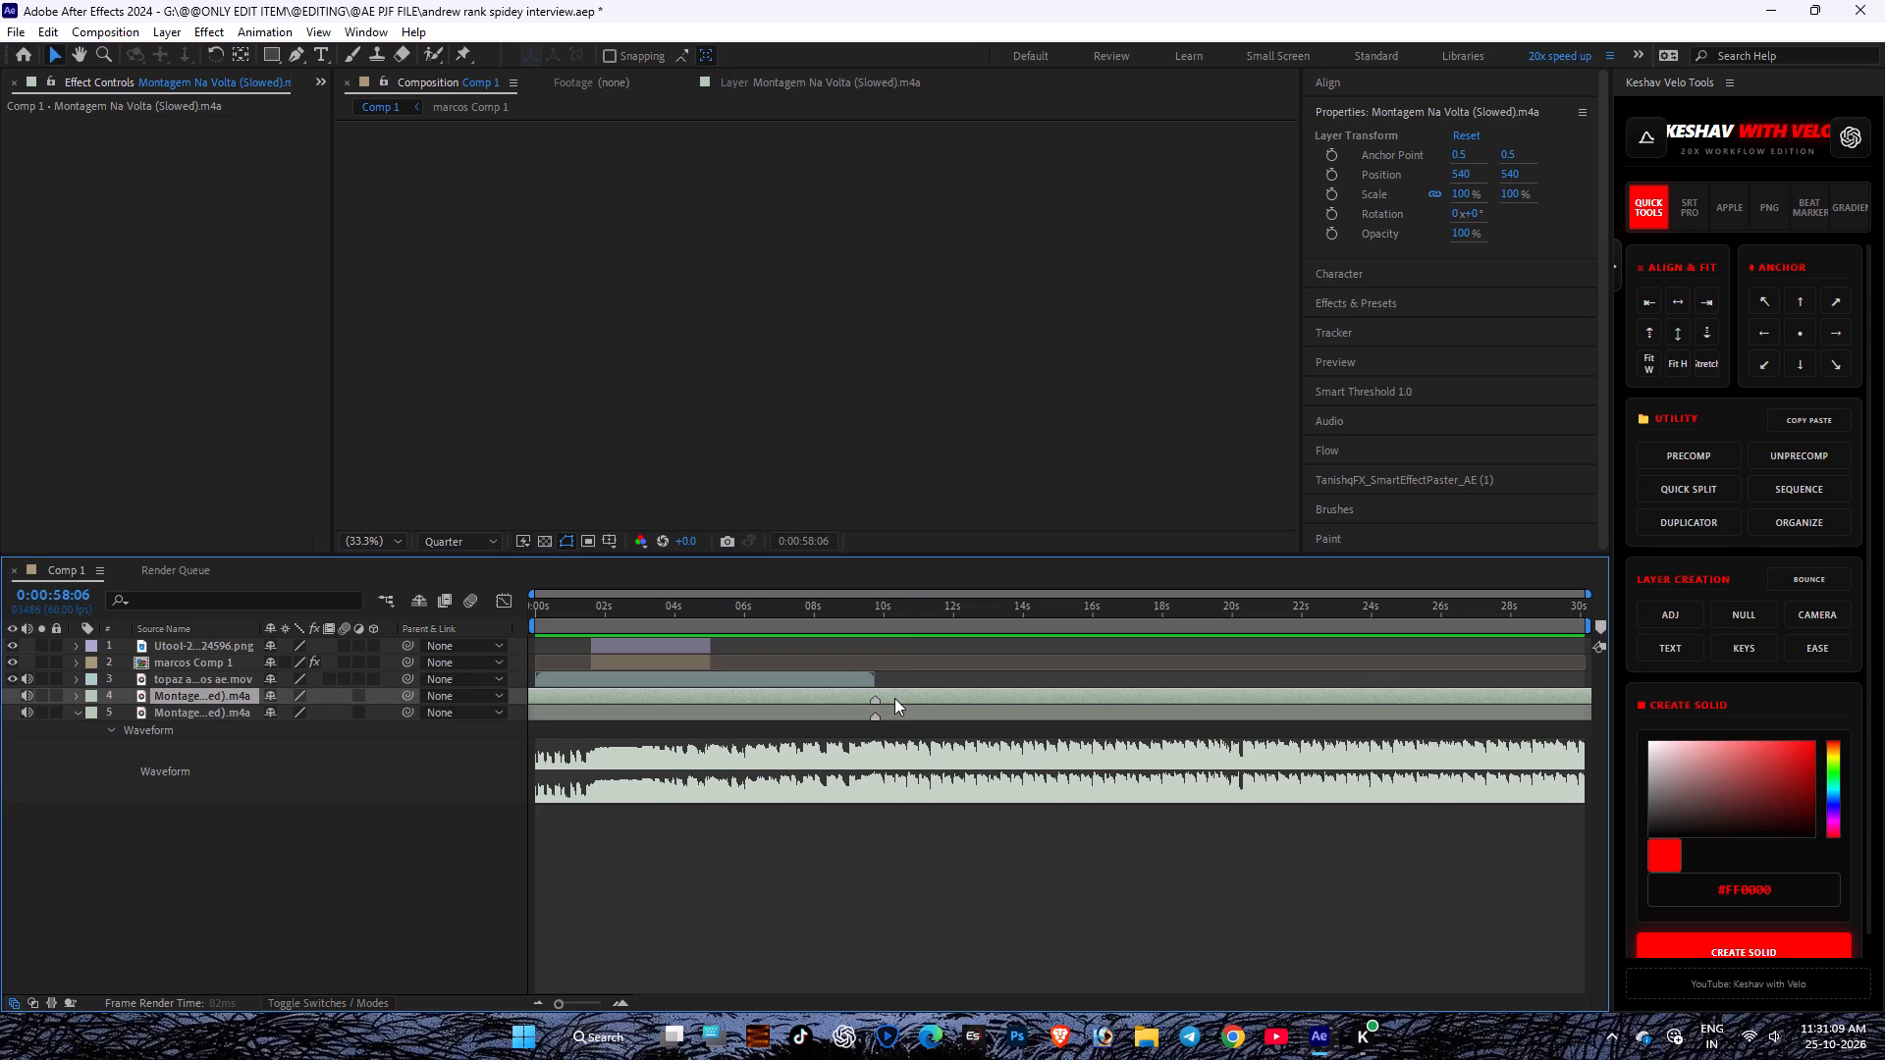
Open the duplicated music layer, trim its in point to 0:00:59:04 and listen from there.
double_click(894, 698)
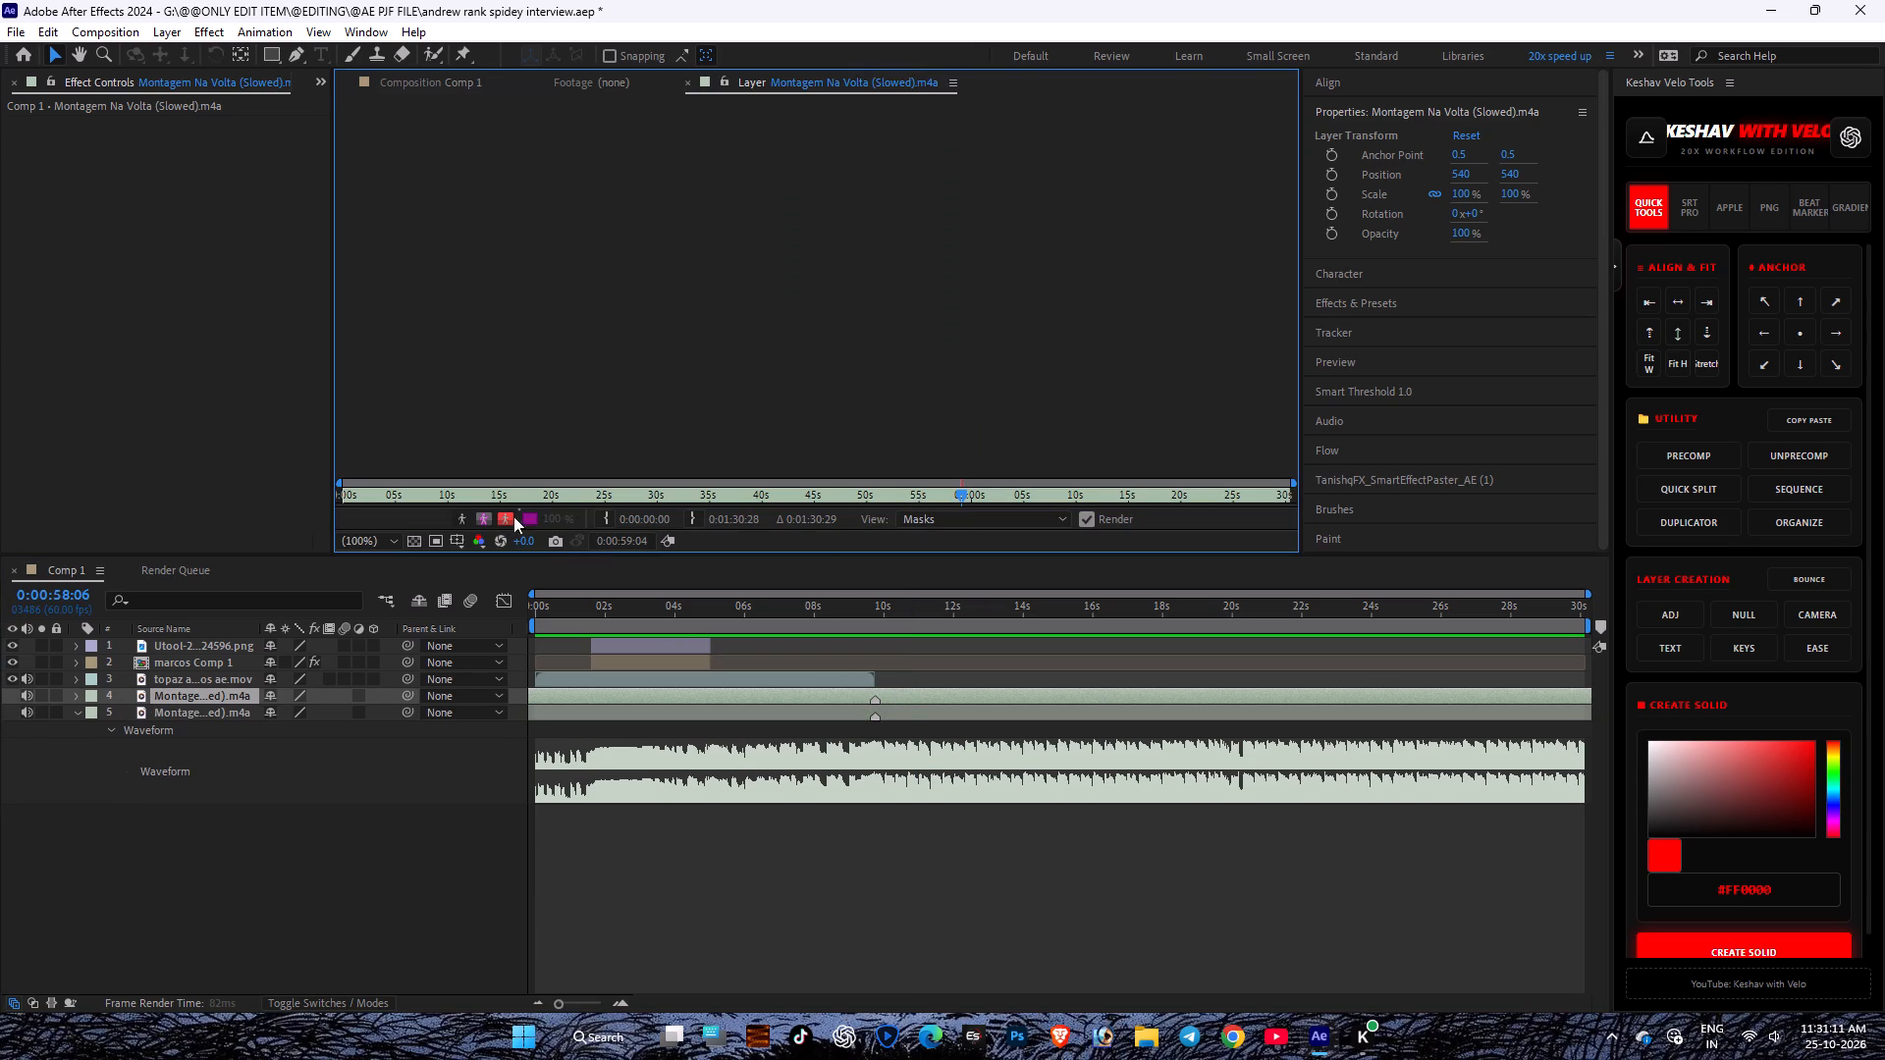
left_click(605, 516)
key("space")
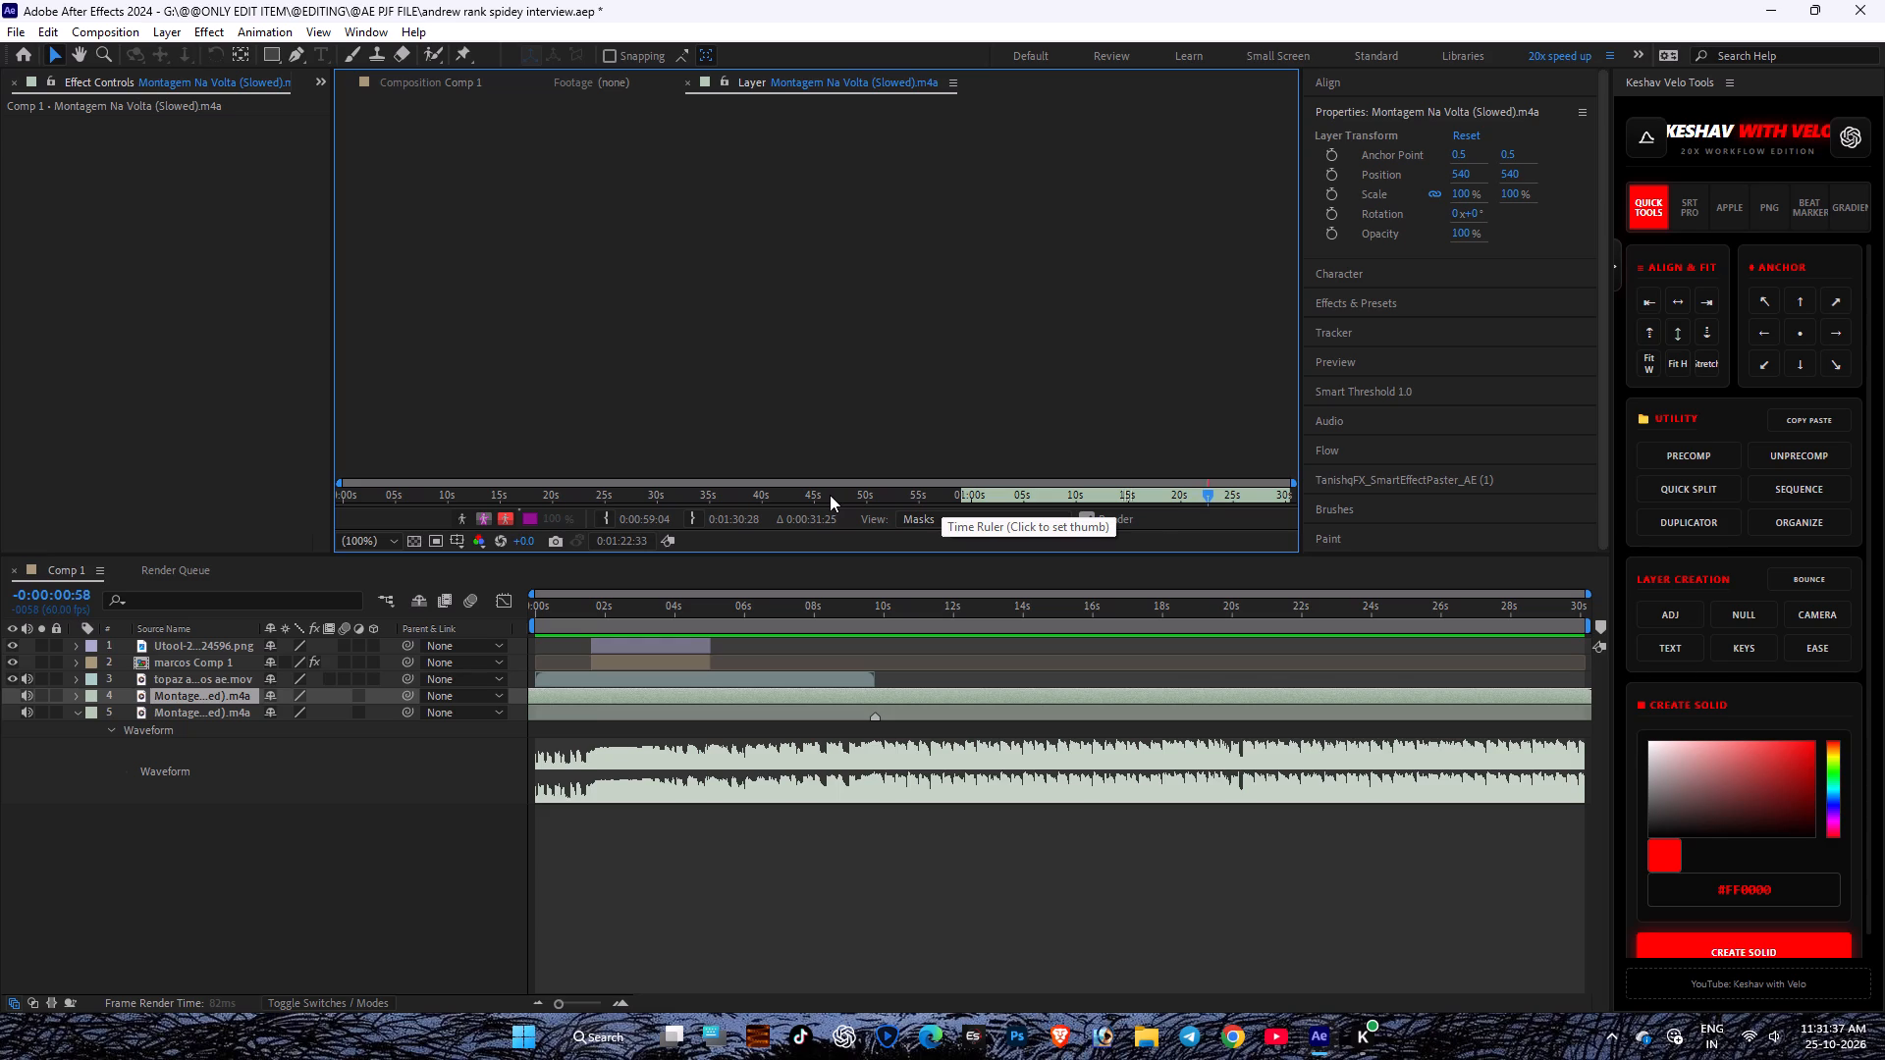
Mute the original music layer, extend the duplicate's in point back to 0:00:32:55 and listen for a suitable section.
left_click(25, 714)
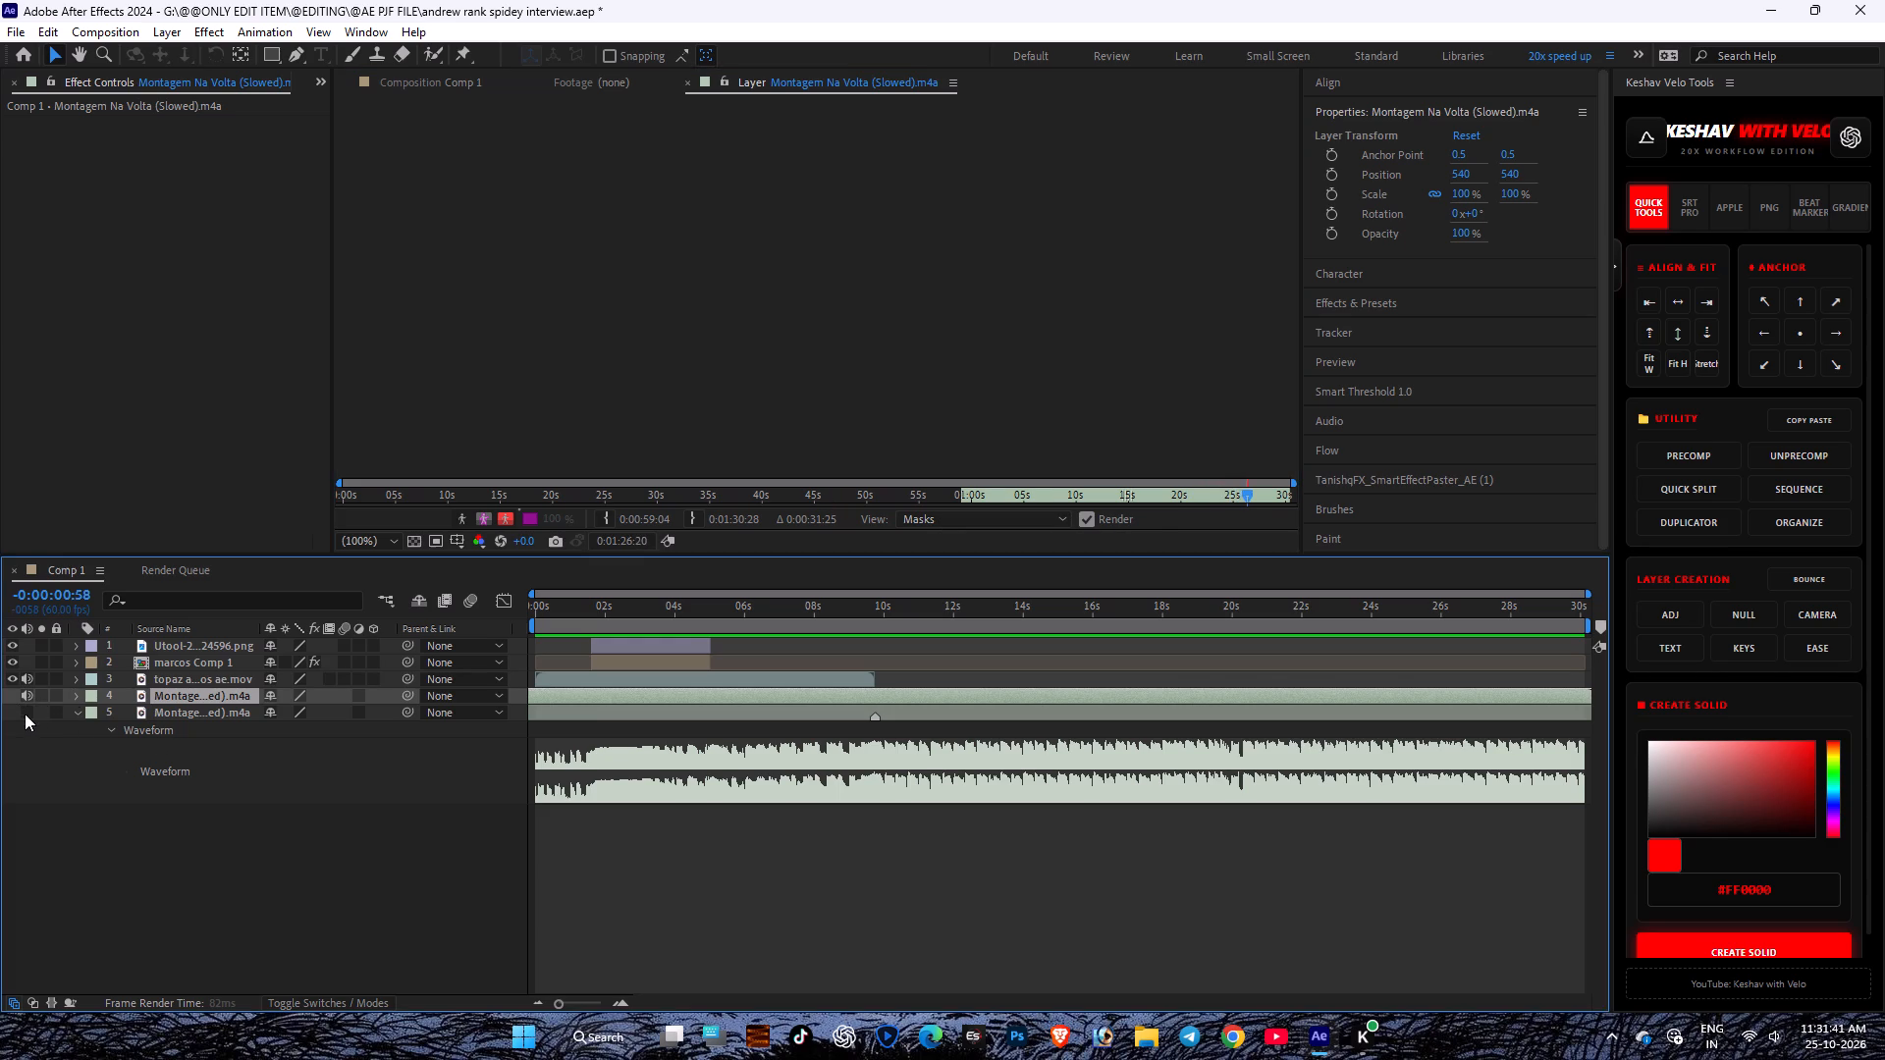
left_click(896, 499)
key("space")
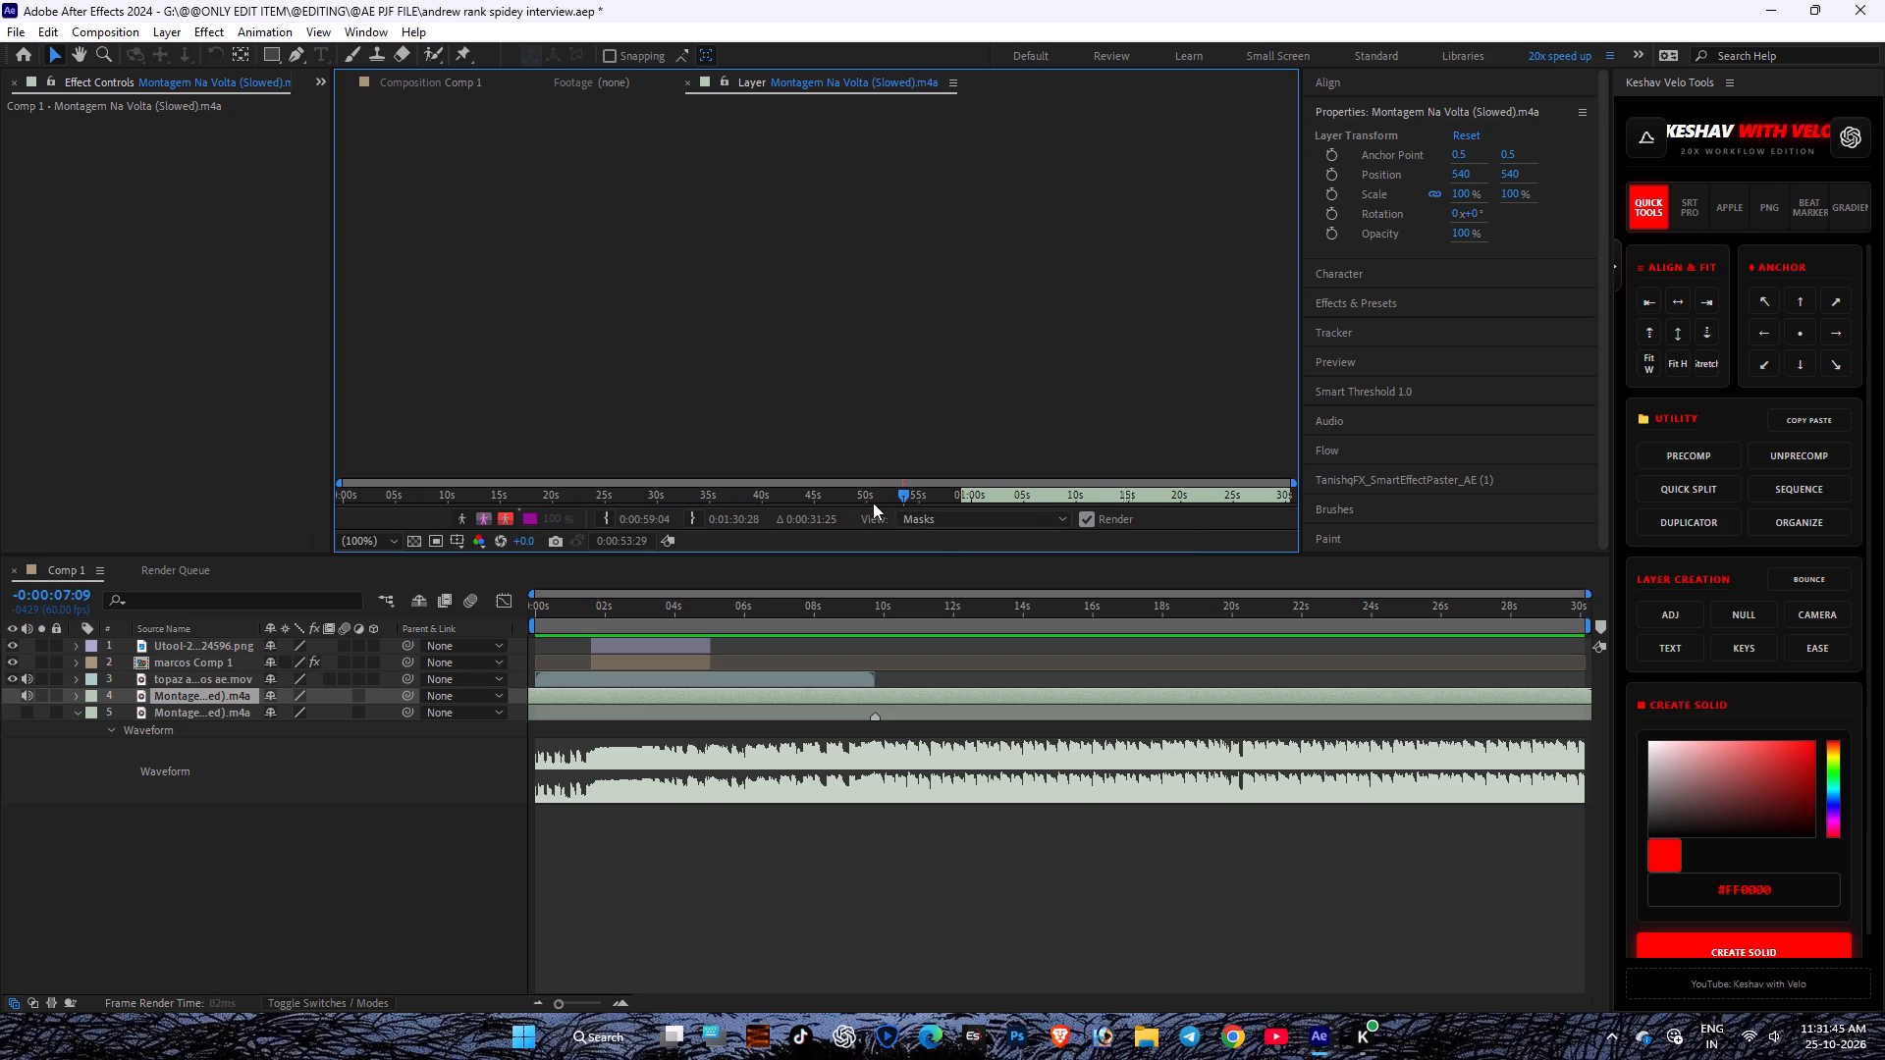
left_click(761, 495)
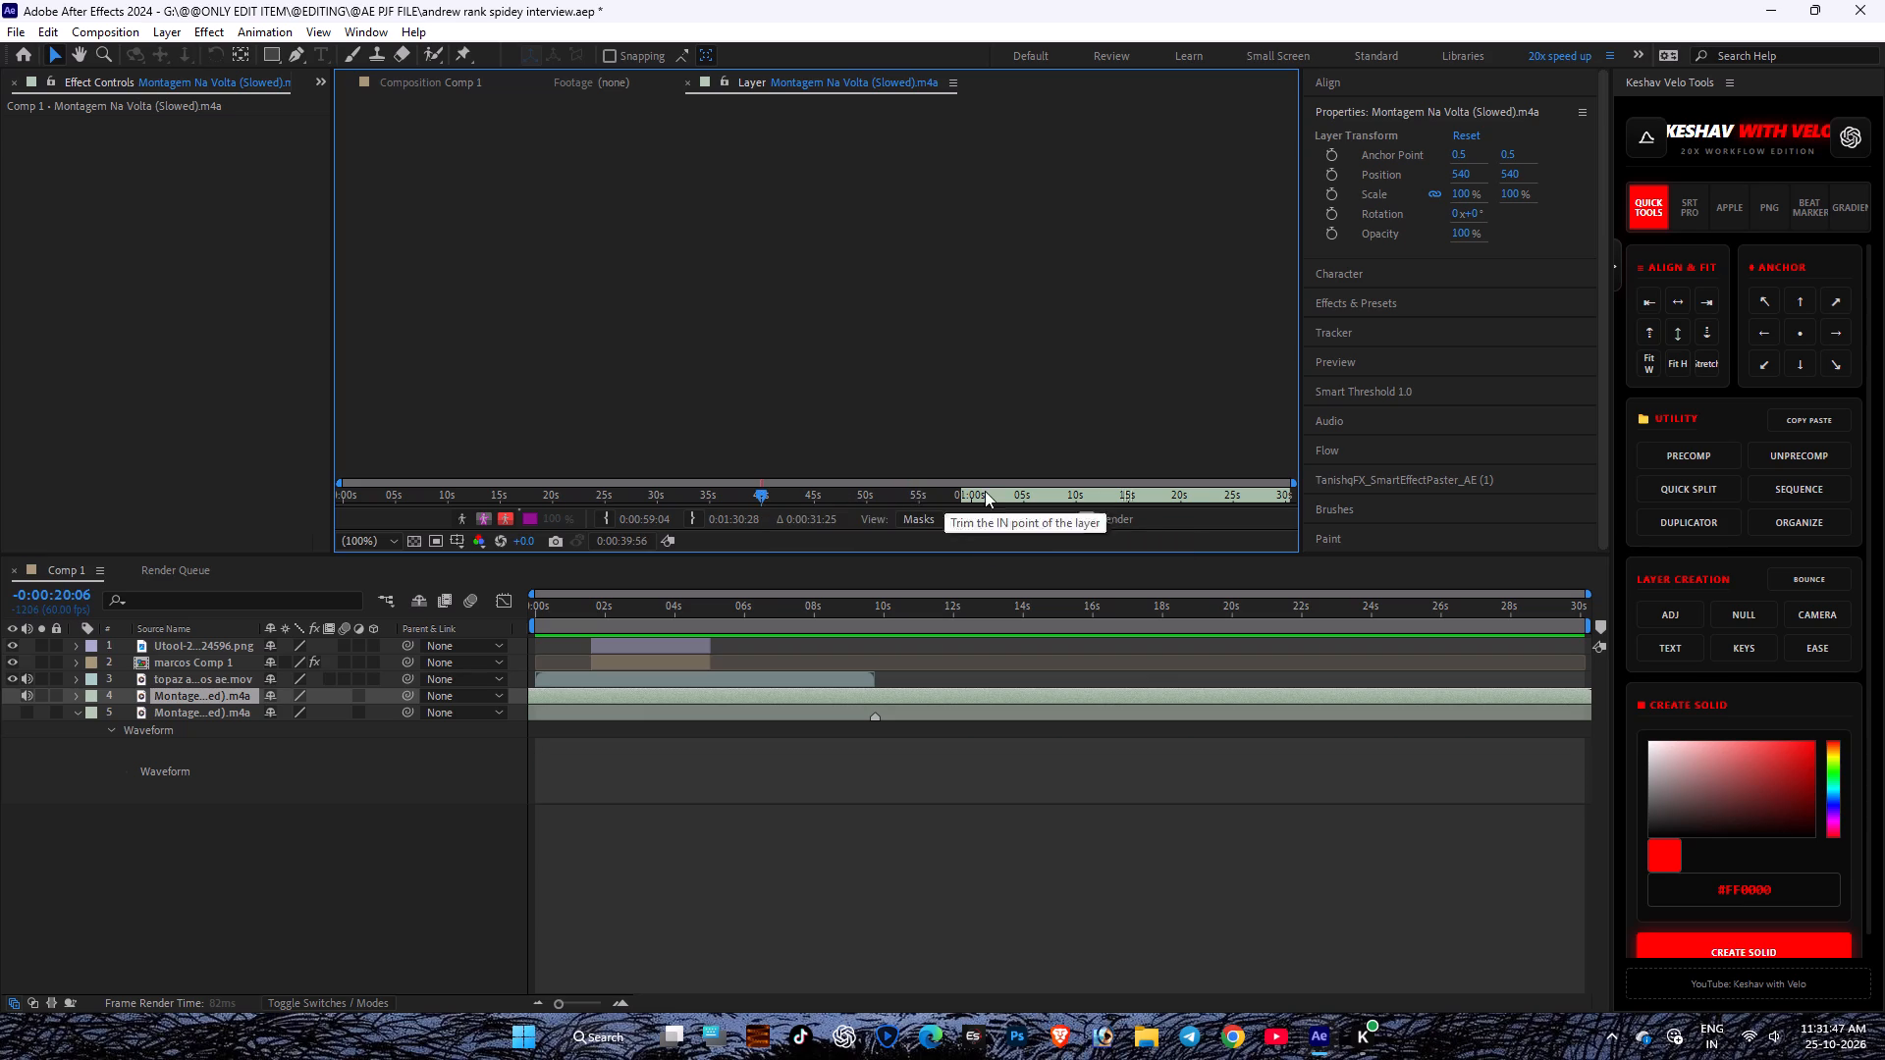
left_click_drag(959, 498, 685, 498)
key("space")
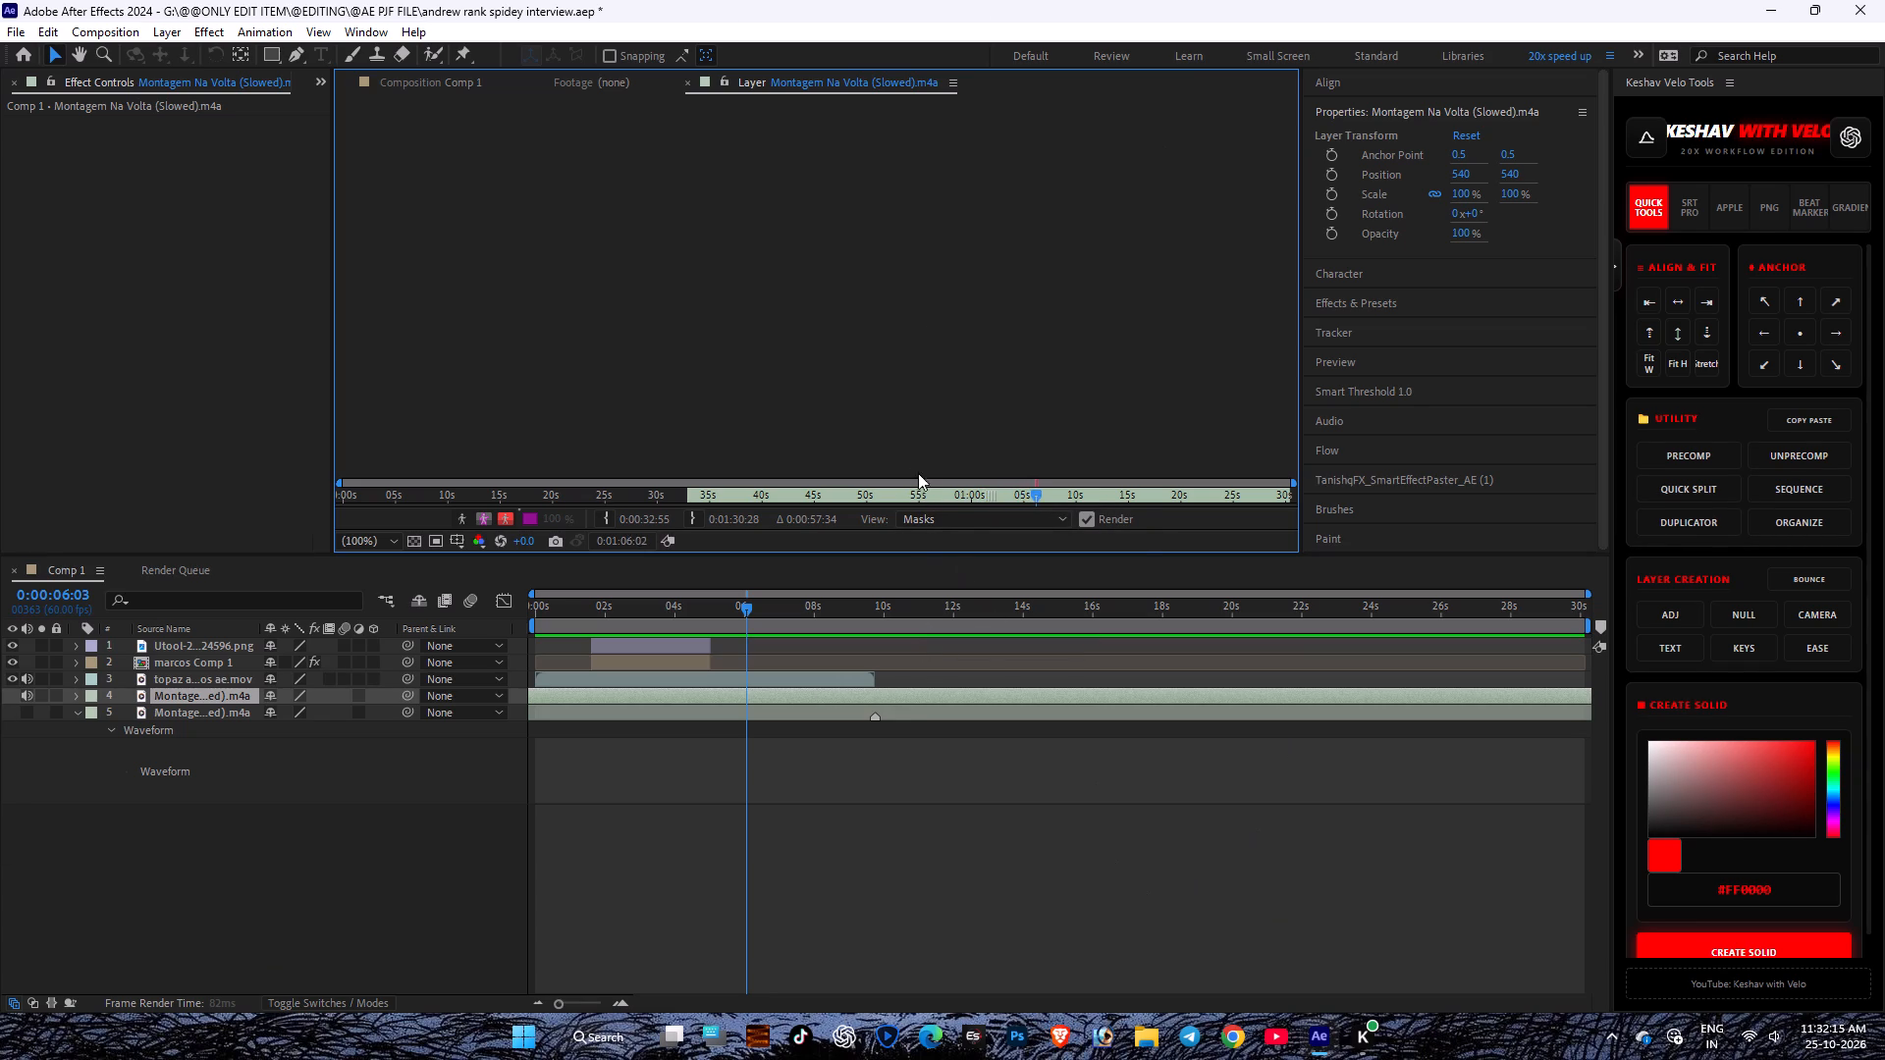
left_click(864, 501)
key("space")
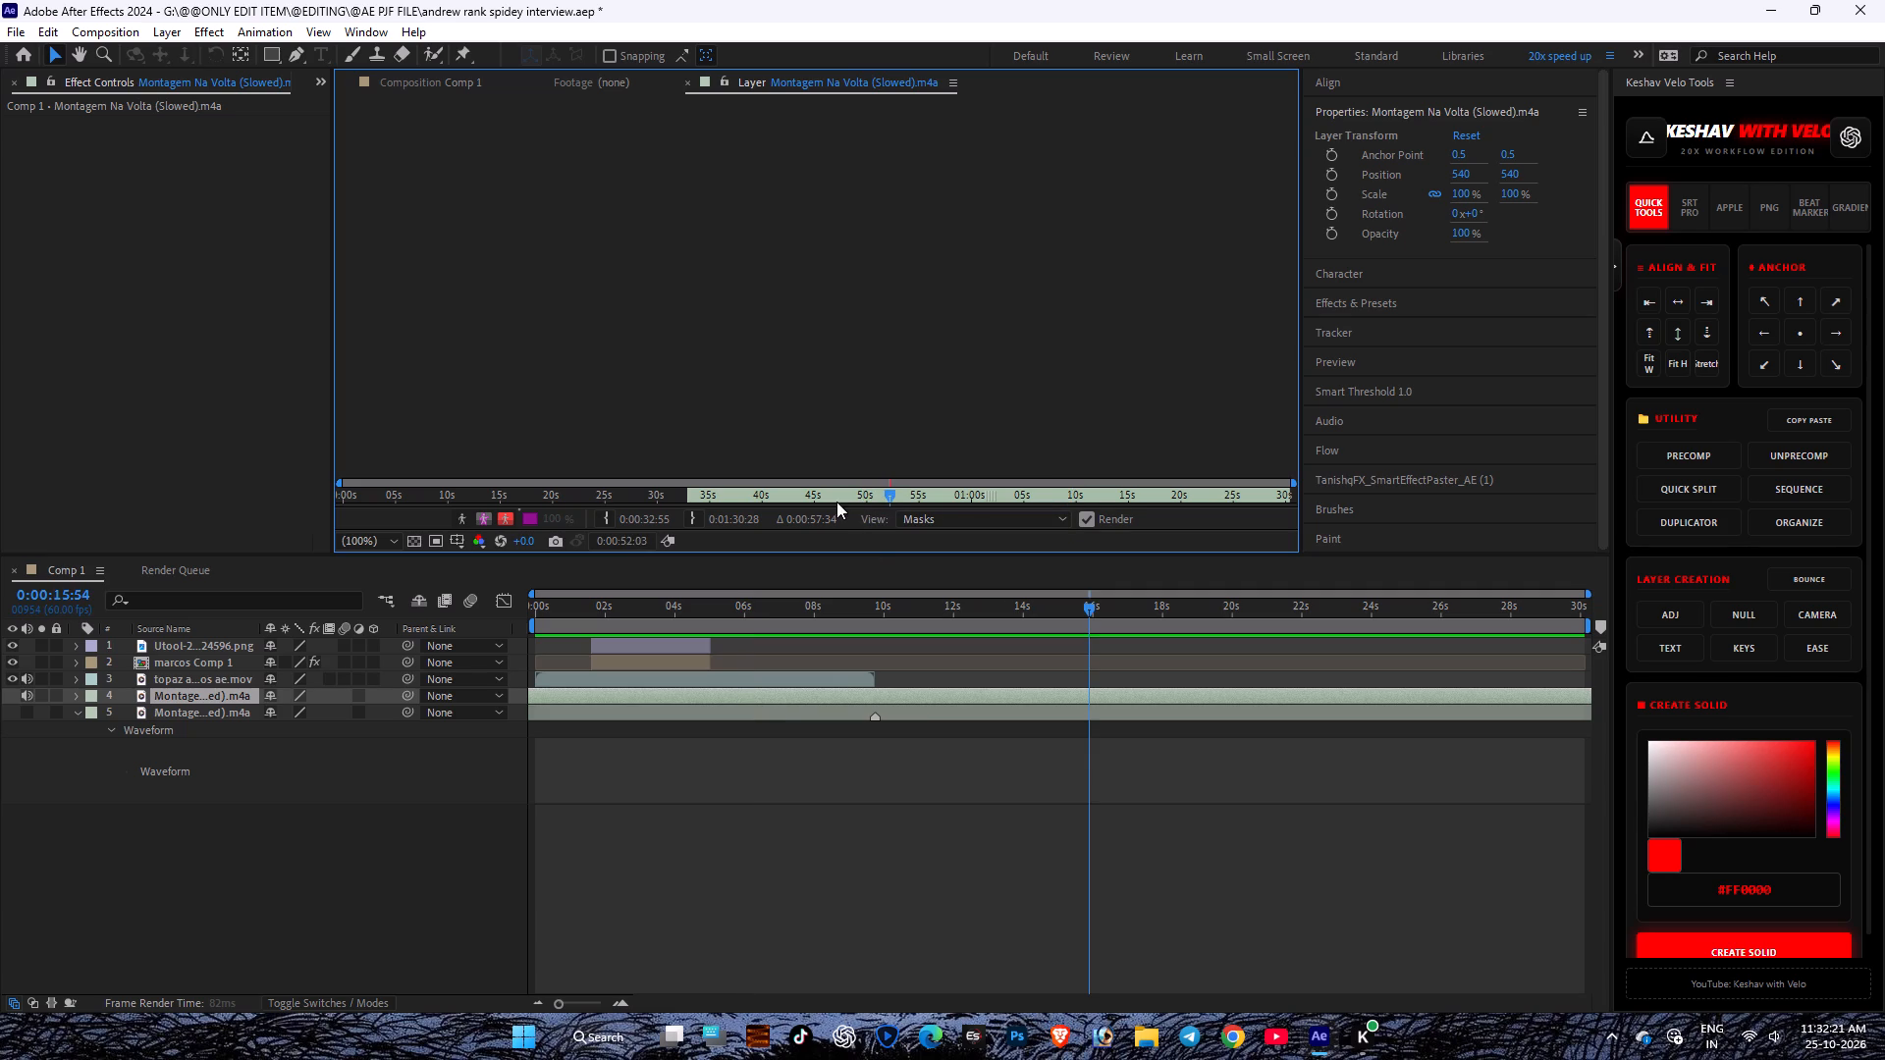
Trim the duplicated music layer's in point to 0:00:49:47, listen onward, and retrim the in point to 0:00:54:44.
left_click(605, 523)
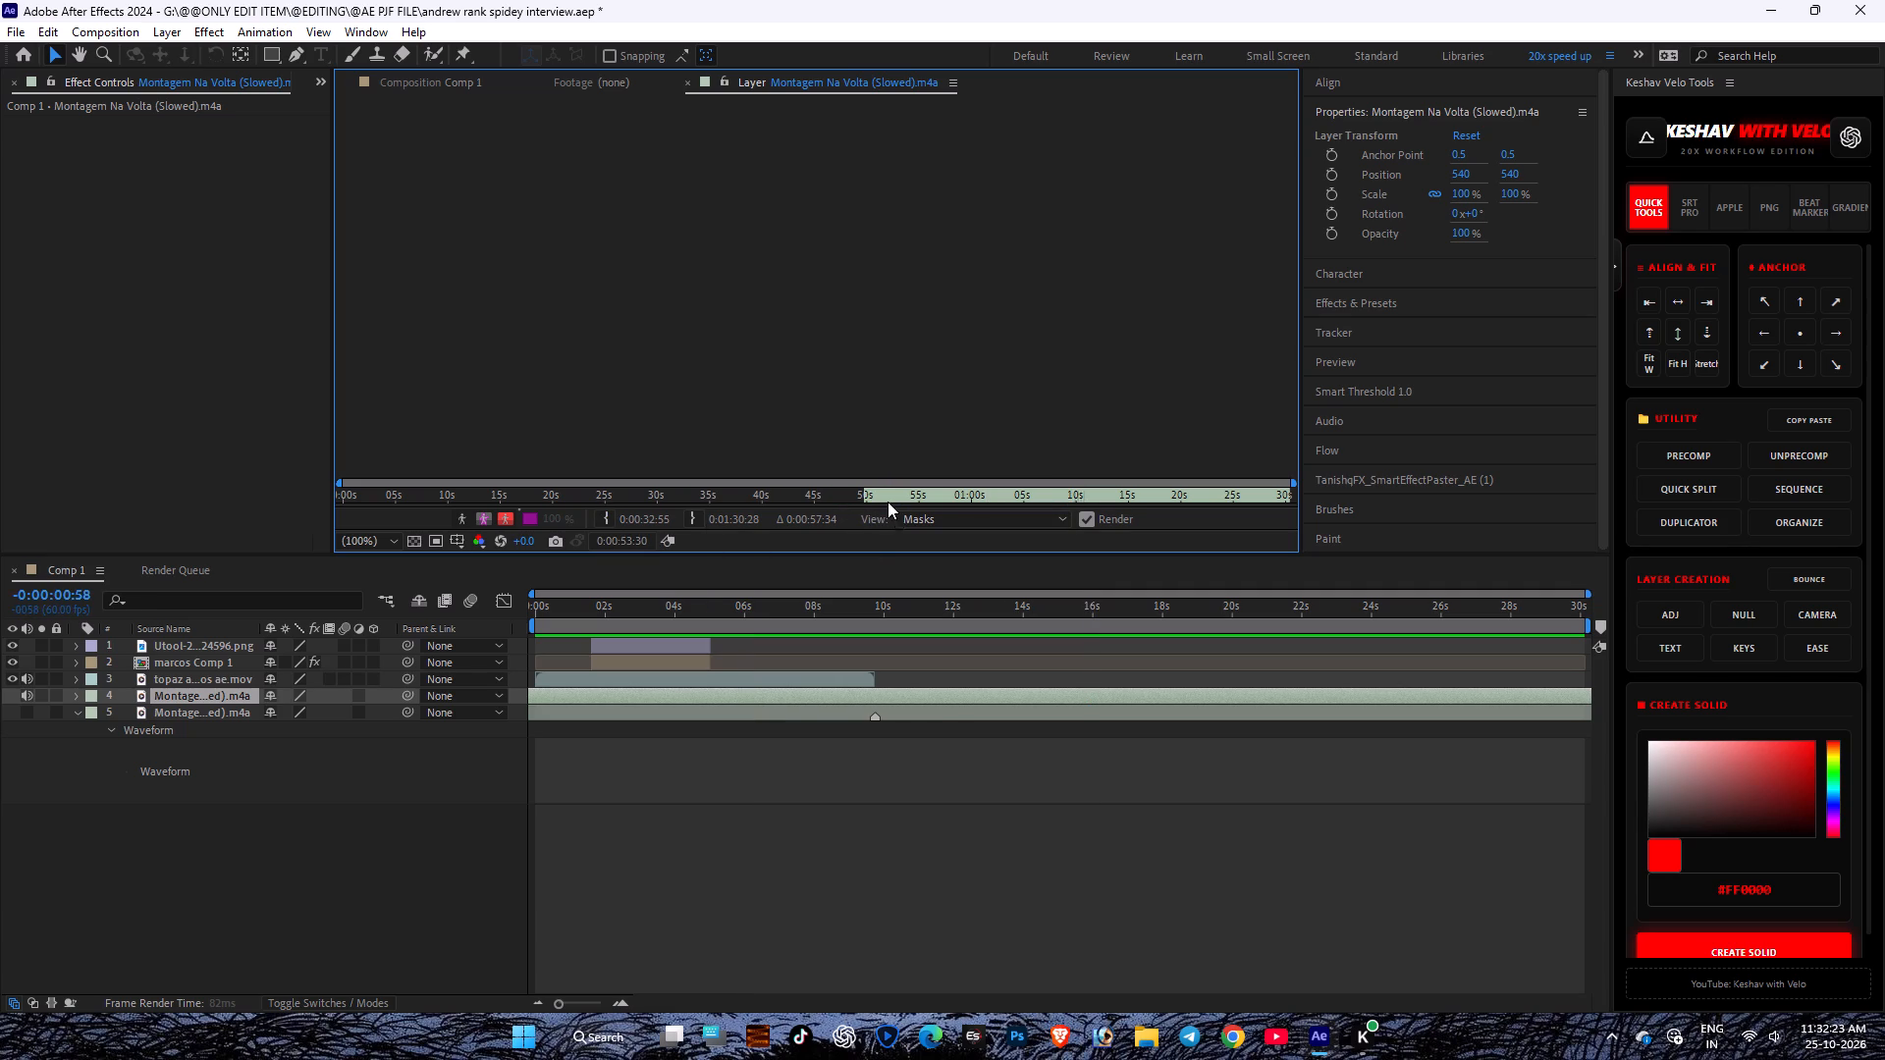
left_click(879, 497)
key("space")
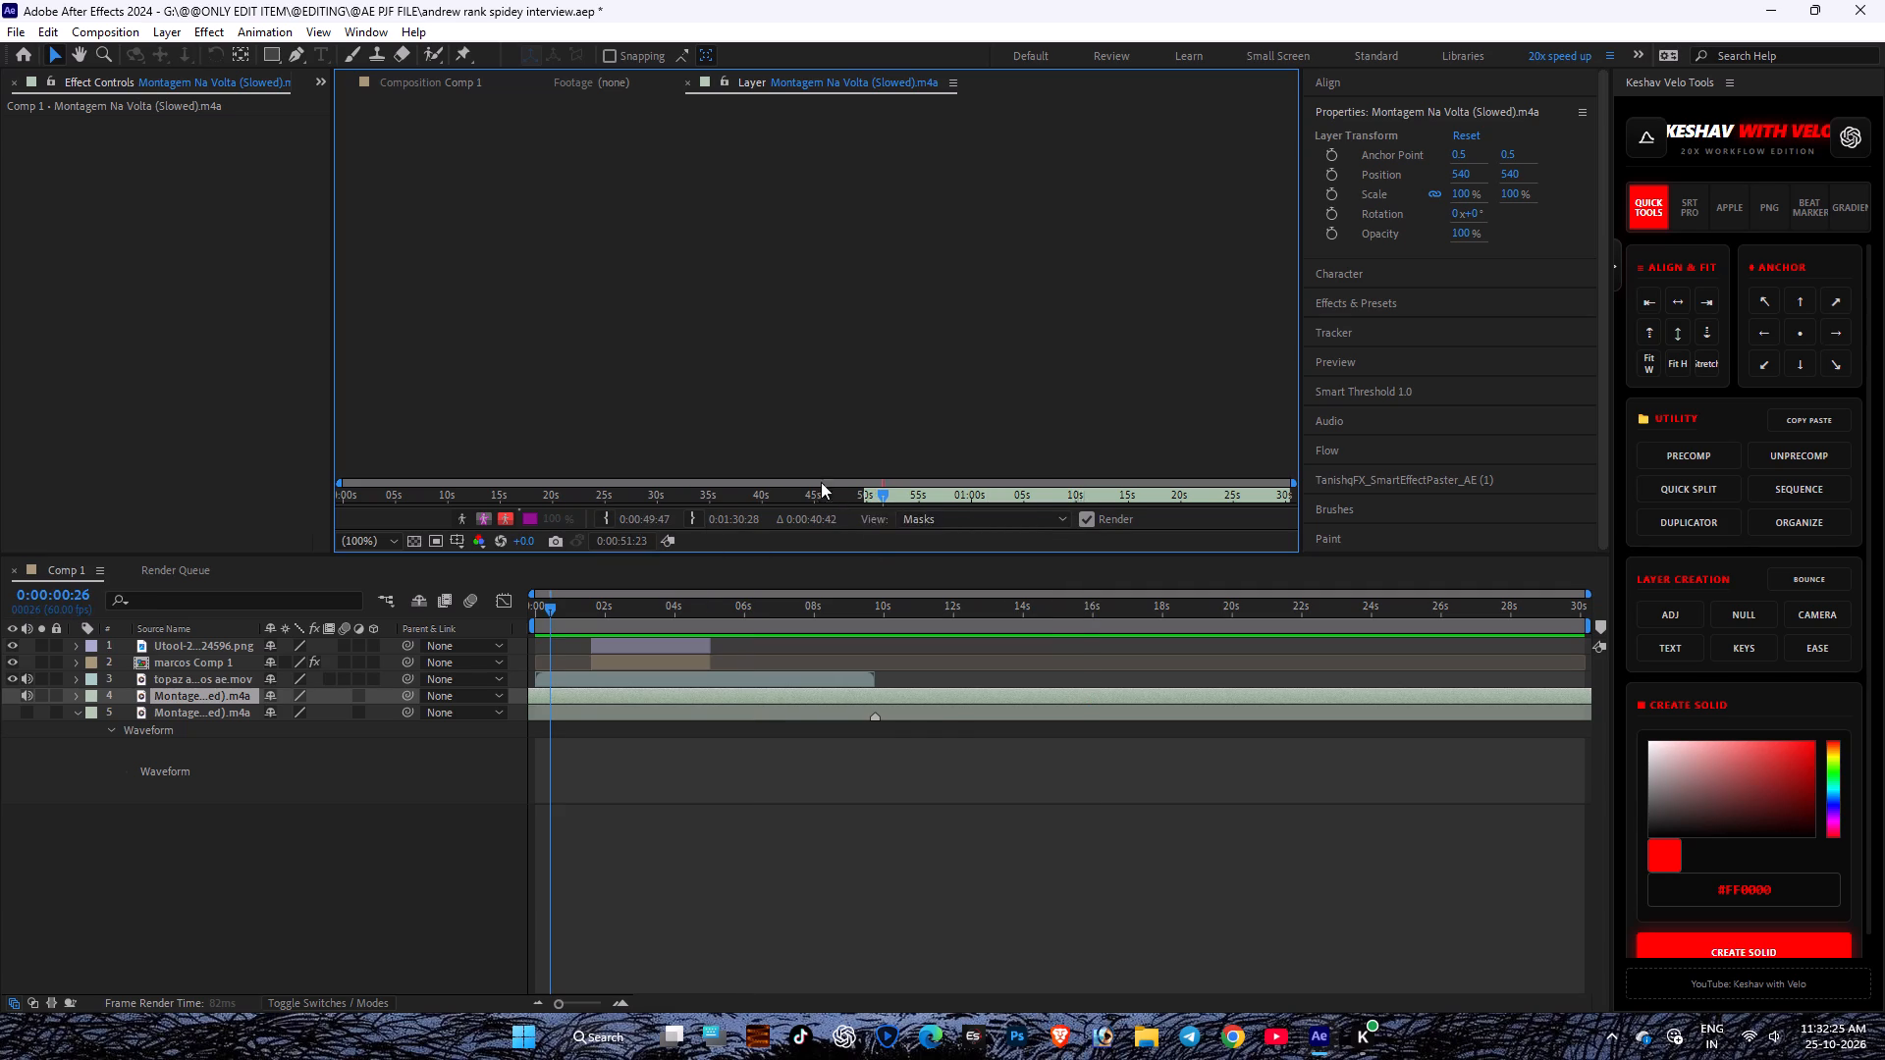
key("space")
left_click(606, 514)
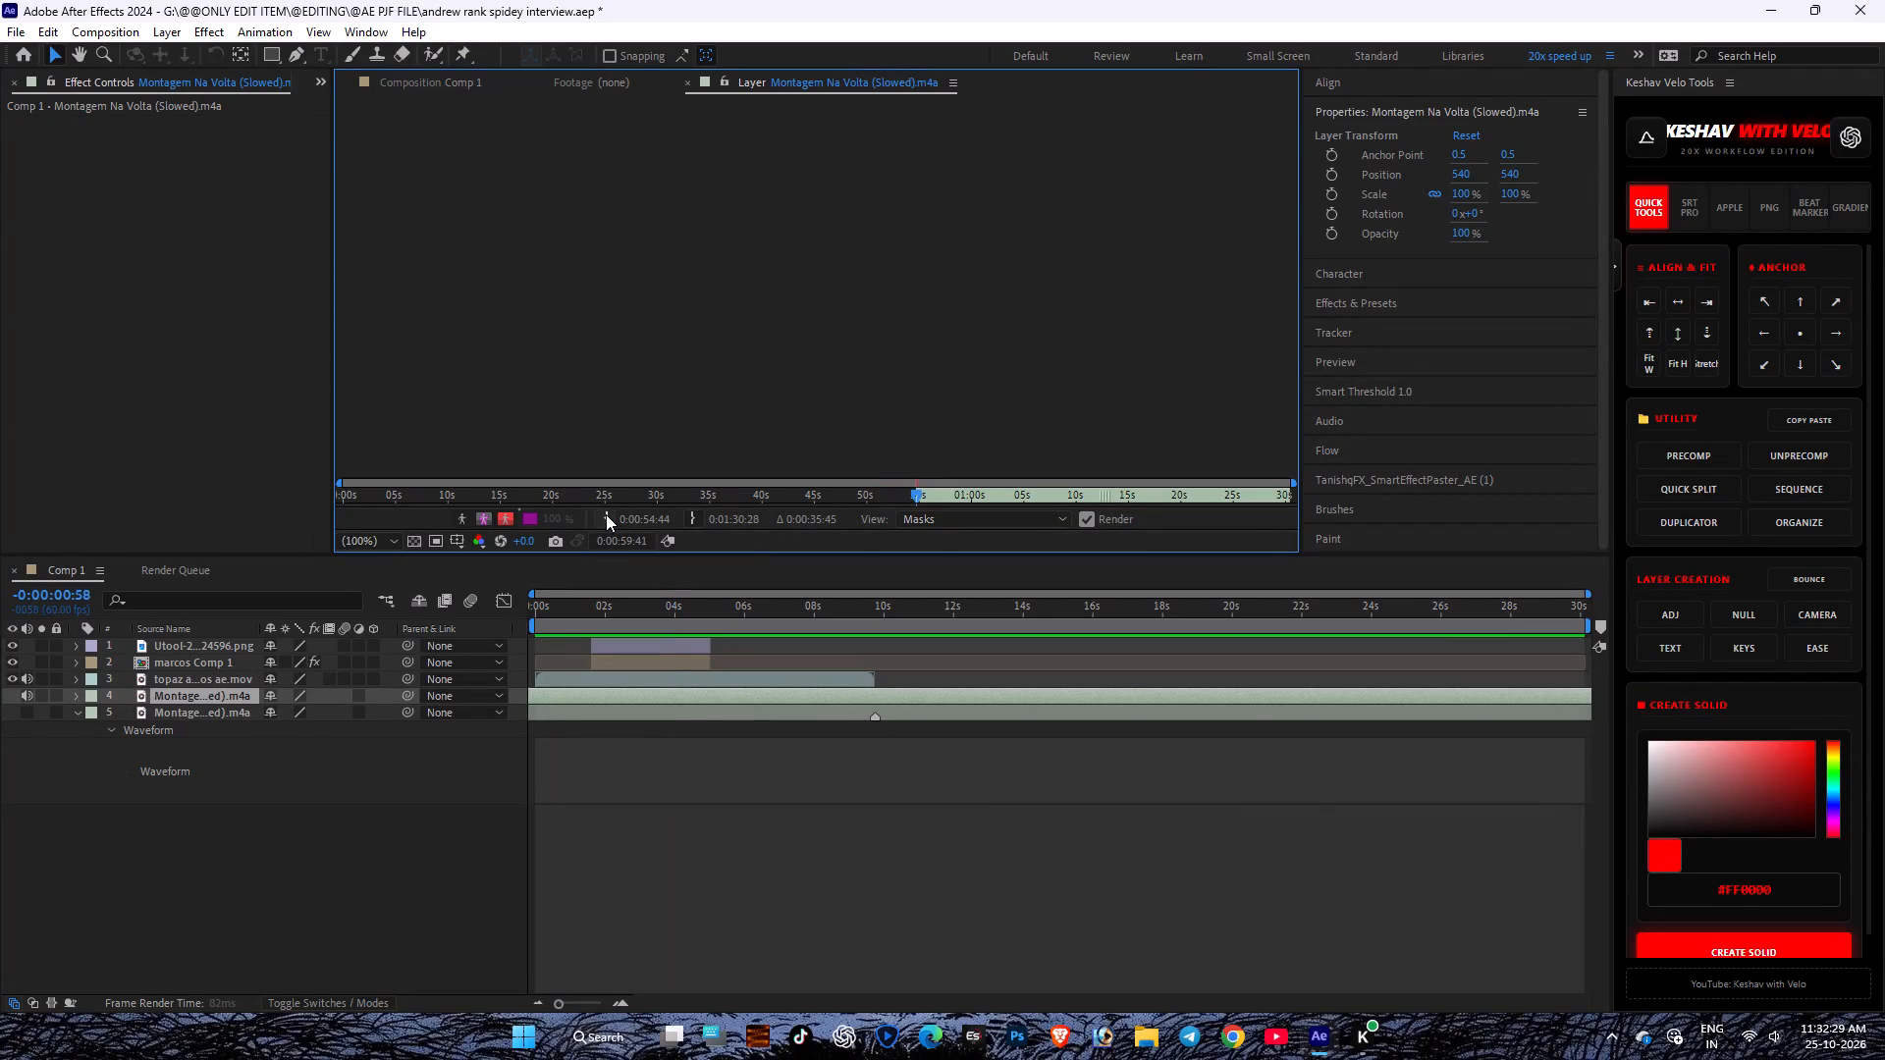
Move the trimmed duplicate of the music in Comp 1 so it starts at the video clip's end.
left_click(447, 89)
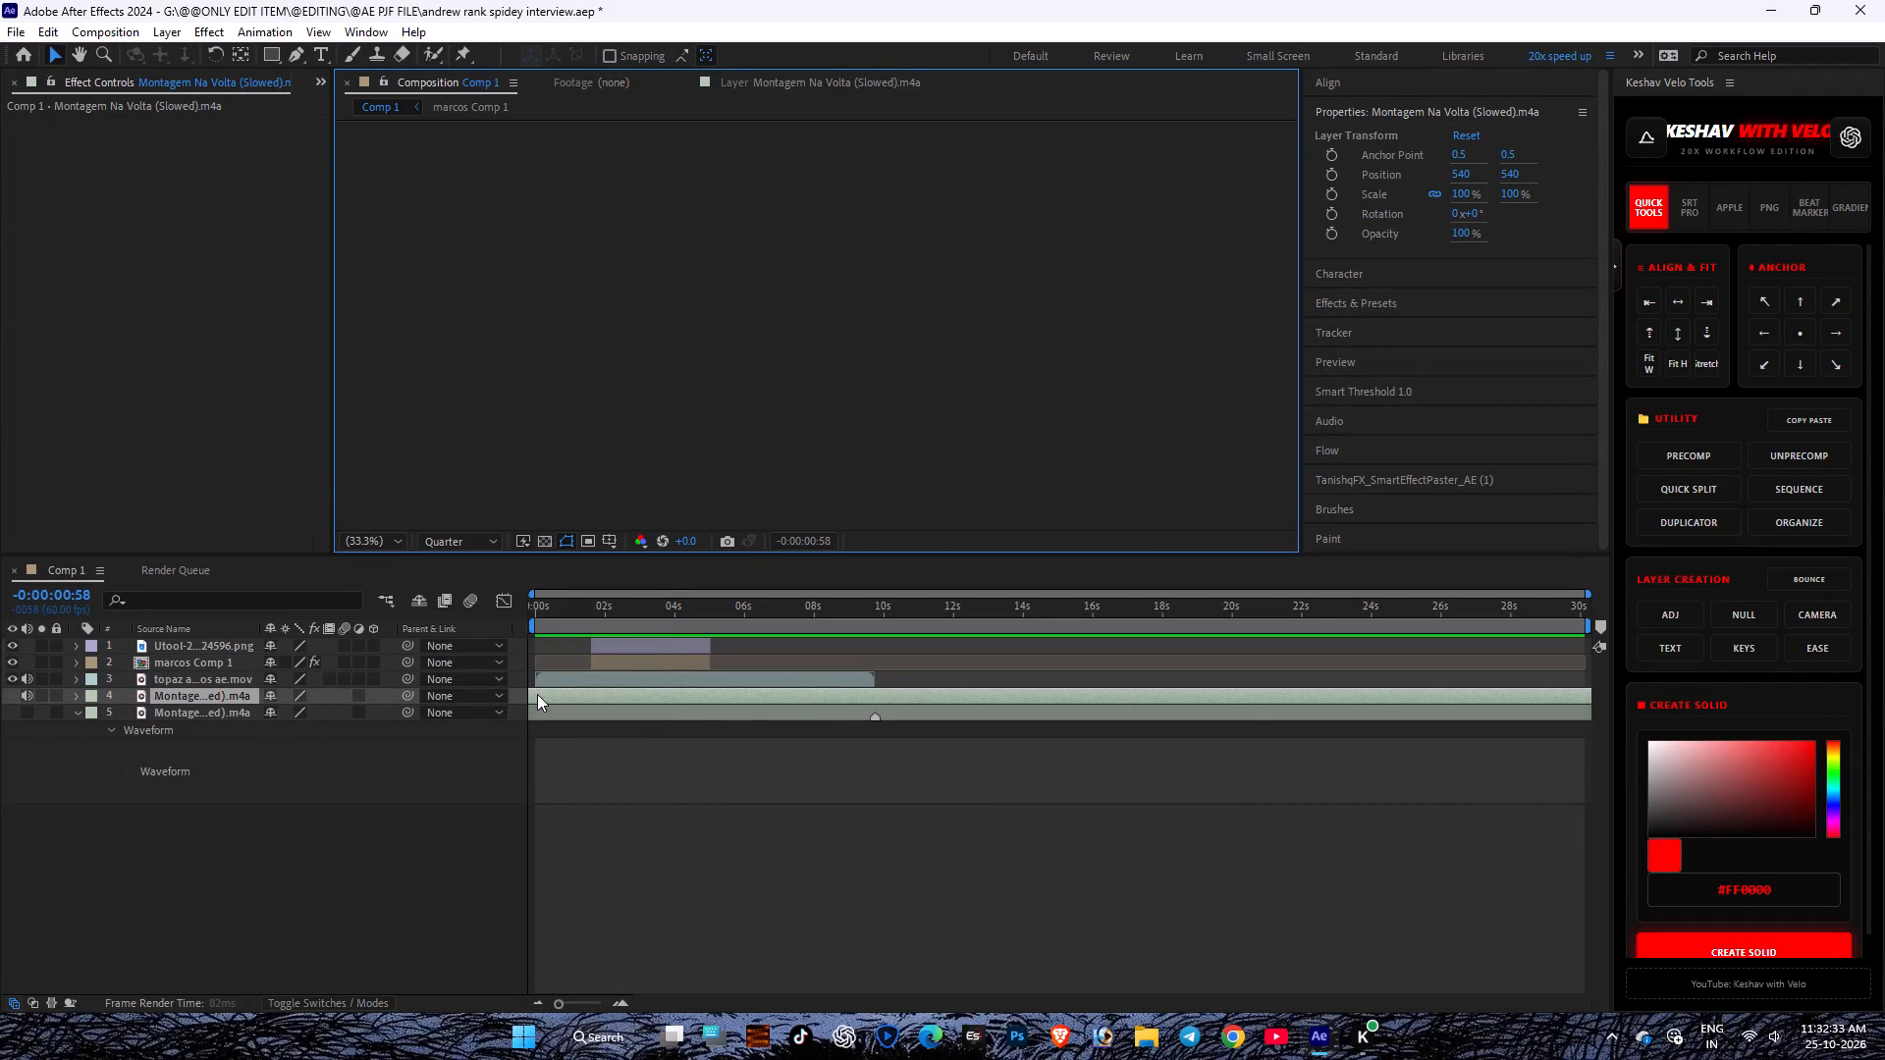
left_click_drag(537, 694, 912, 688)
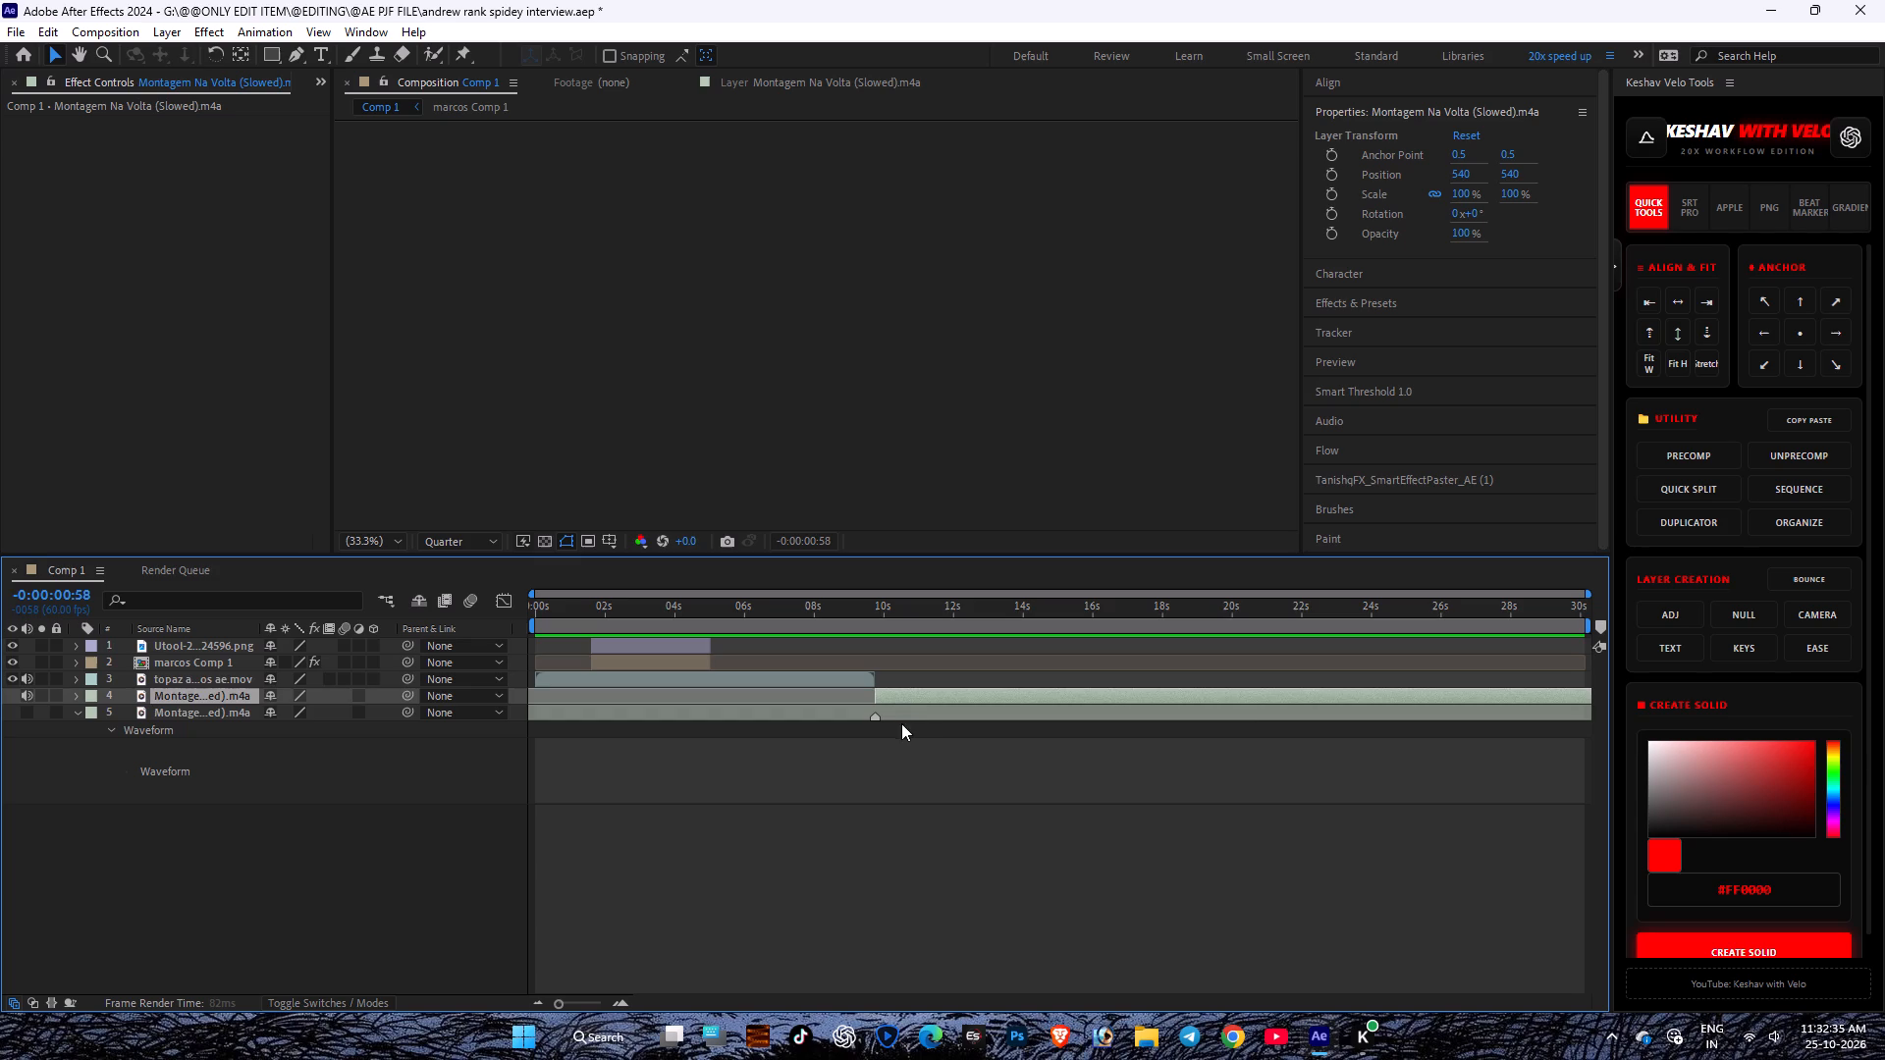
Unmute the original music layer, split it at 0:00:09:46 and delete the part after the video clip's end.
left_click(891, 708)
left_click_drag(823, 597, 833, 597)
left_click(803, 612)
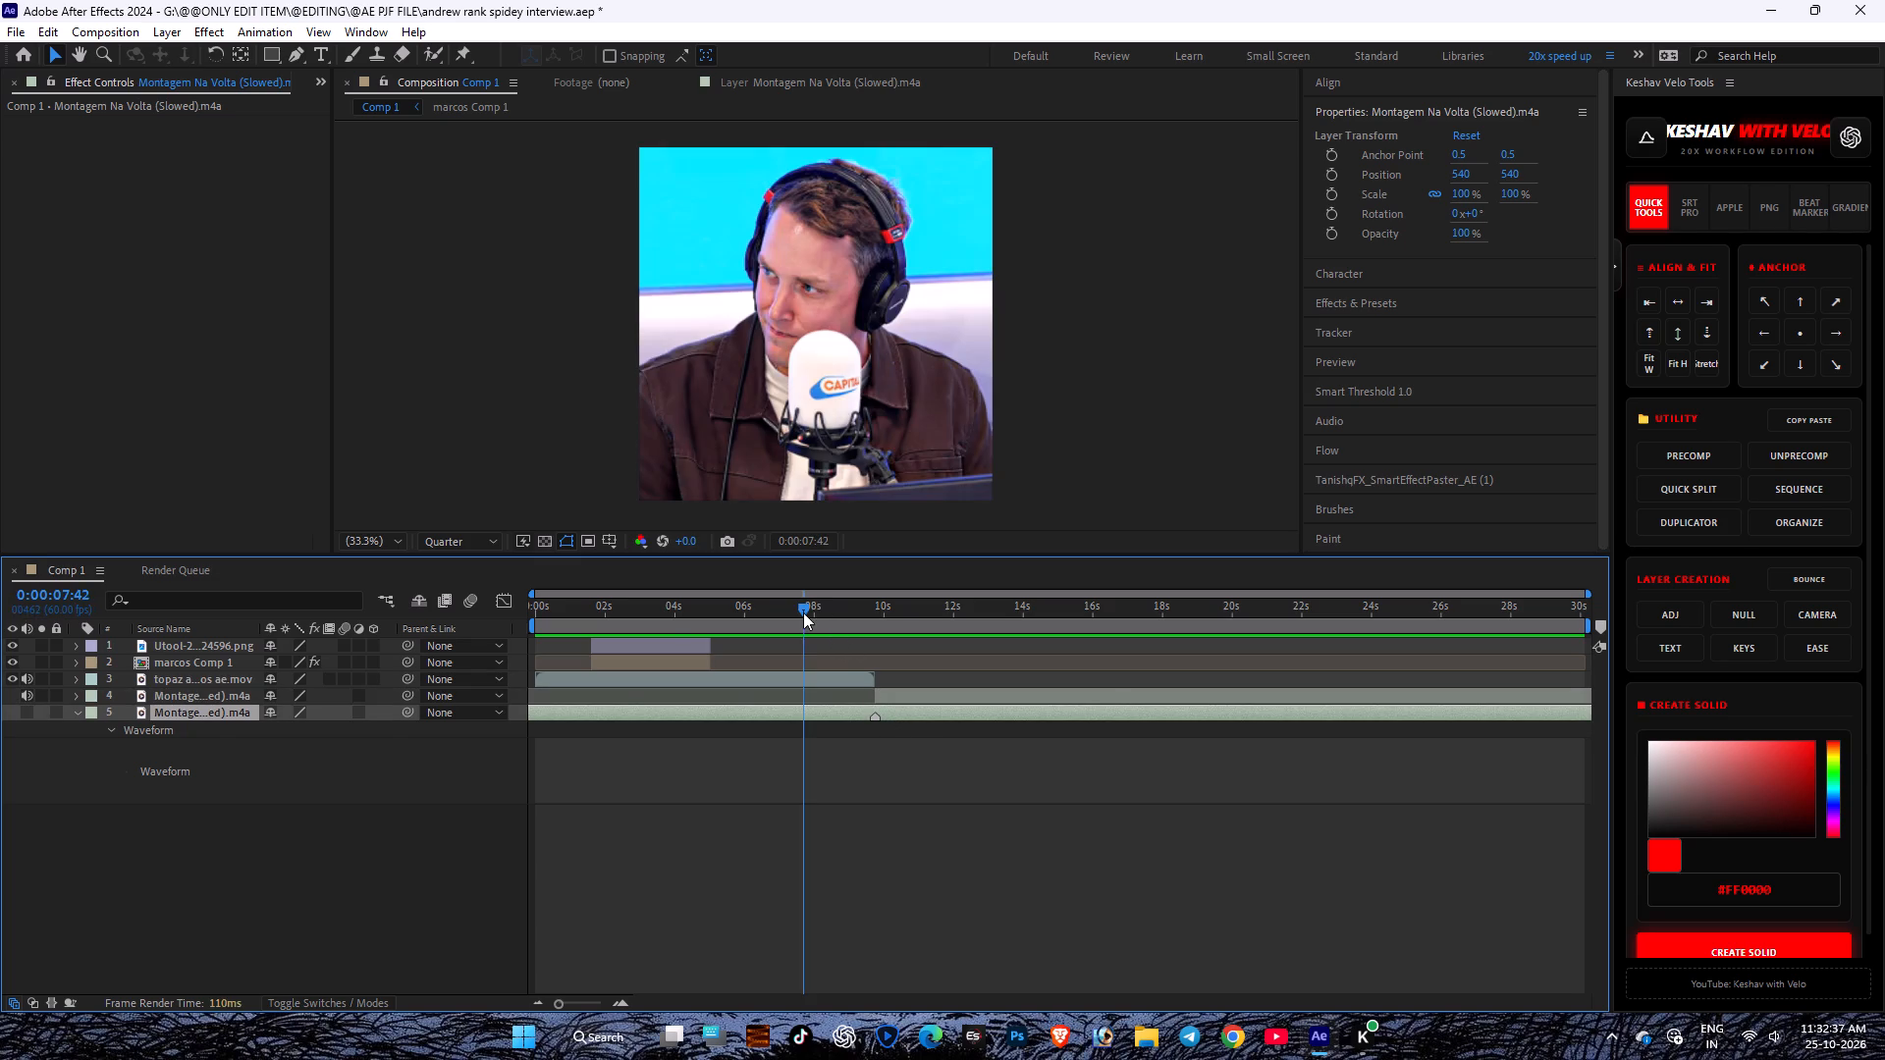
key("space")
left_click(24, 711)
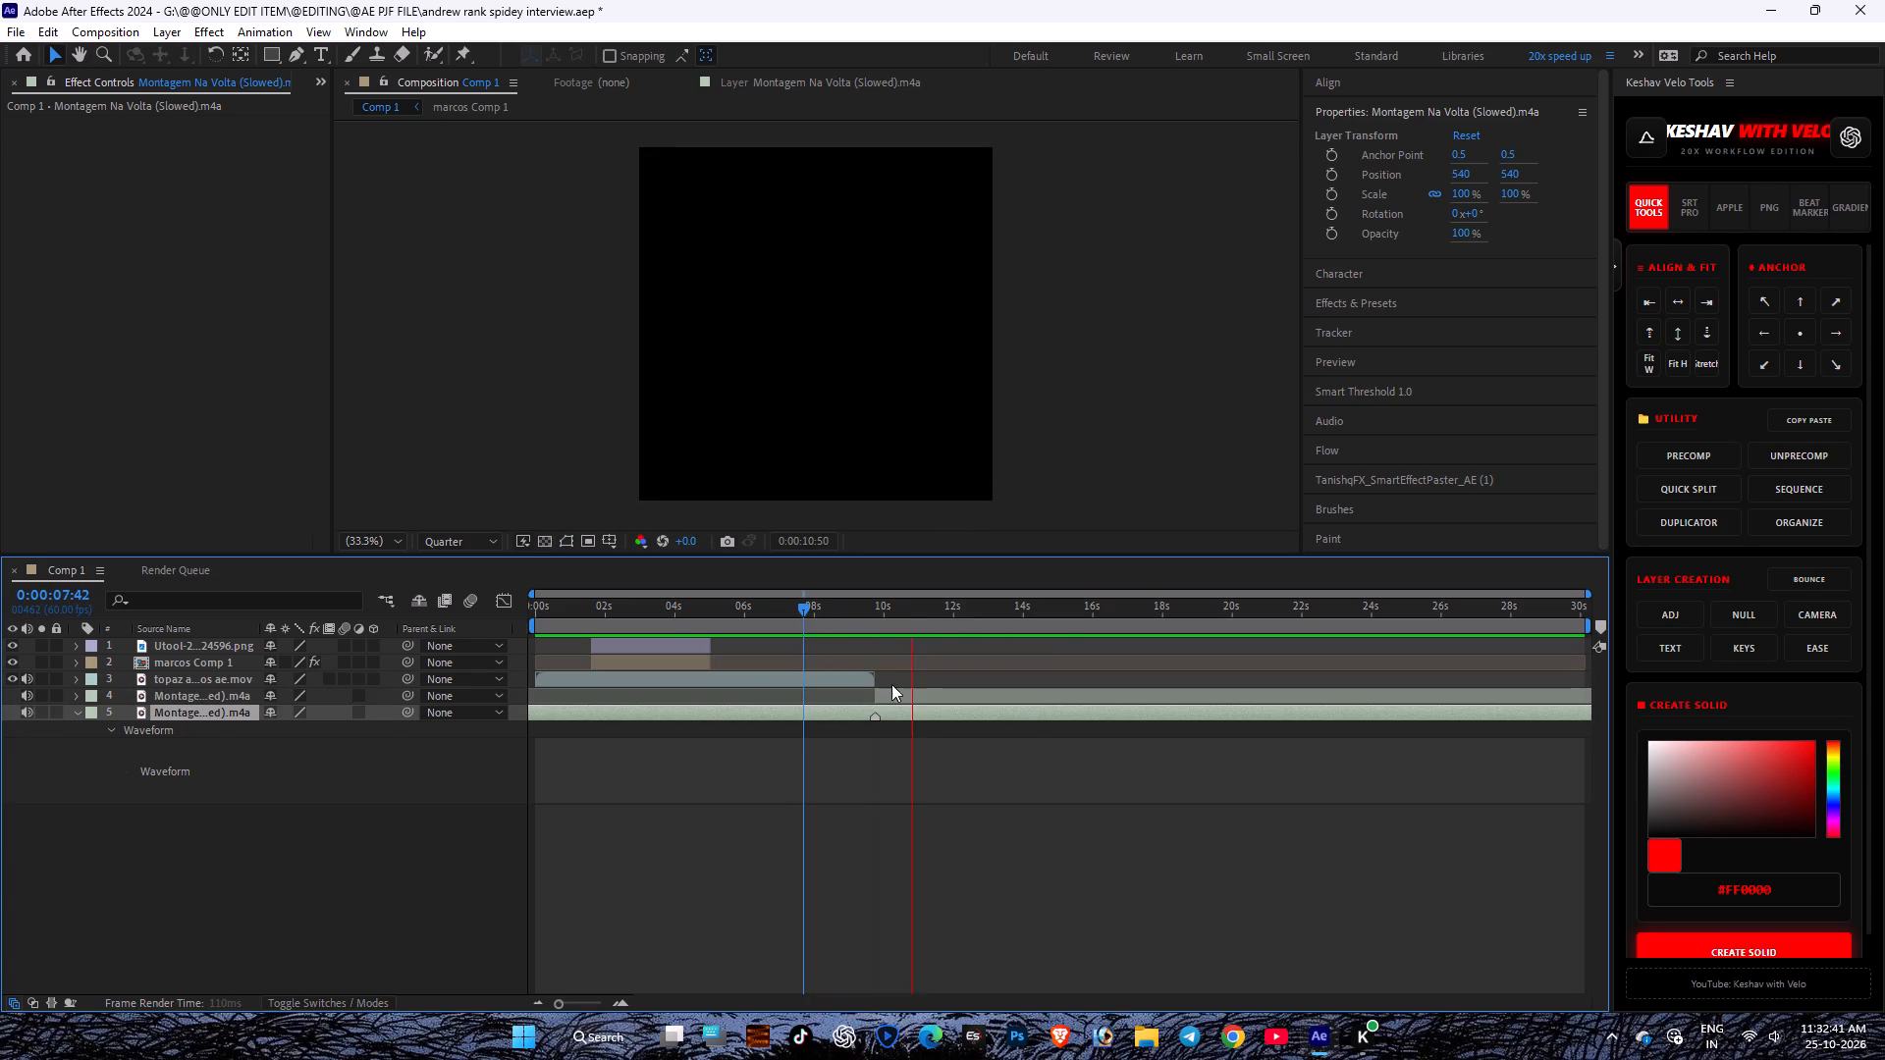
left_click_drag(892, 608, 877, 612)
key("ctrl+shift+d")
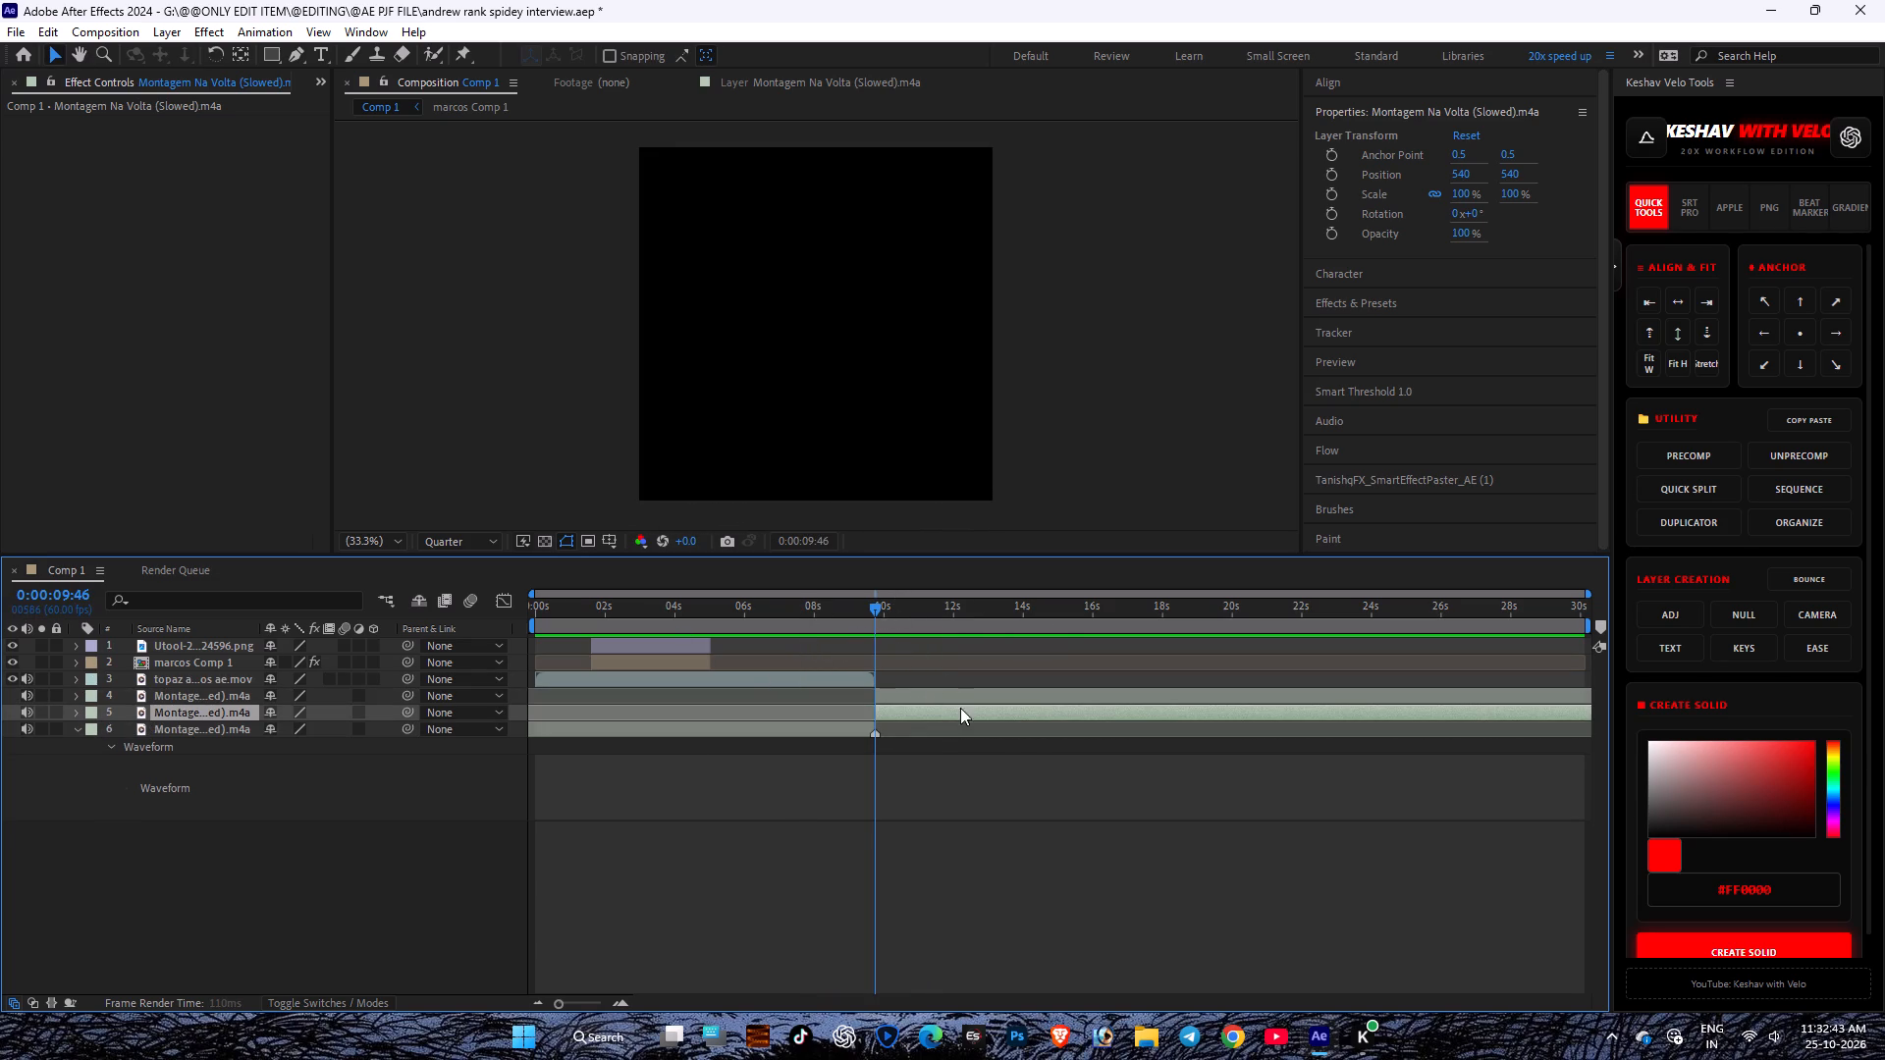
key("Delete")
Play Comp 1 from 0:00:06:31 to check the transition between the two music sections.
left_click(762, 613)
key("space")
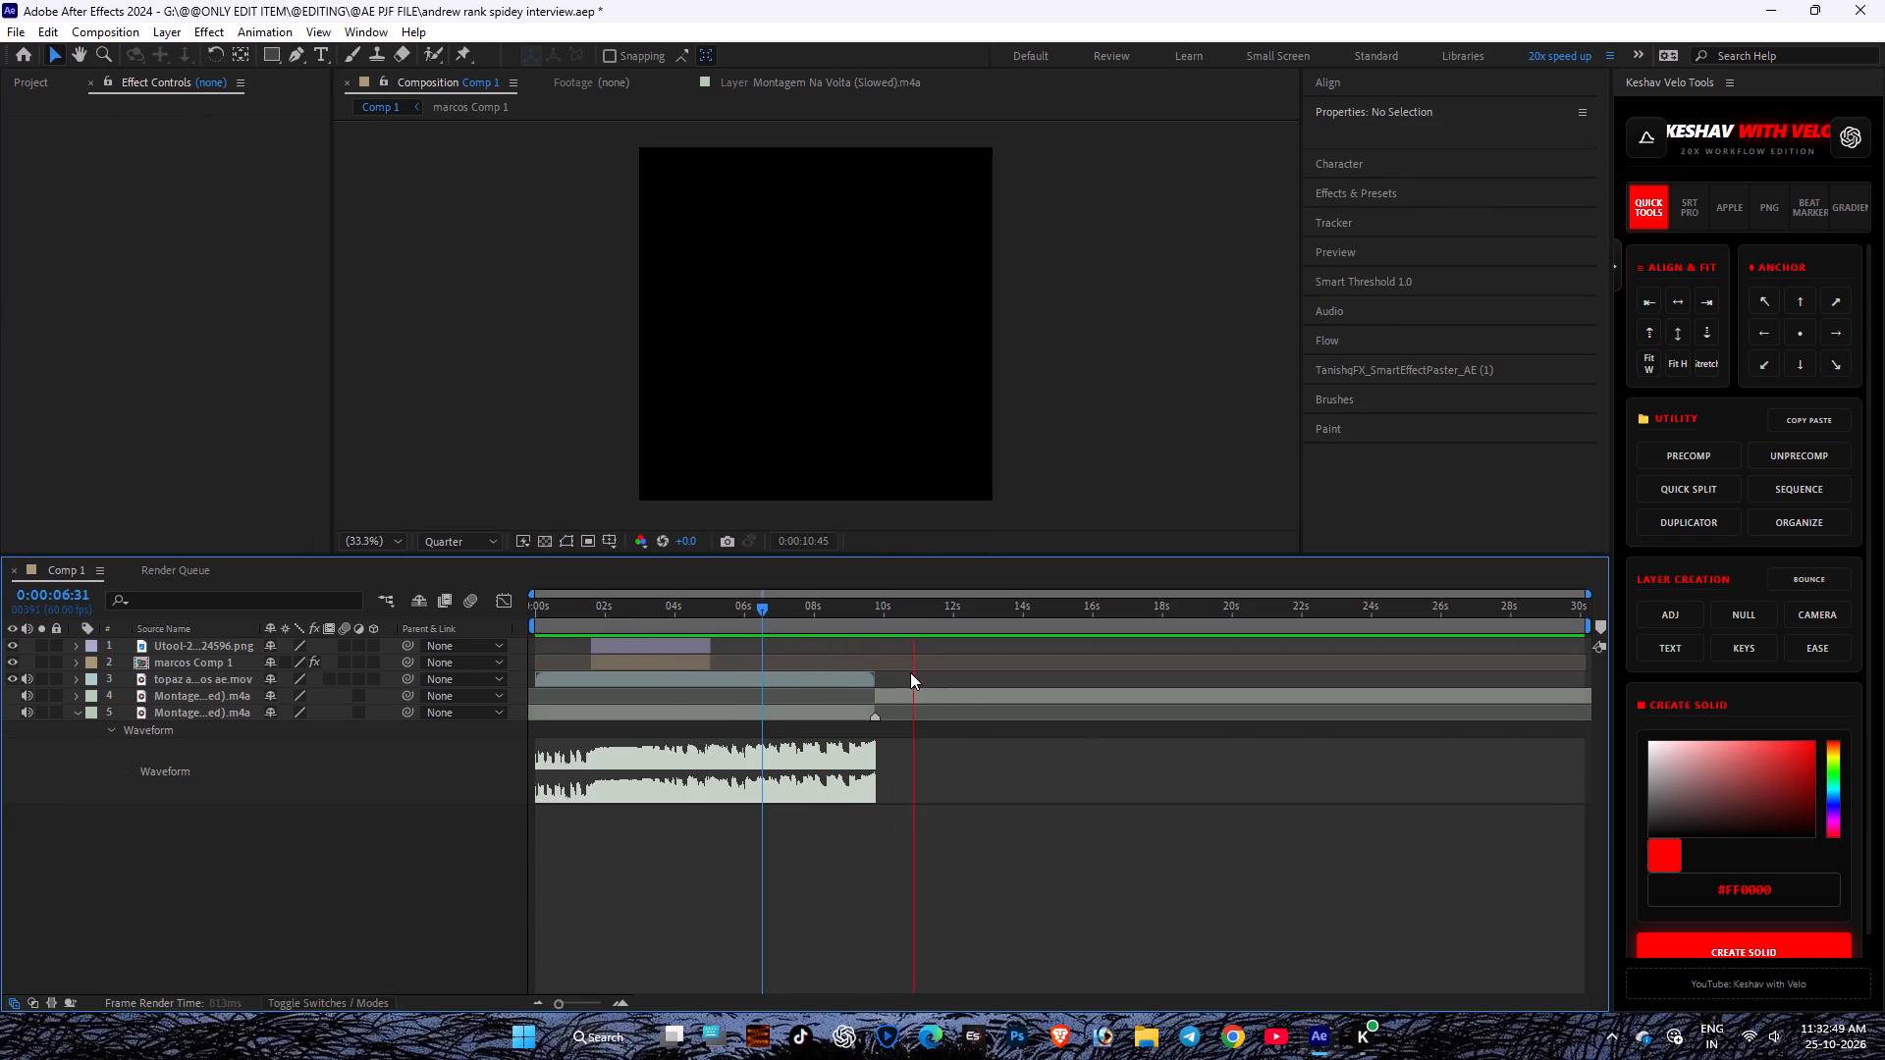
Display the audio waveform of the second music section's layer.
left_click(966, 693)
key("l")
key("l")
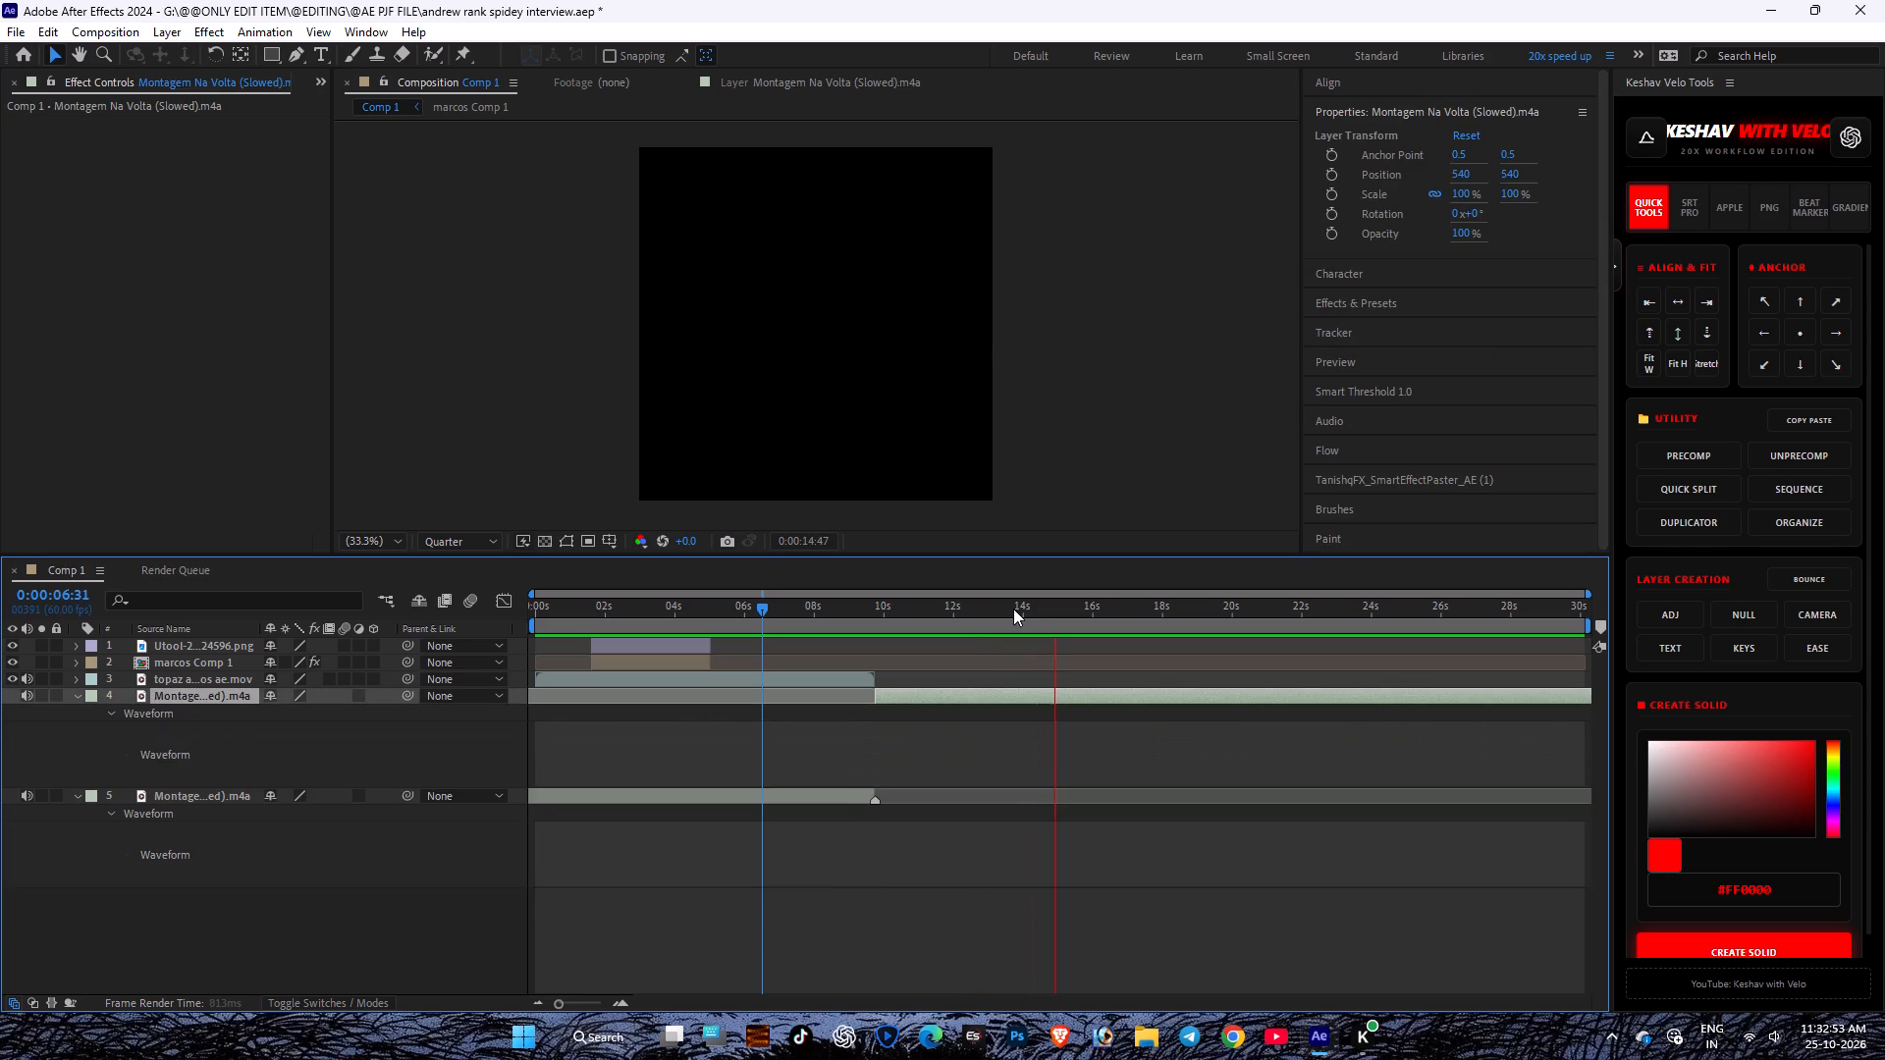
Play the second music section from 0:00:13:44 and again from slightly earlier to listen for its beat.
left_click(1013, 609)
key("space")
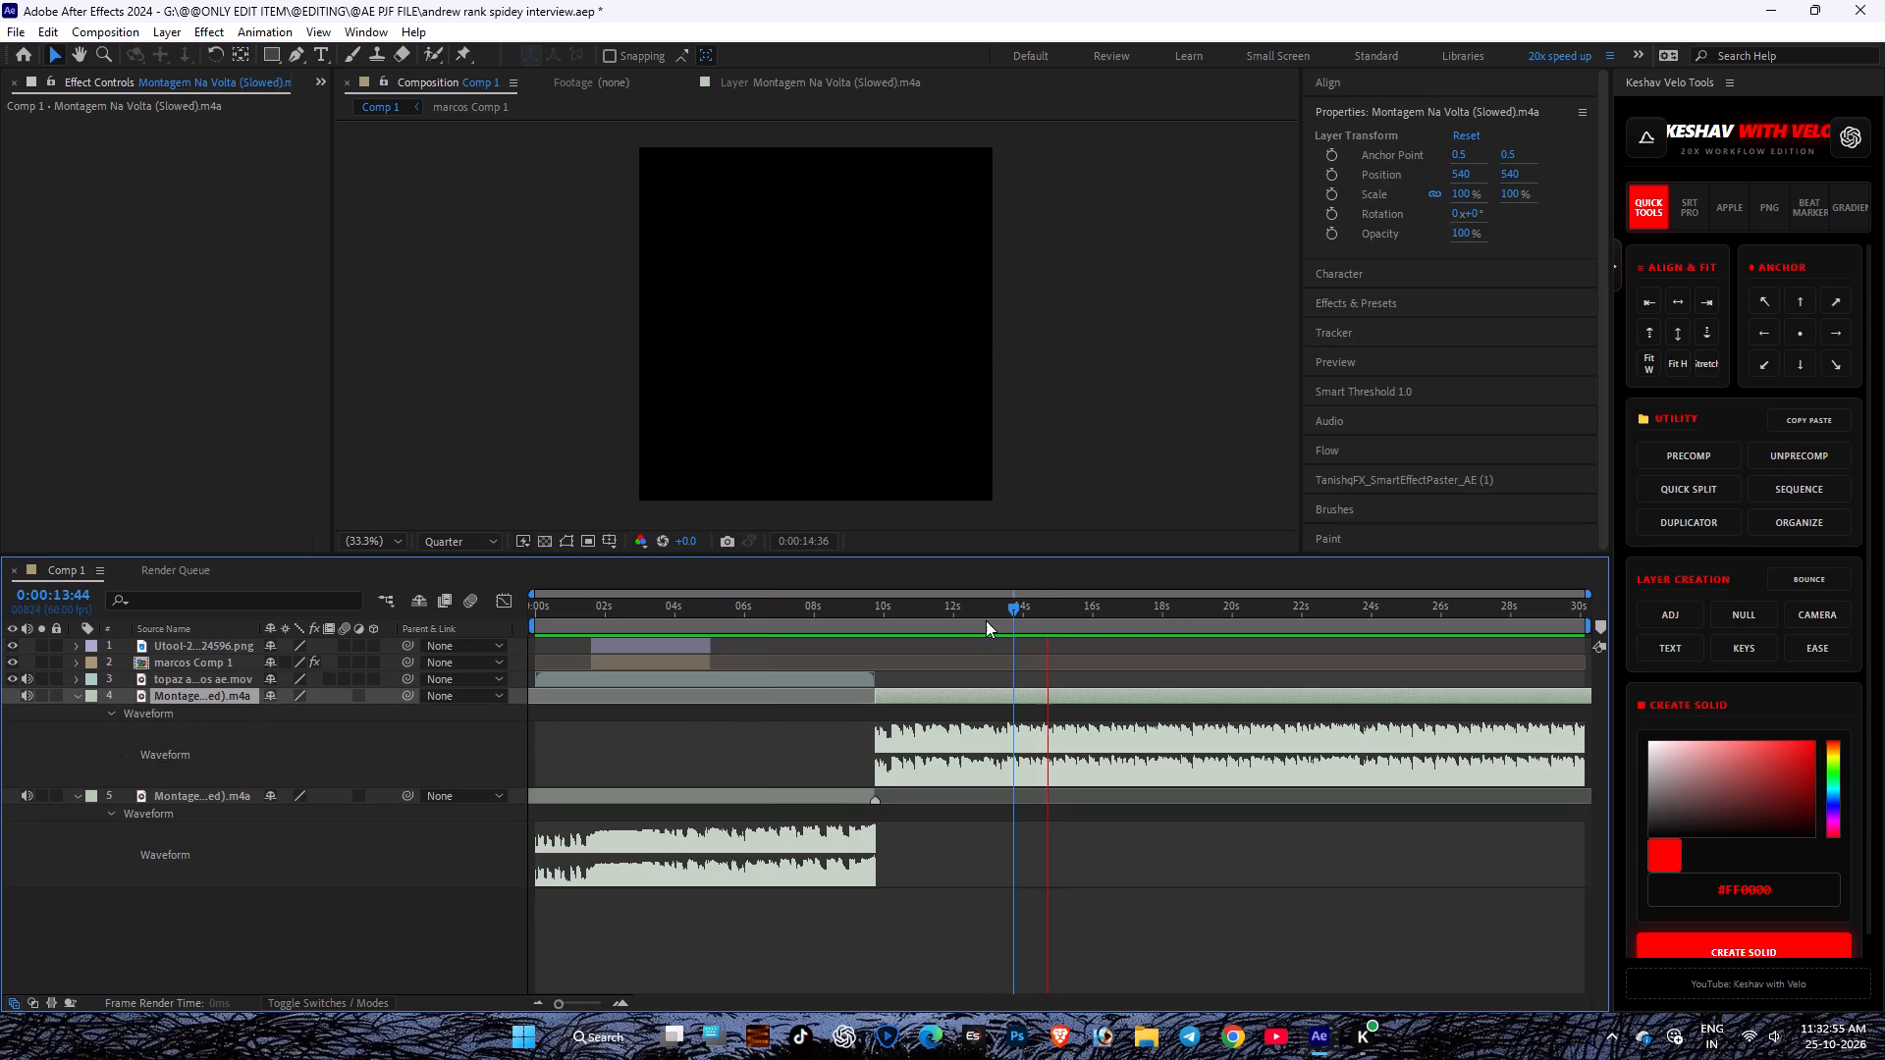
left_click(965, 611)
key("space")
key("space")
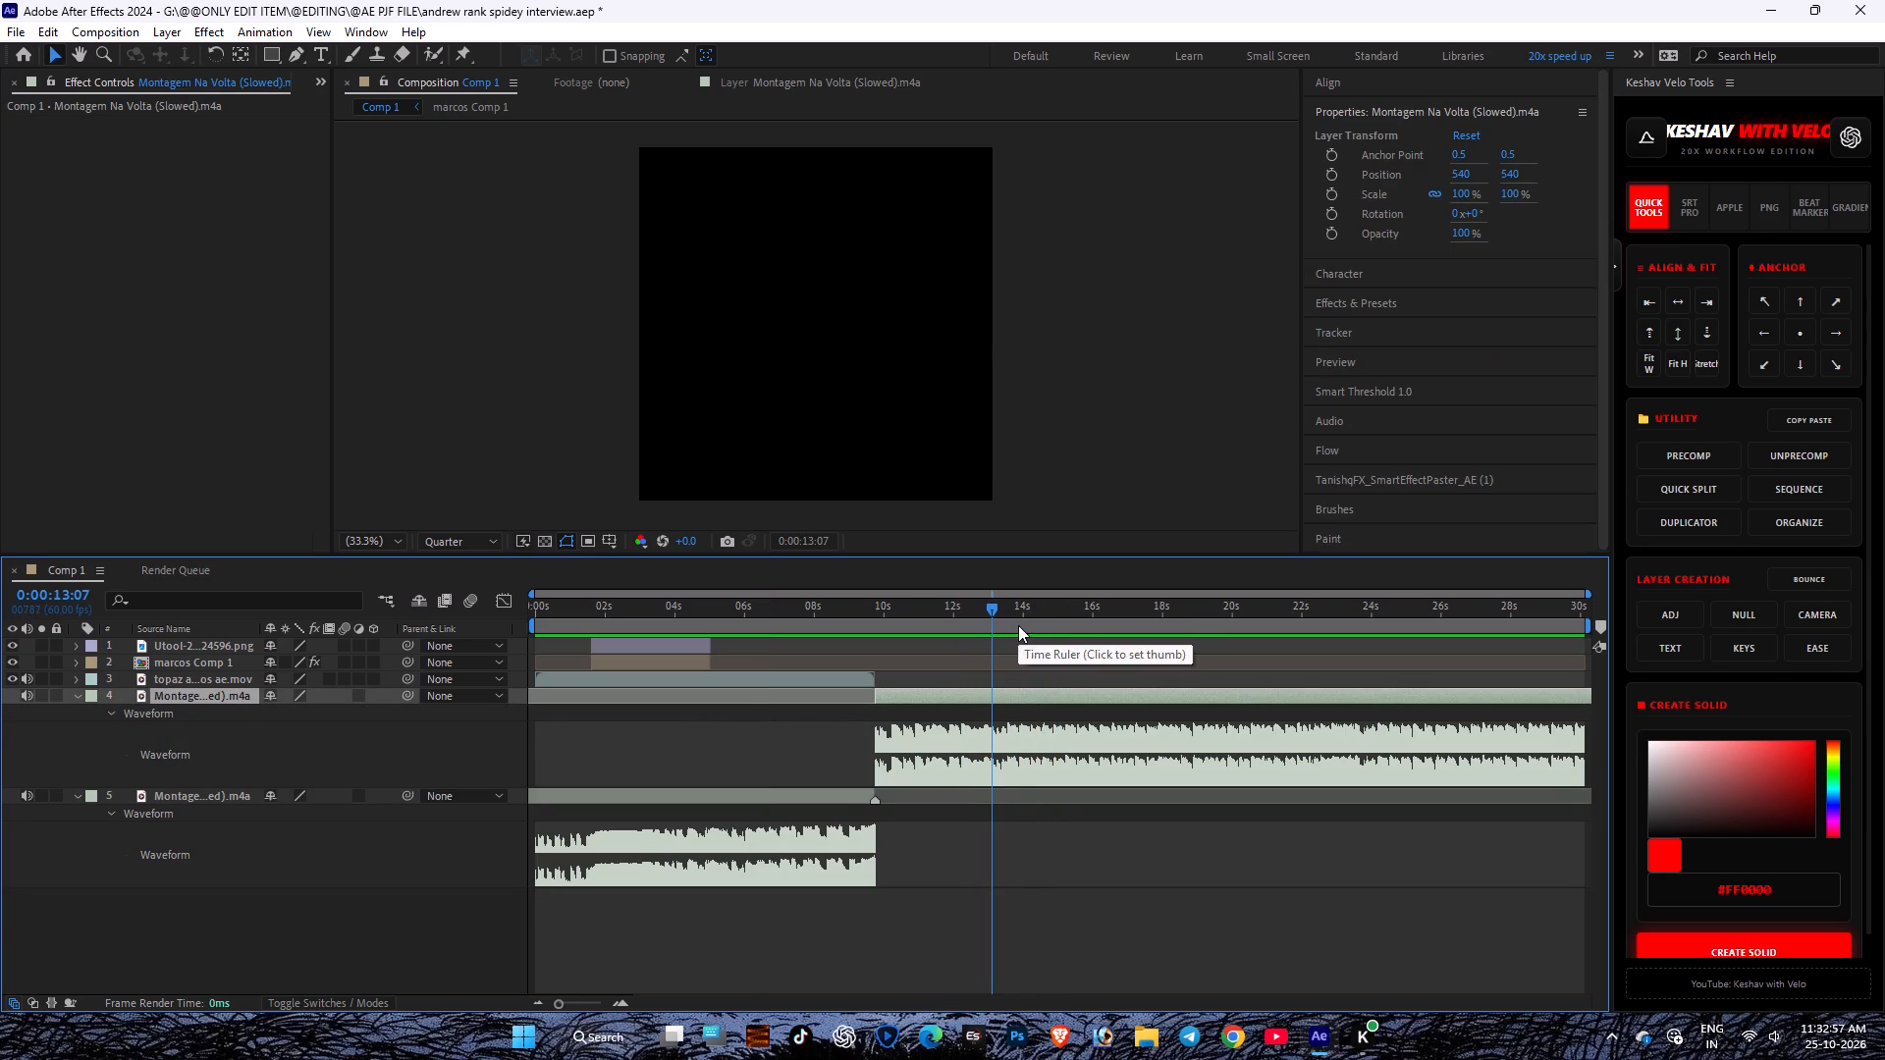
Play the second music section from 0:00:13:07 in short bursts to listen for its beat.
key("space")
key("space")
key("space")
key("space")
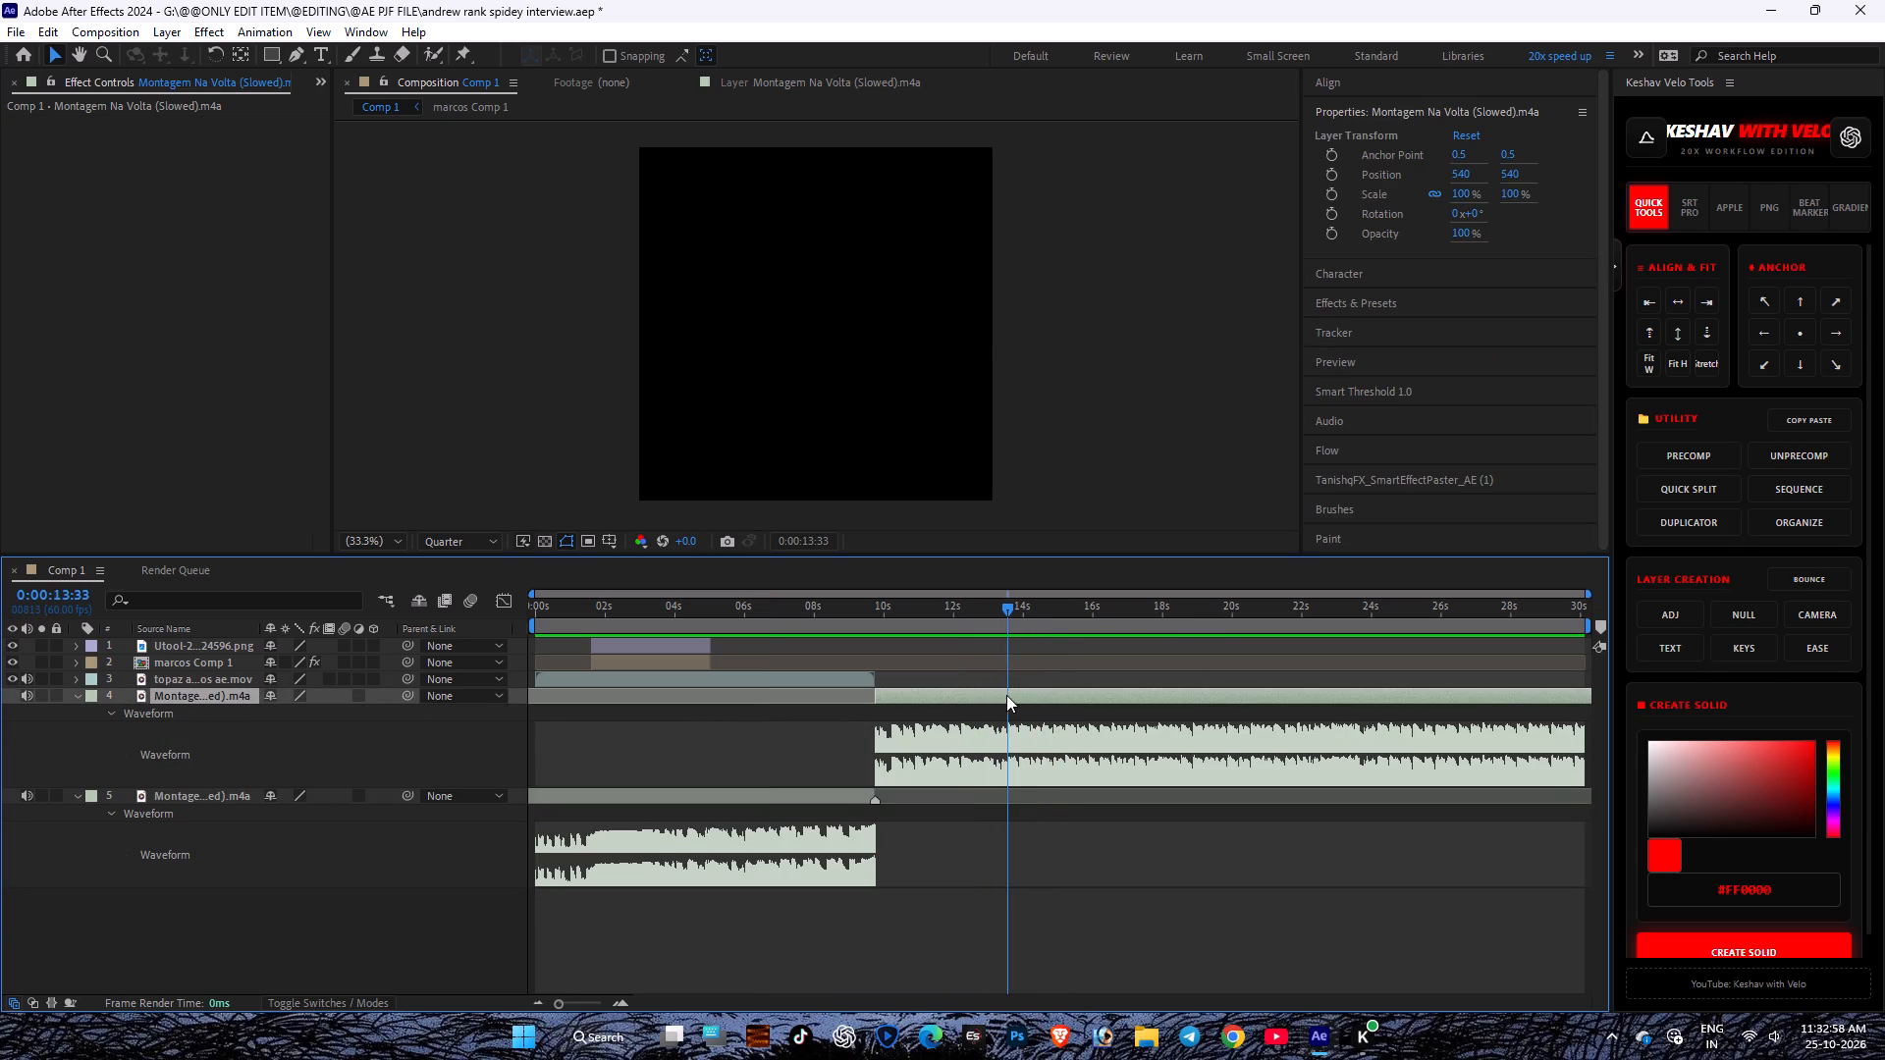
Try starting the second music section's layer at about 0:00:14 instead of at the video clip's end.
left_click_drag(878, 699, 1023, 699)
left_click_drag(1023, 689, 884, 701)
Play the transition between the two music sections from 0:00:08:26 and again from 0:00:08:05, stopping just before the cut.
left_click_drag(854, 612, 832, 618)
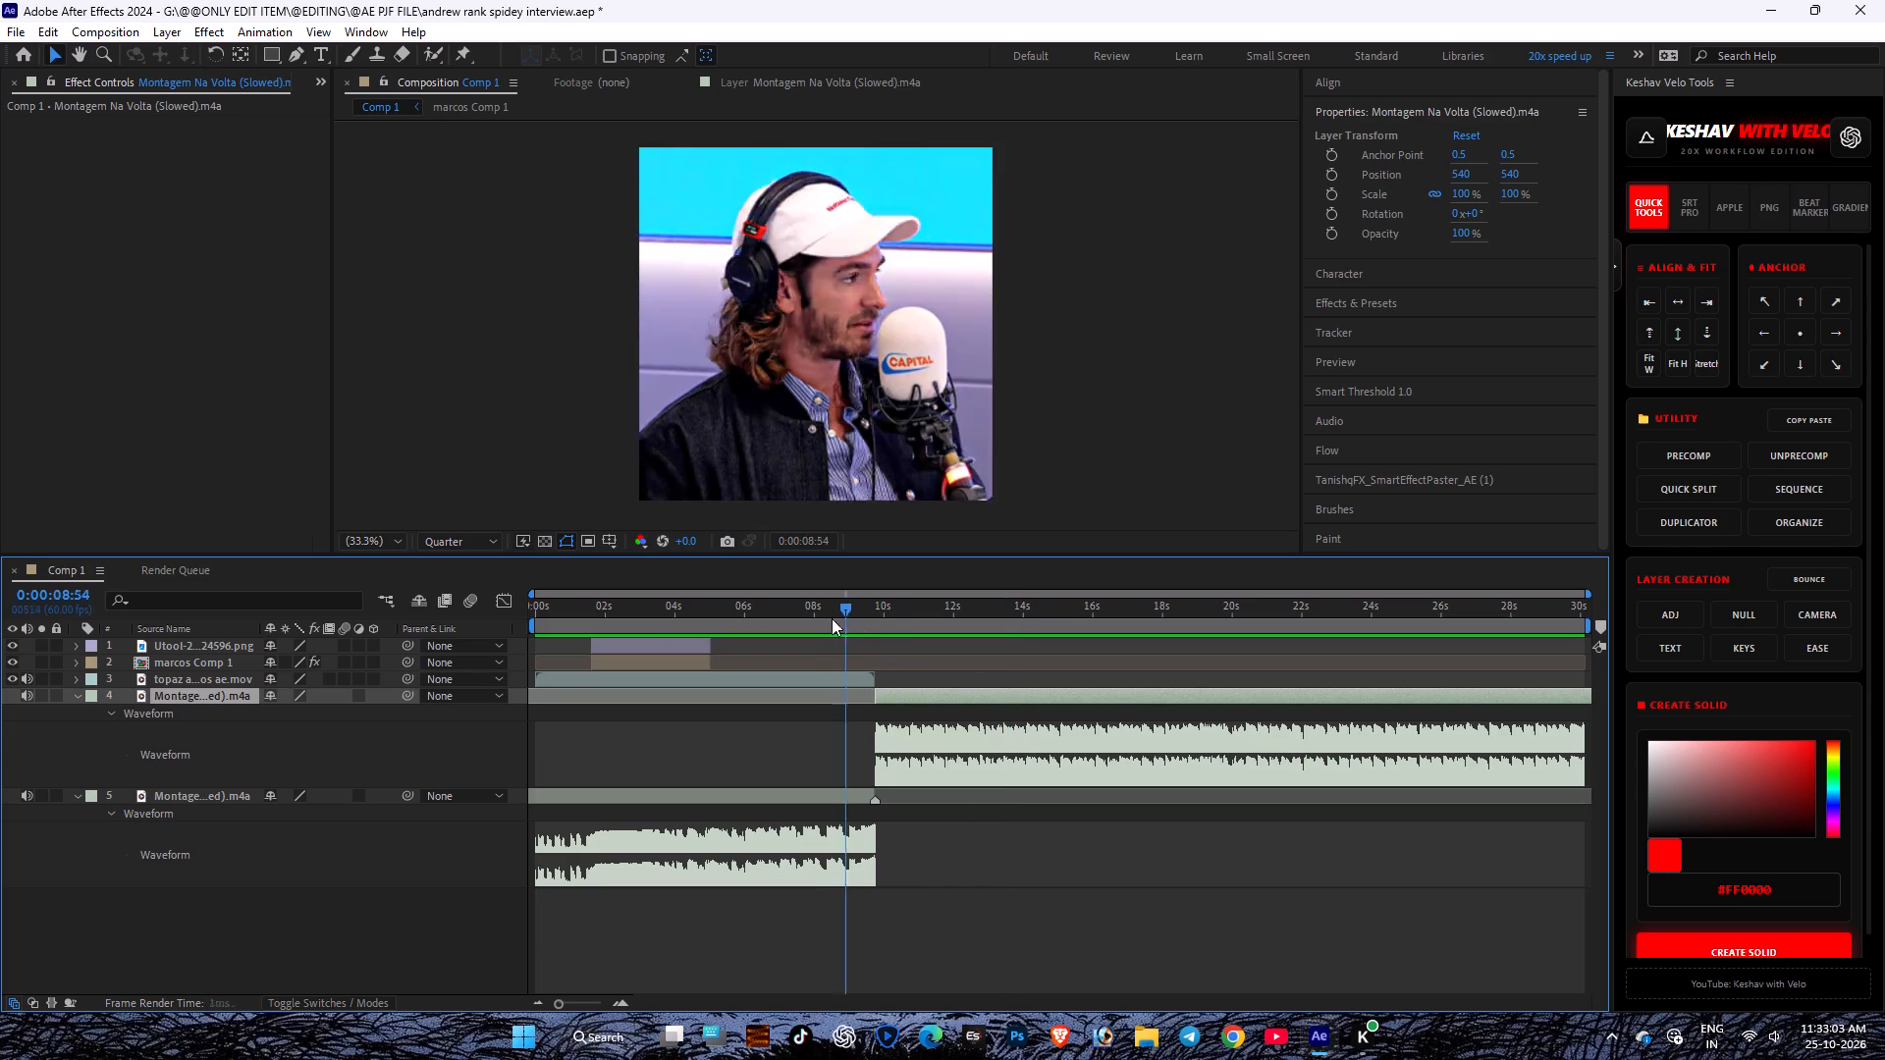
left_click_drag(832, 618, 829, 618)
key("space")
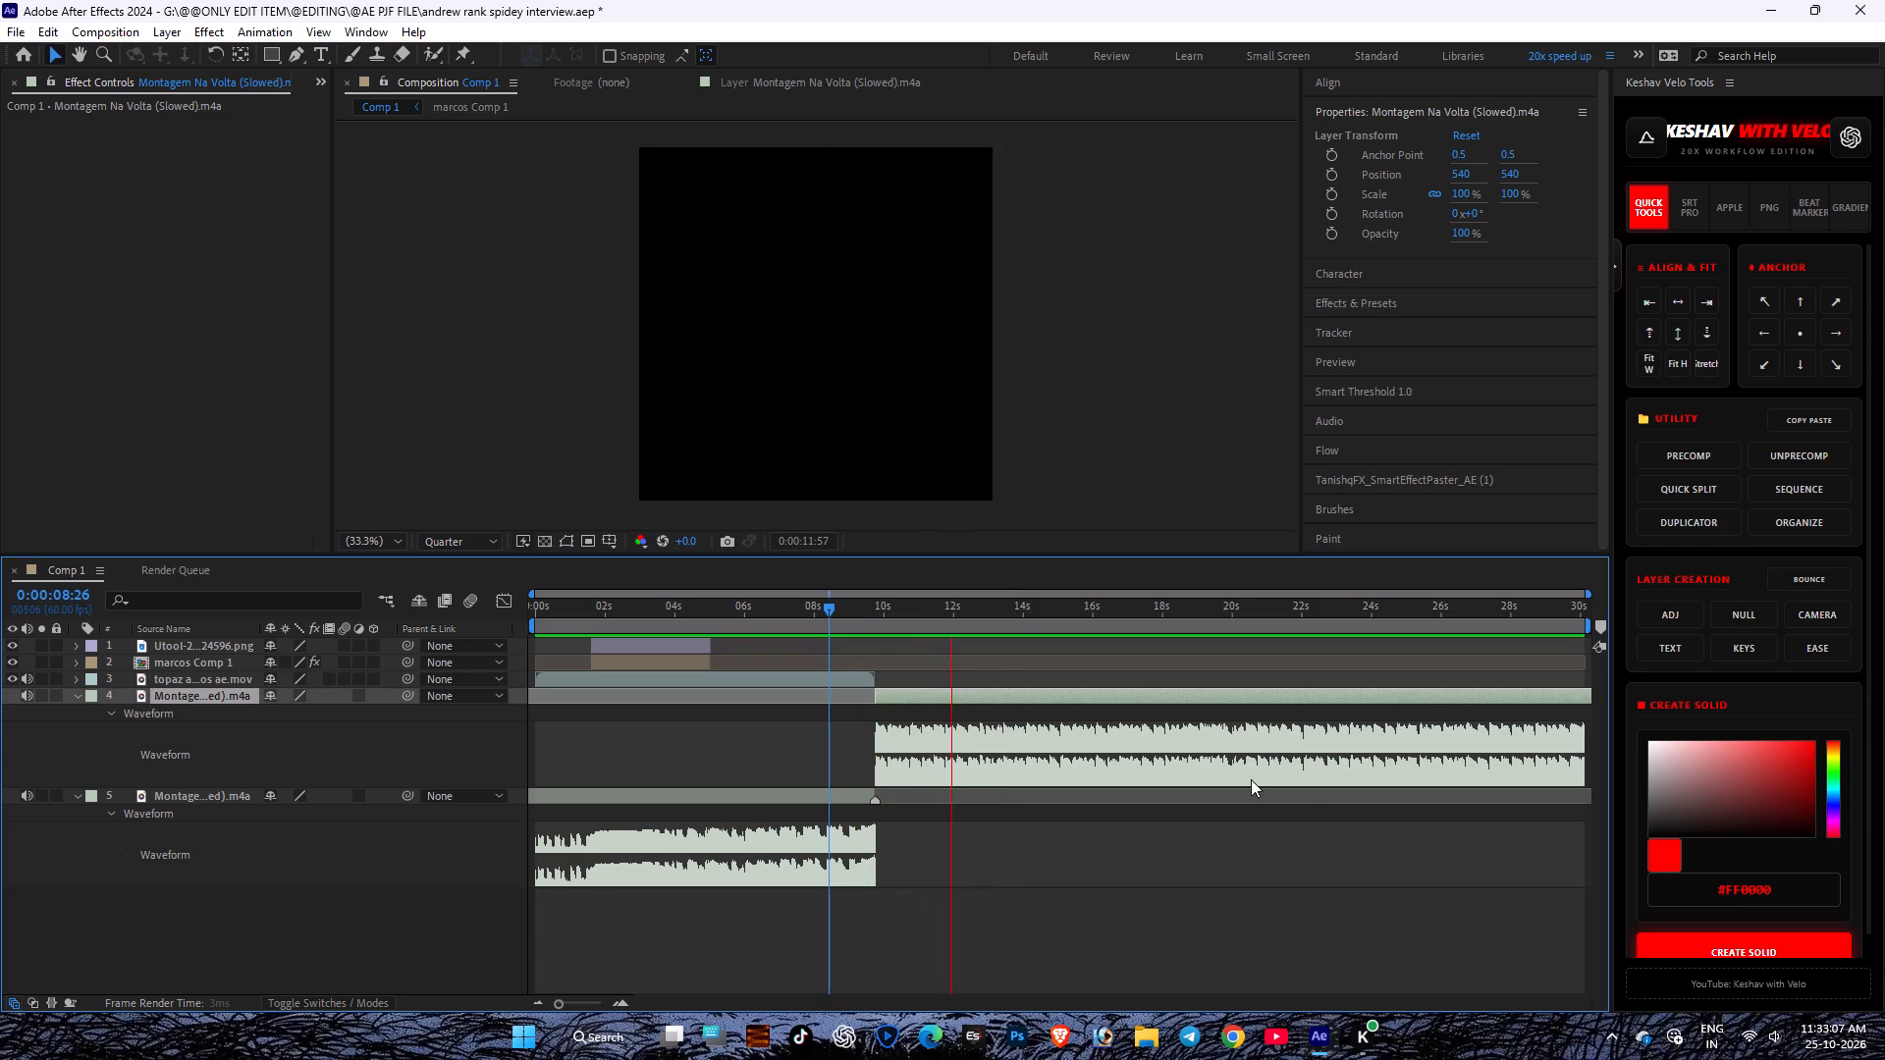
scroll(874, 821, "up", 1, "alt")
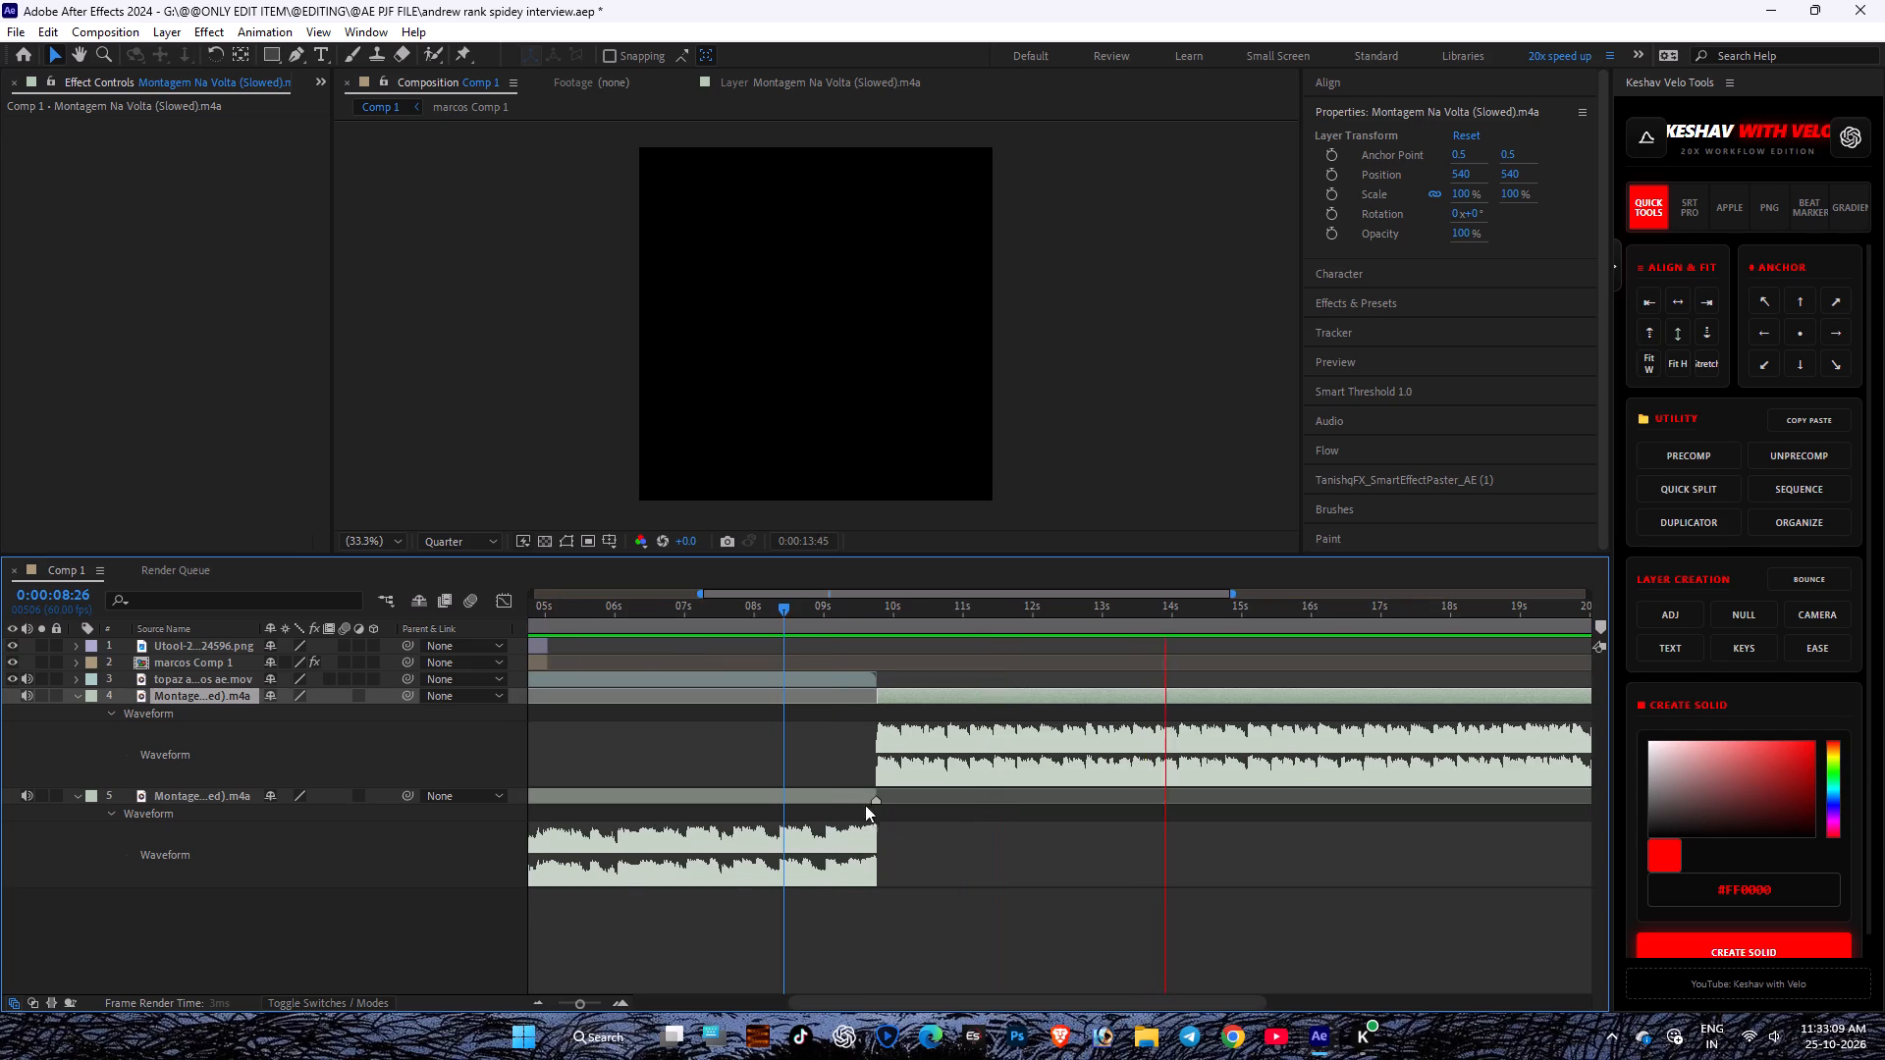
scroll(854, 795, "up", 1, "alt")
left_click_drag(768, 609, 666, 611)
key("space")
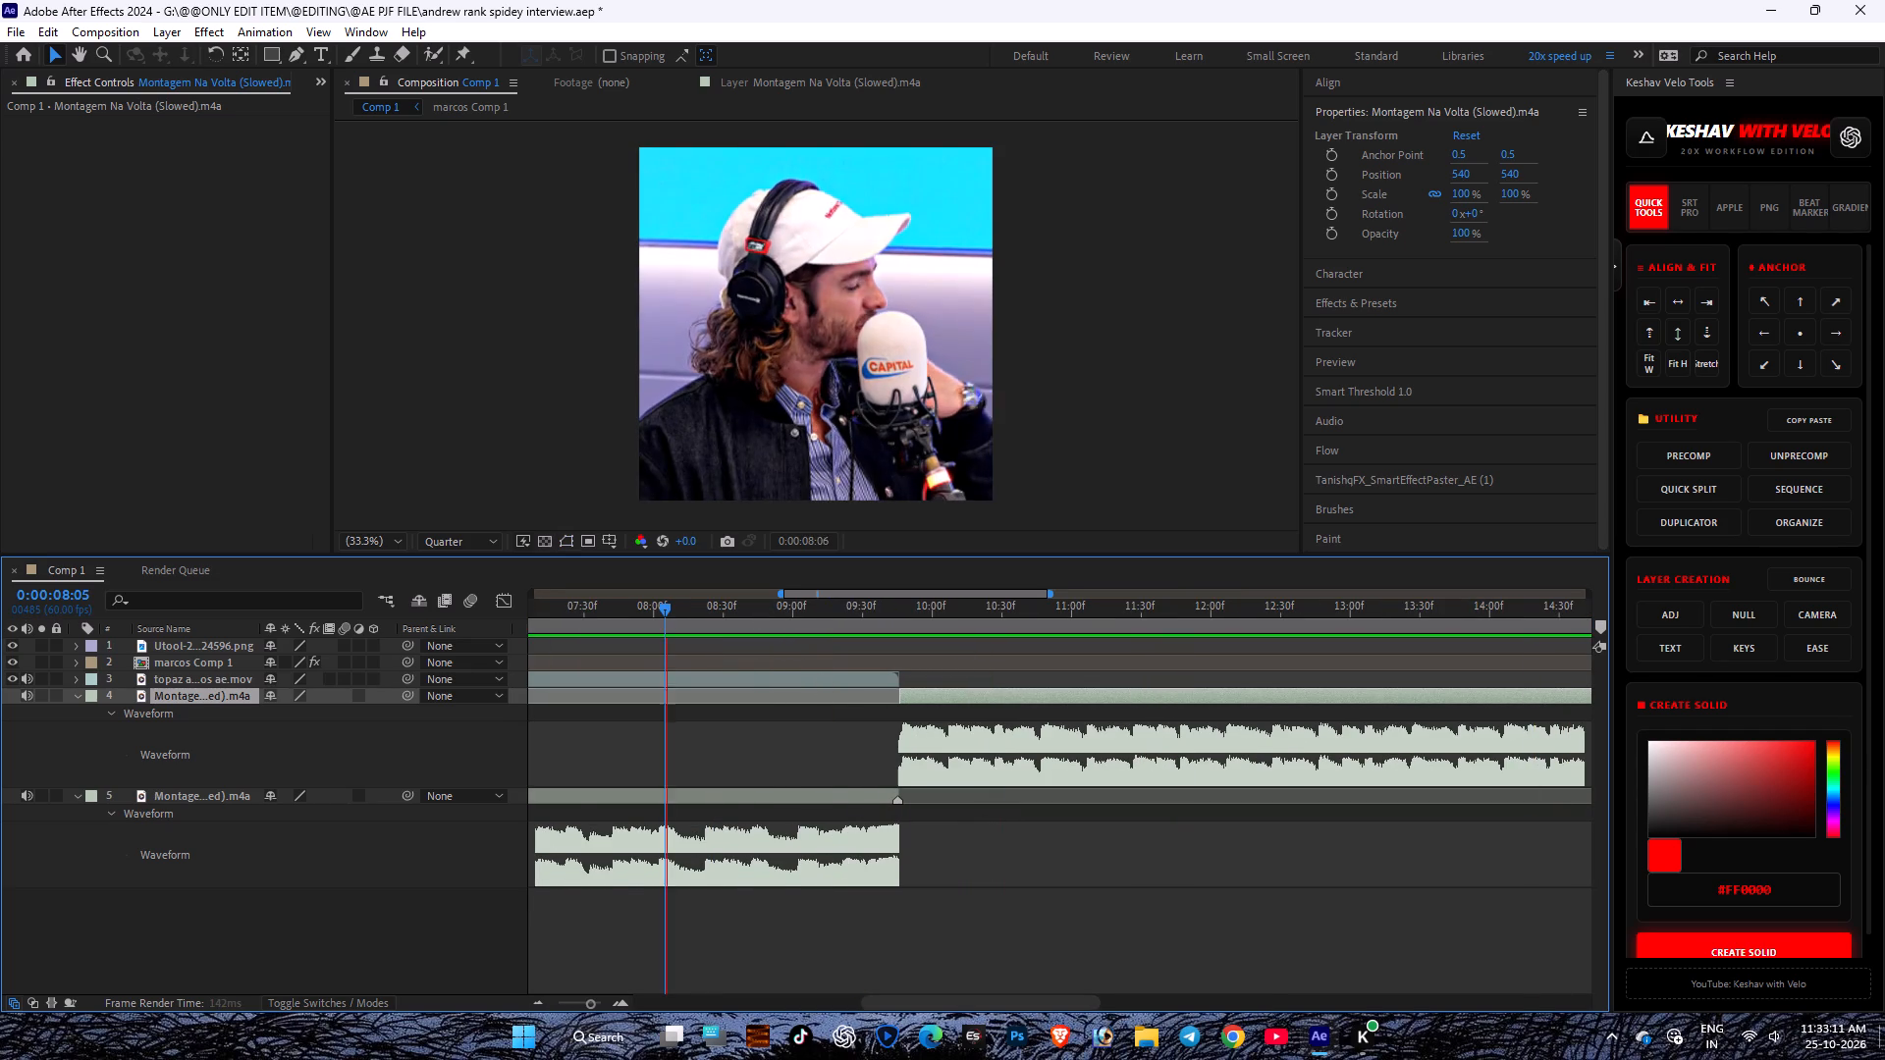
key("space")
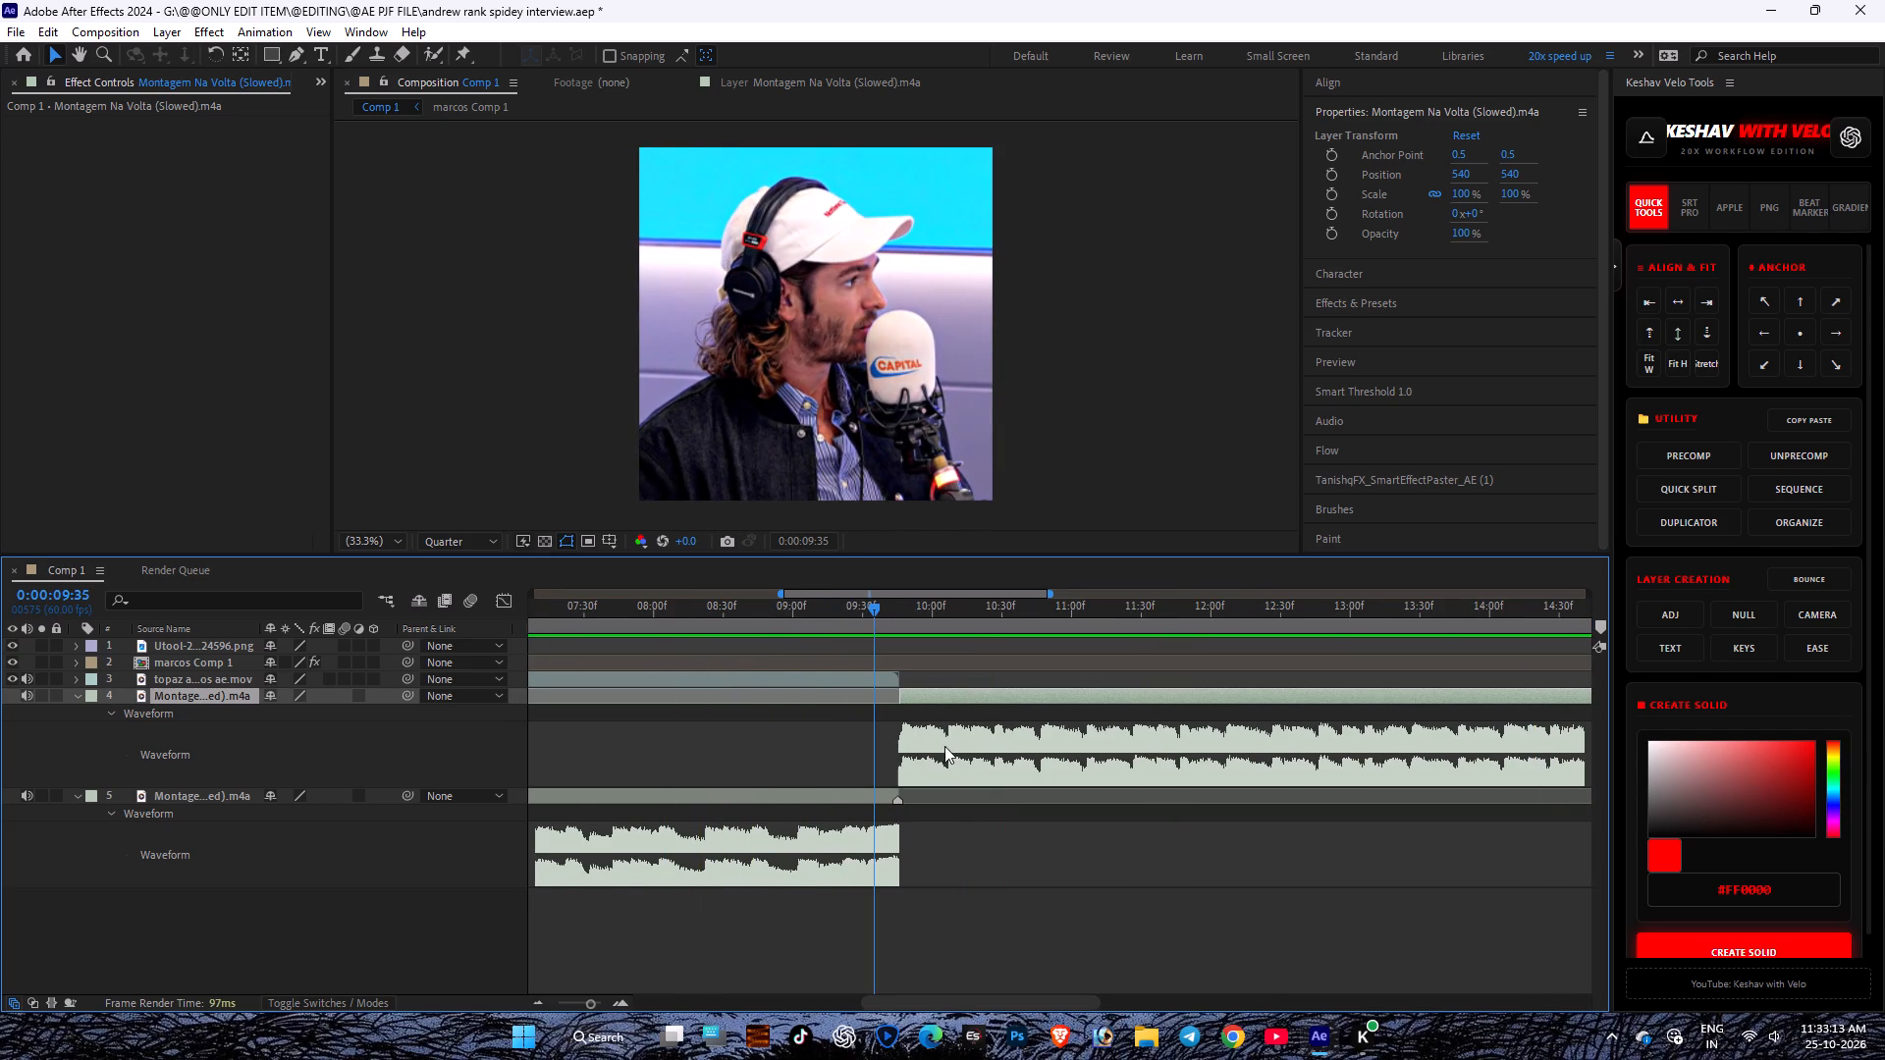
key("space")
key("space")
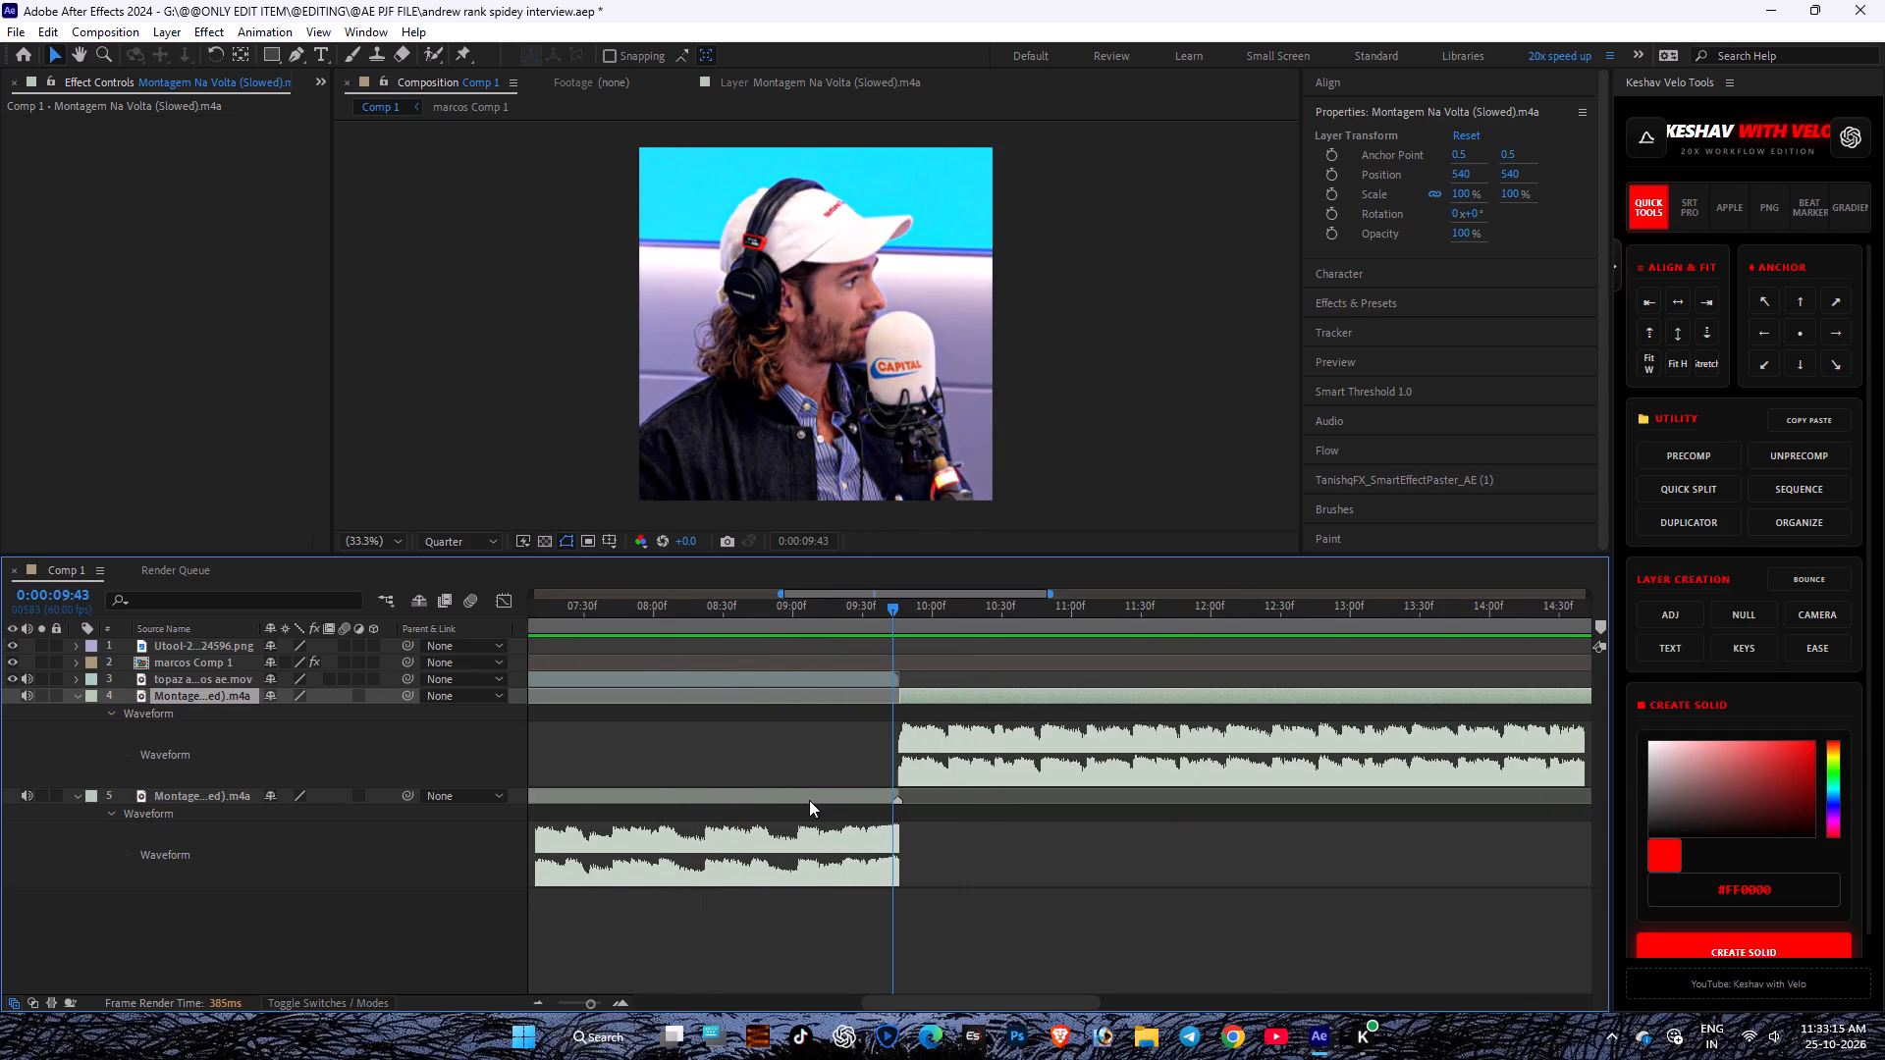
Shift the first music section's layer about 6 frames later and trim its end back to the video clip's end.
left_click_drag(804, 796, 819, 797)
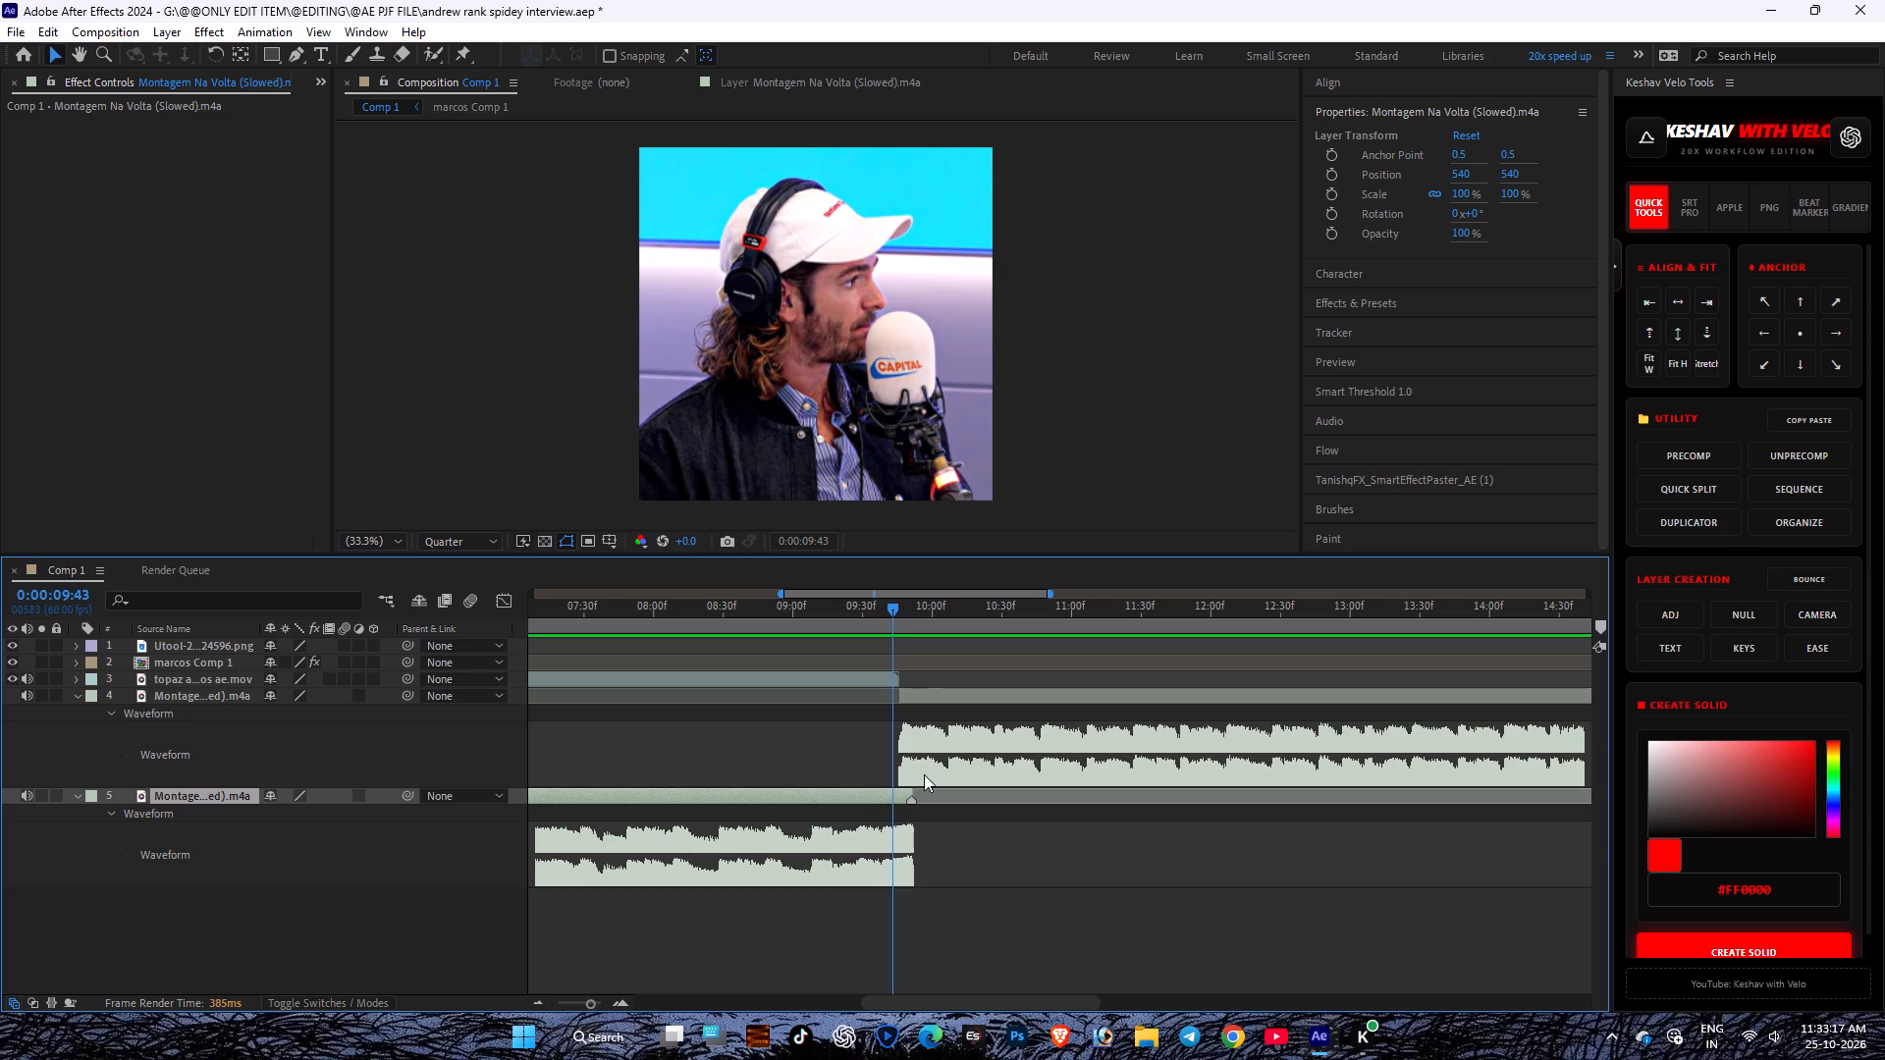
left_click_drag(912, 790, 893, 795)
left_click_drag(908, 795, 907, 795)
left_click_drag(907, 795, 898, 795)
Play the adjusted music transition, replay it from 0:00:06:44, and return to 0:00:08:42.
left_click_drag(865, 613, 815, 620)
key("space")
left_click_drag(884, 608, 530, 638)
key("space")
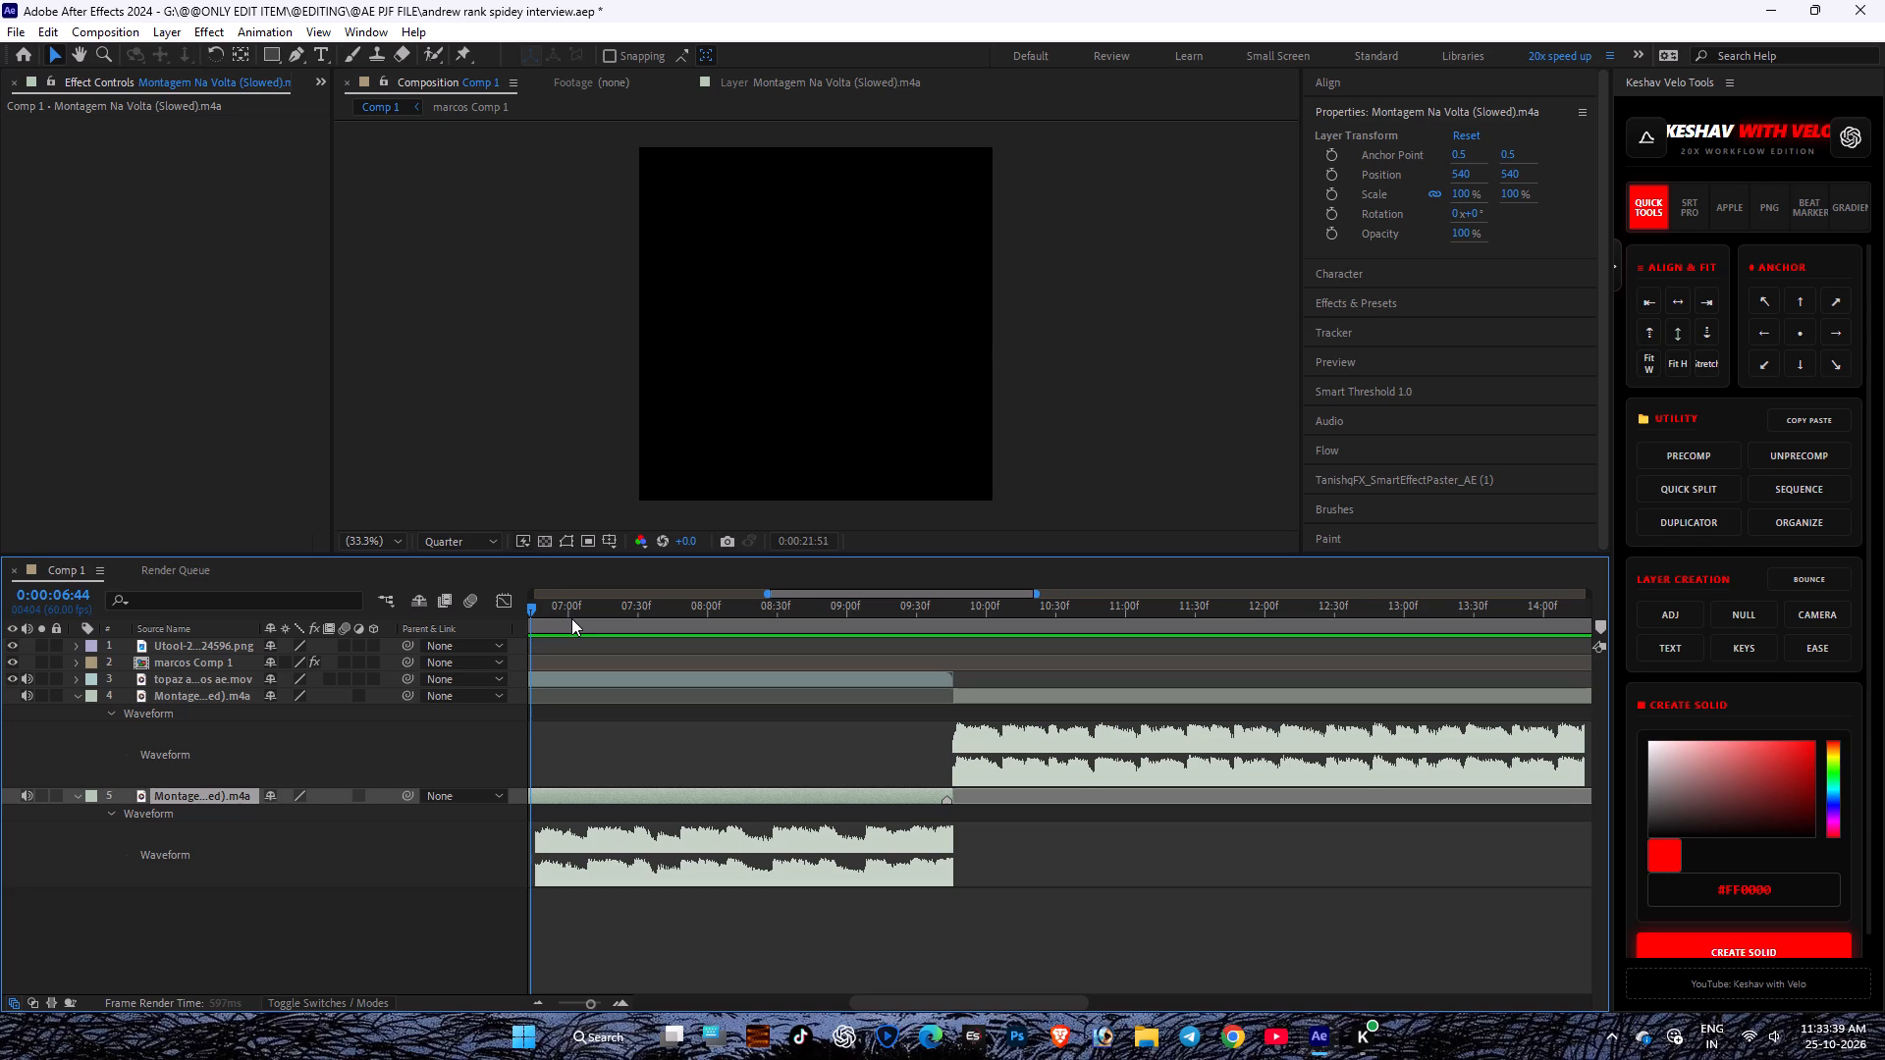
left_click(805, 610)
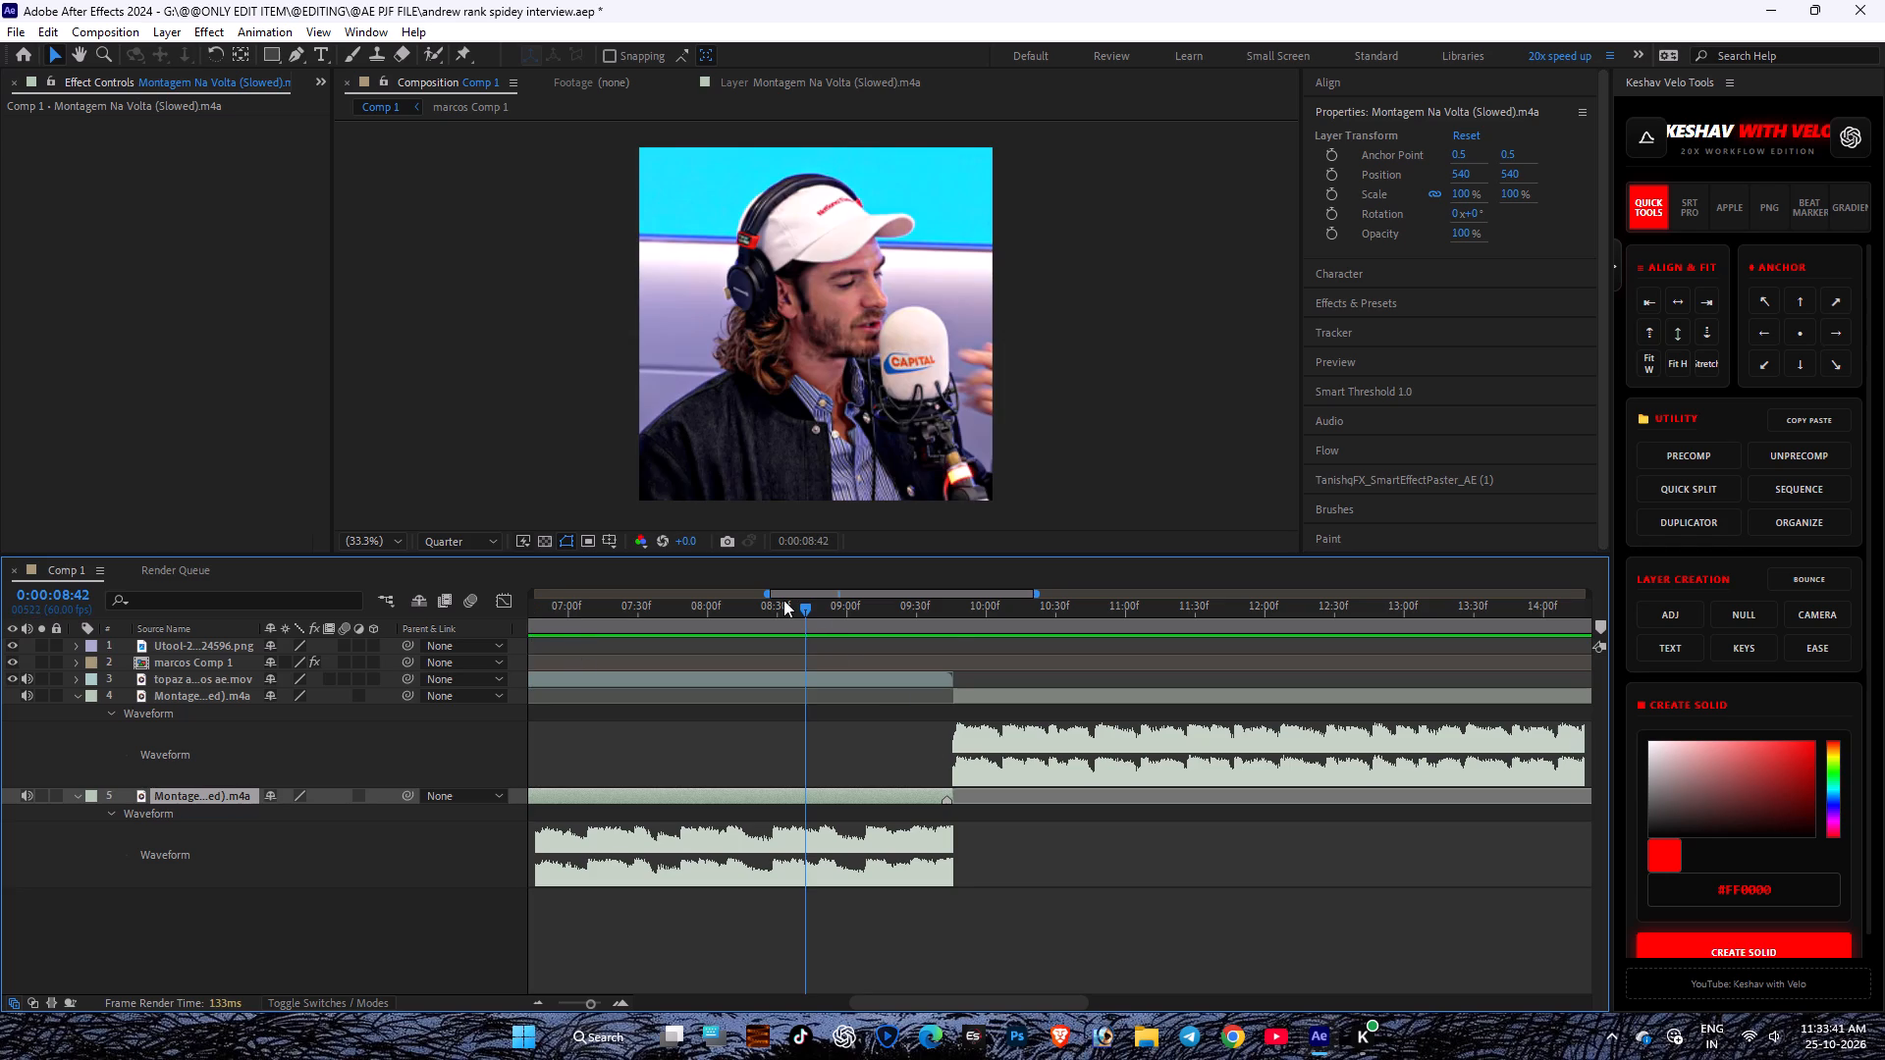
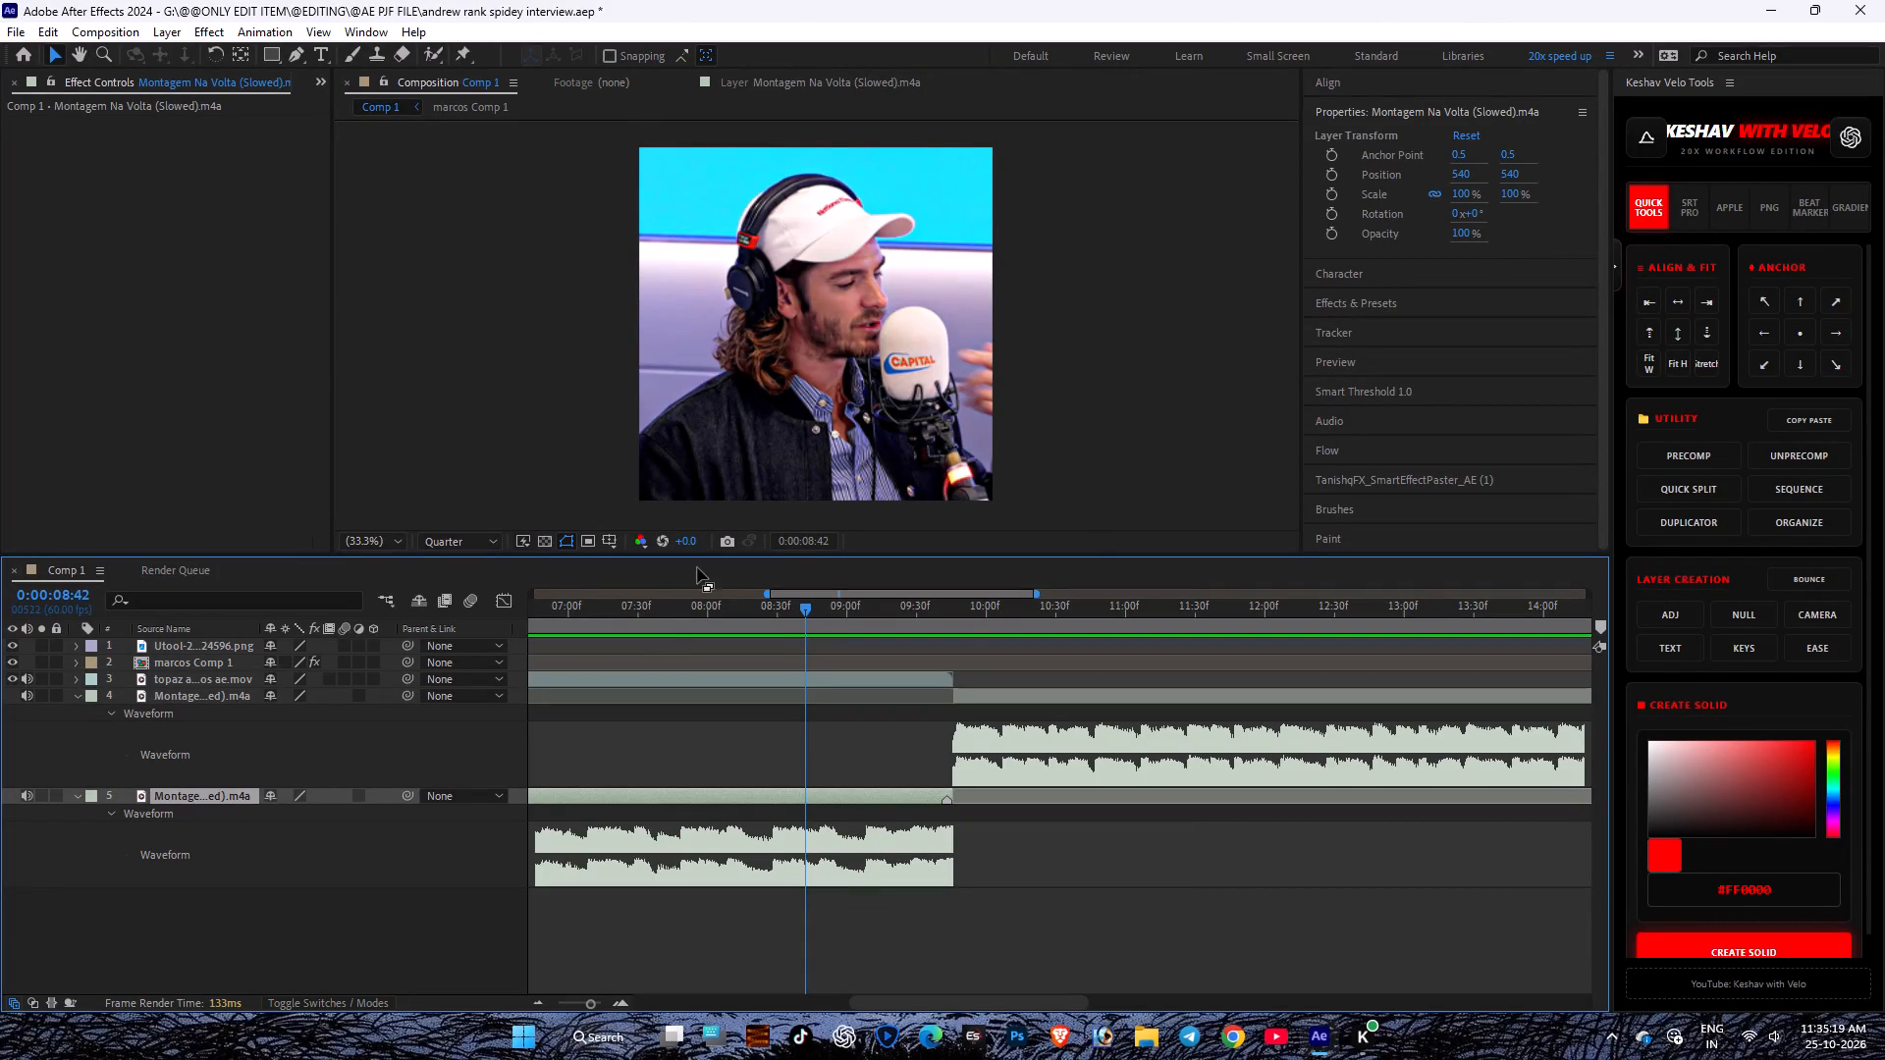
Open the first music section's layer in its own viewer, extend its out point to 0:01:30:28, and go to the song's start.
double_click(163, 790)
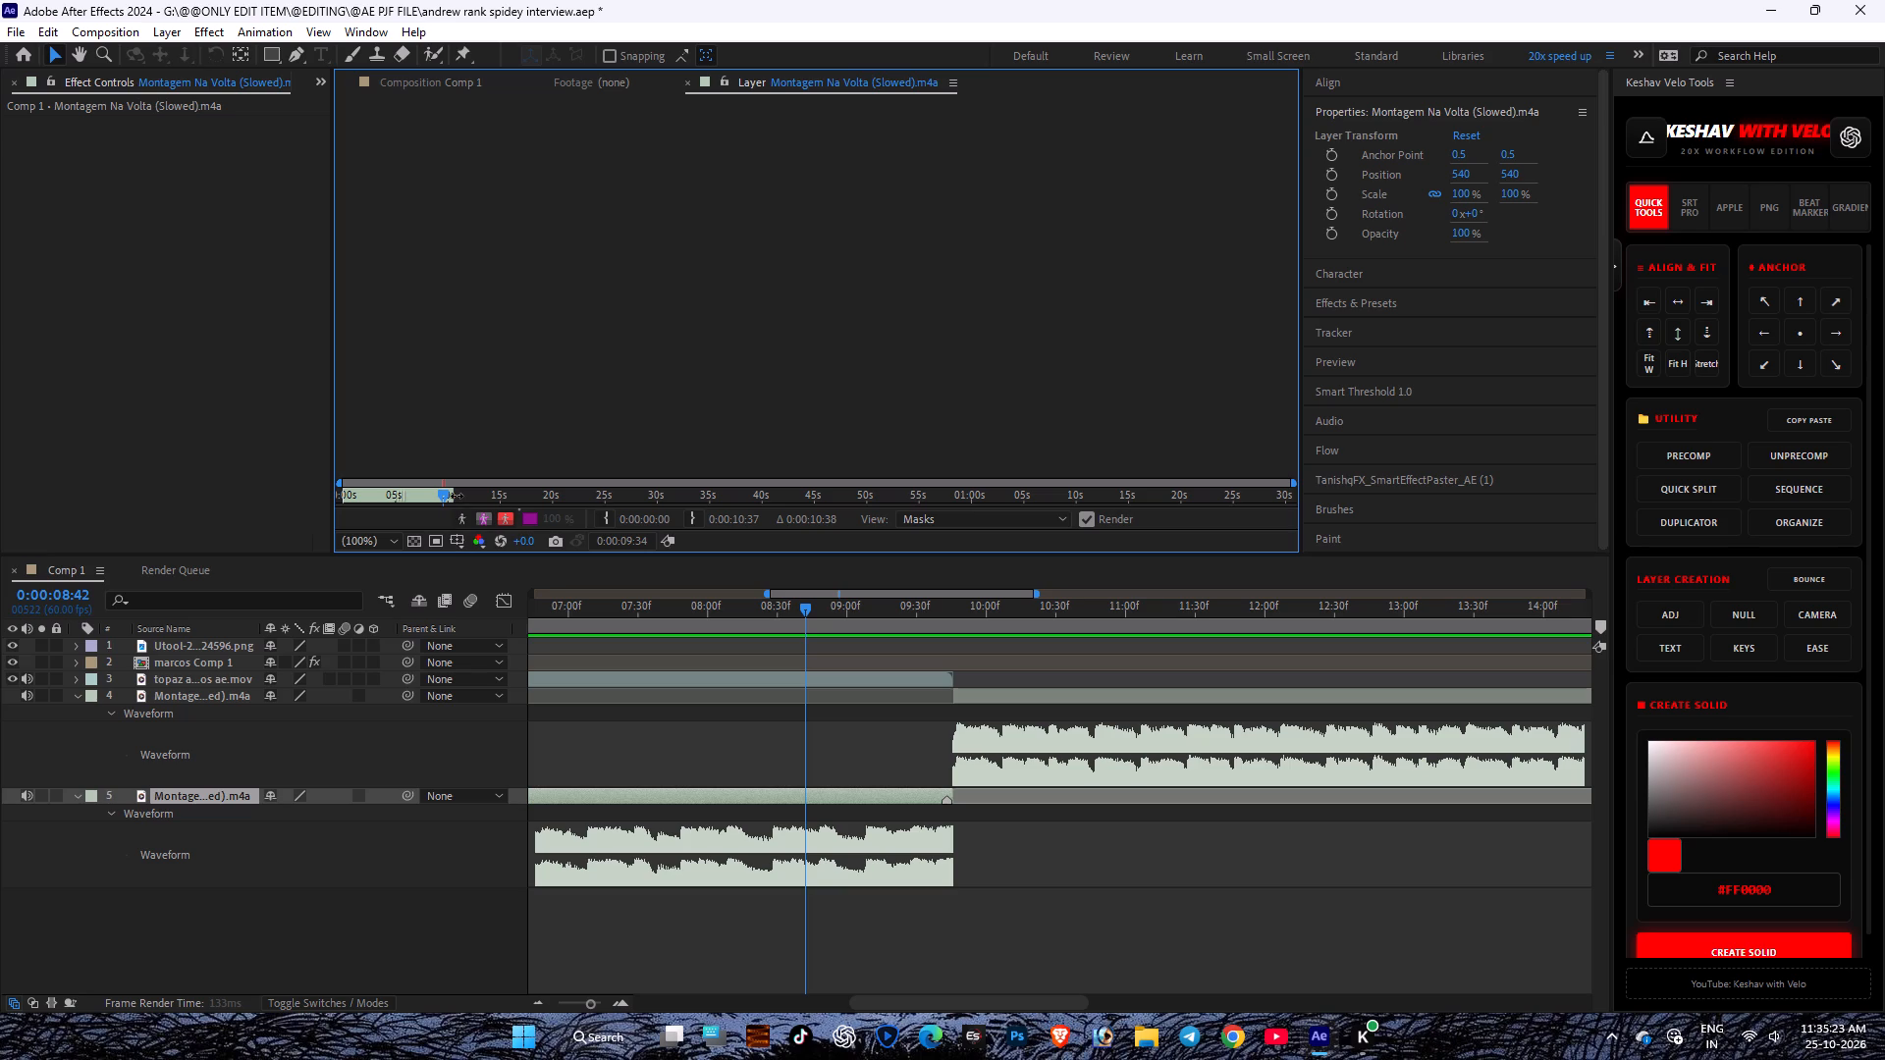
left_click_drag(457, 496, 347, 566)
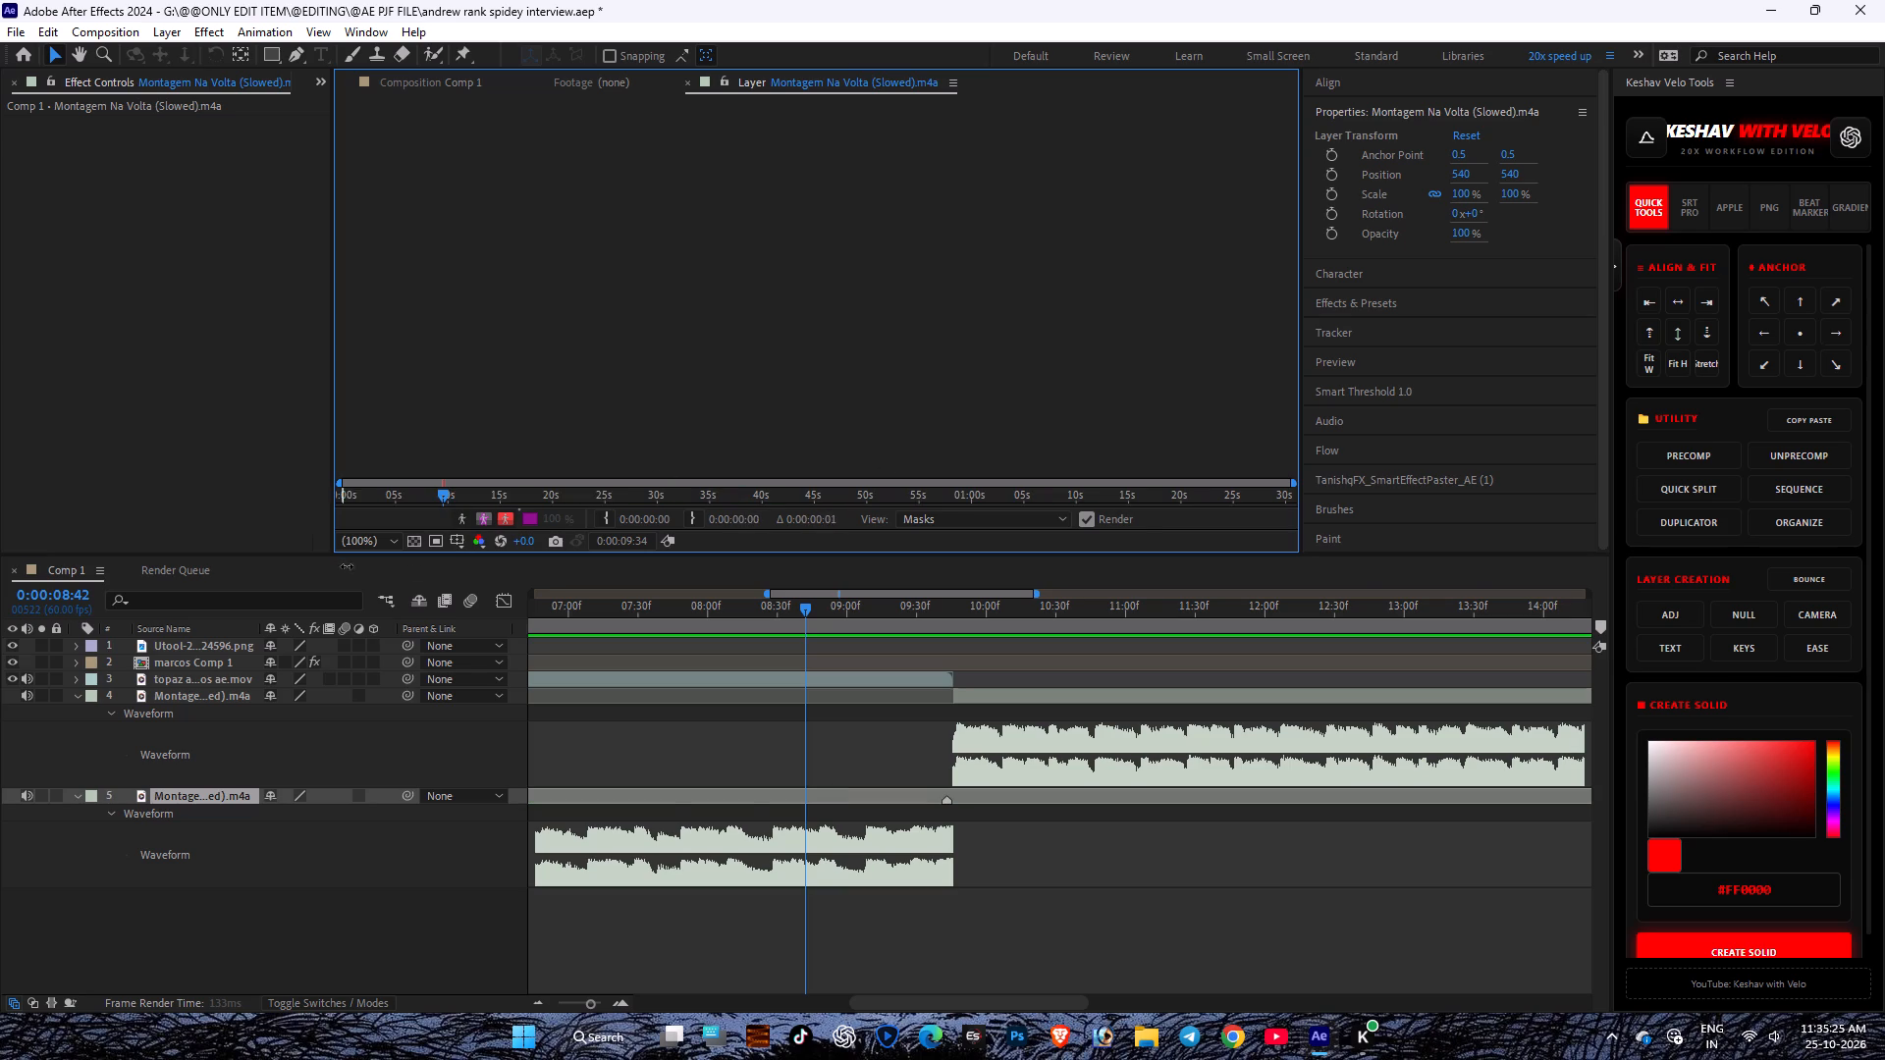
left_click_drag(347, 566, 1884, 579)
left_click_drag(363, 500, 188, 500)
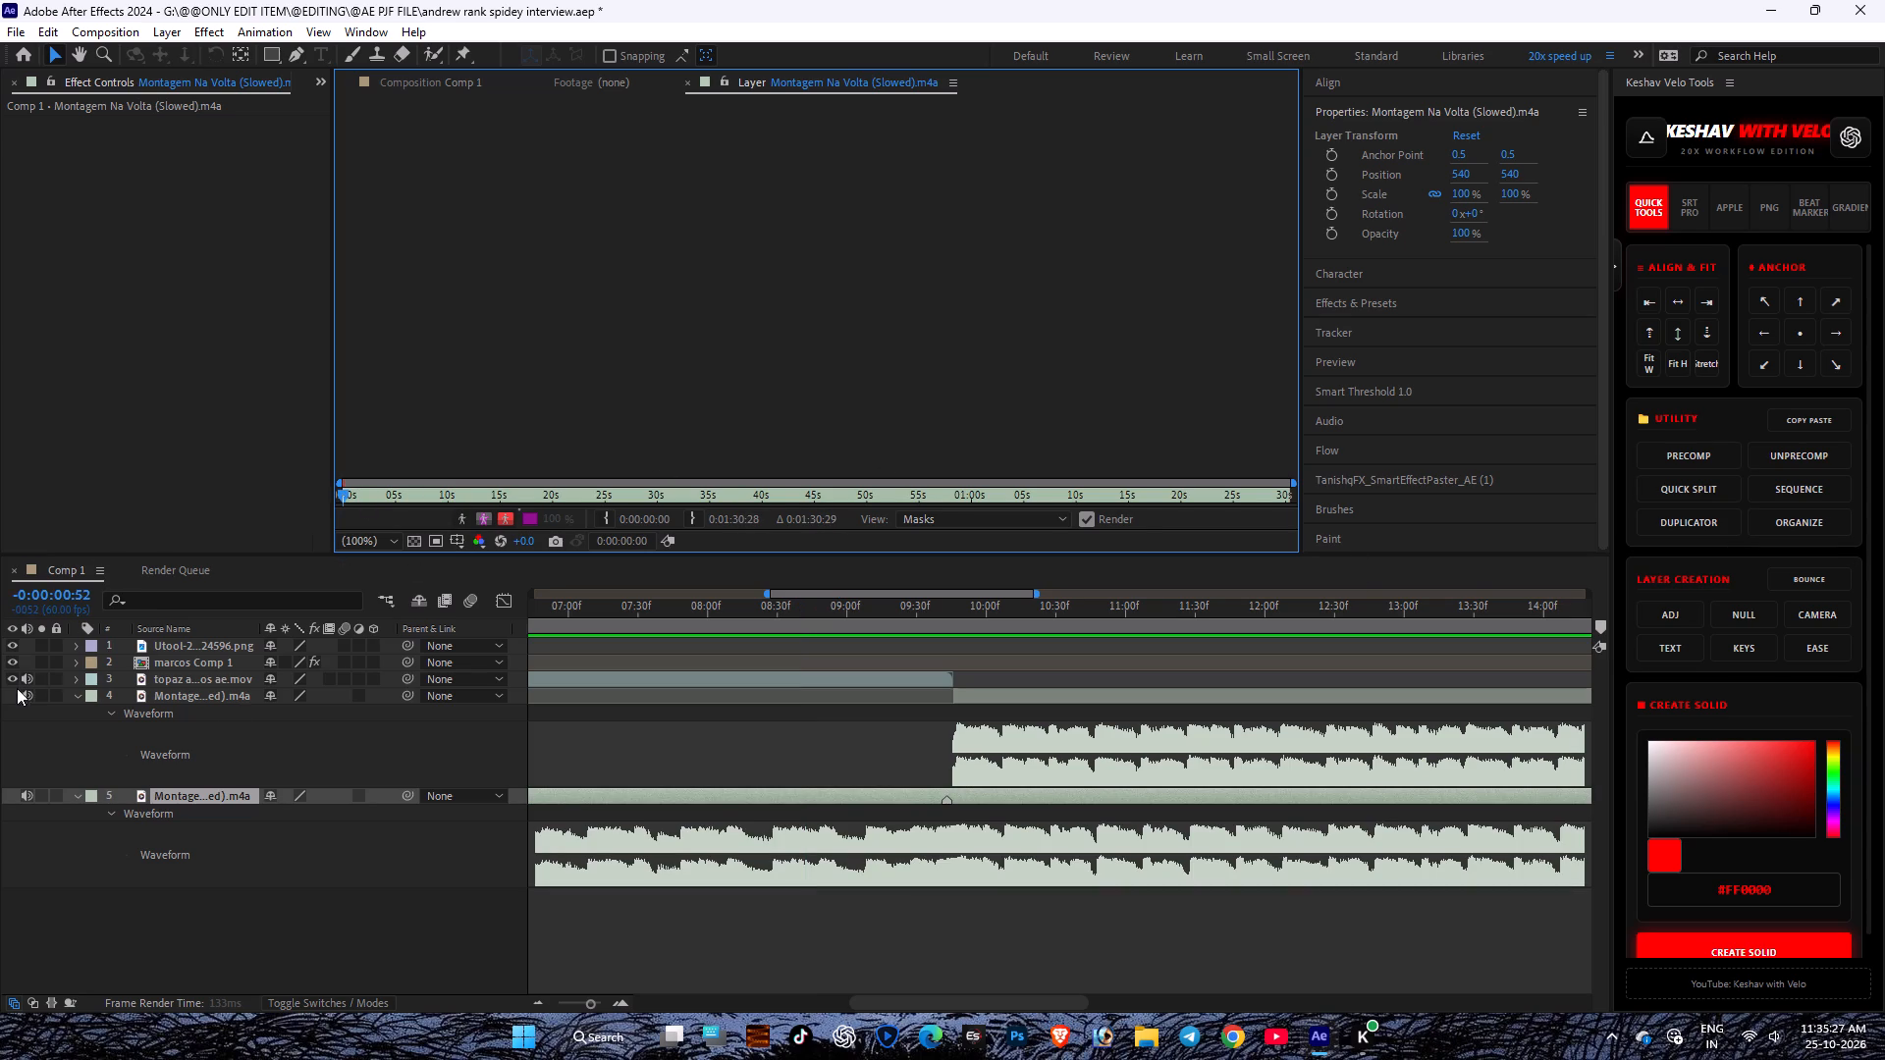
Mute the audio of the second music section's layer.
left_click(27, 699)
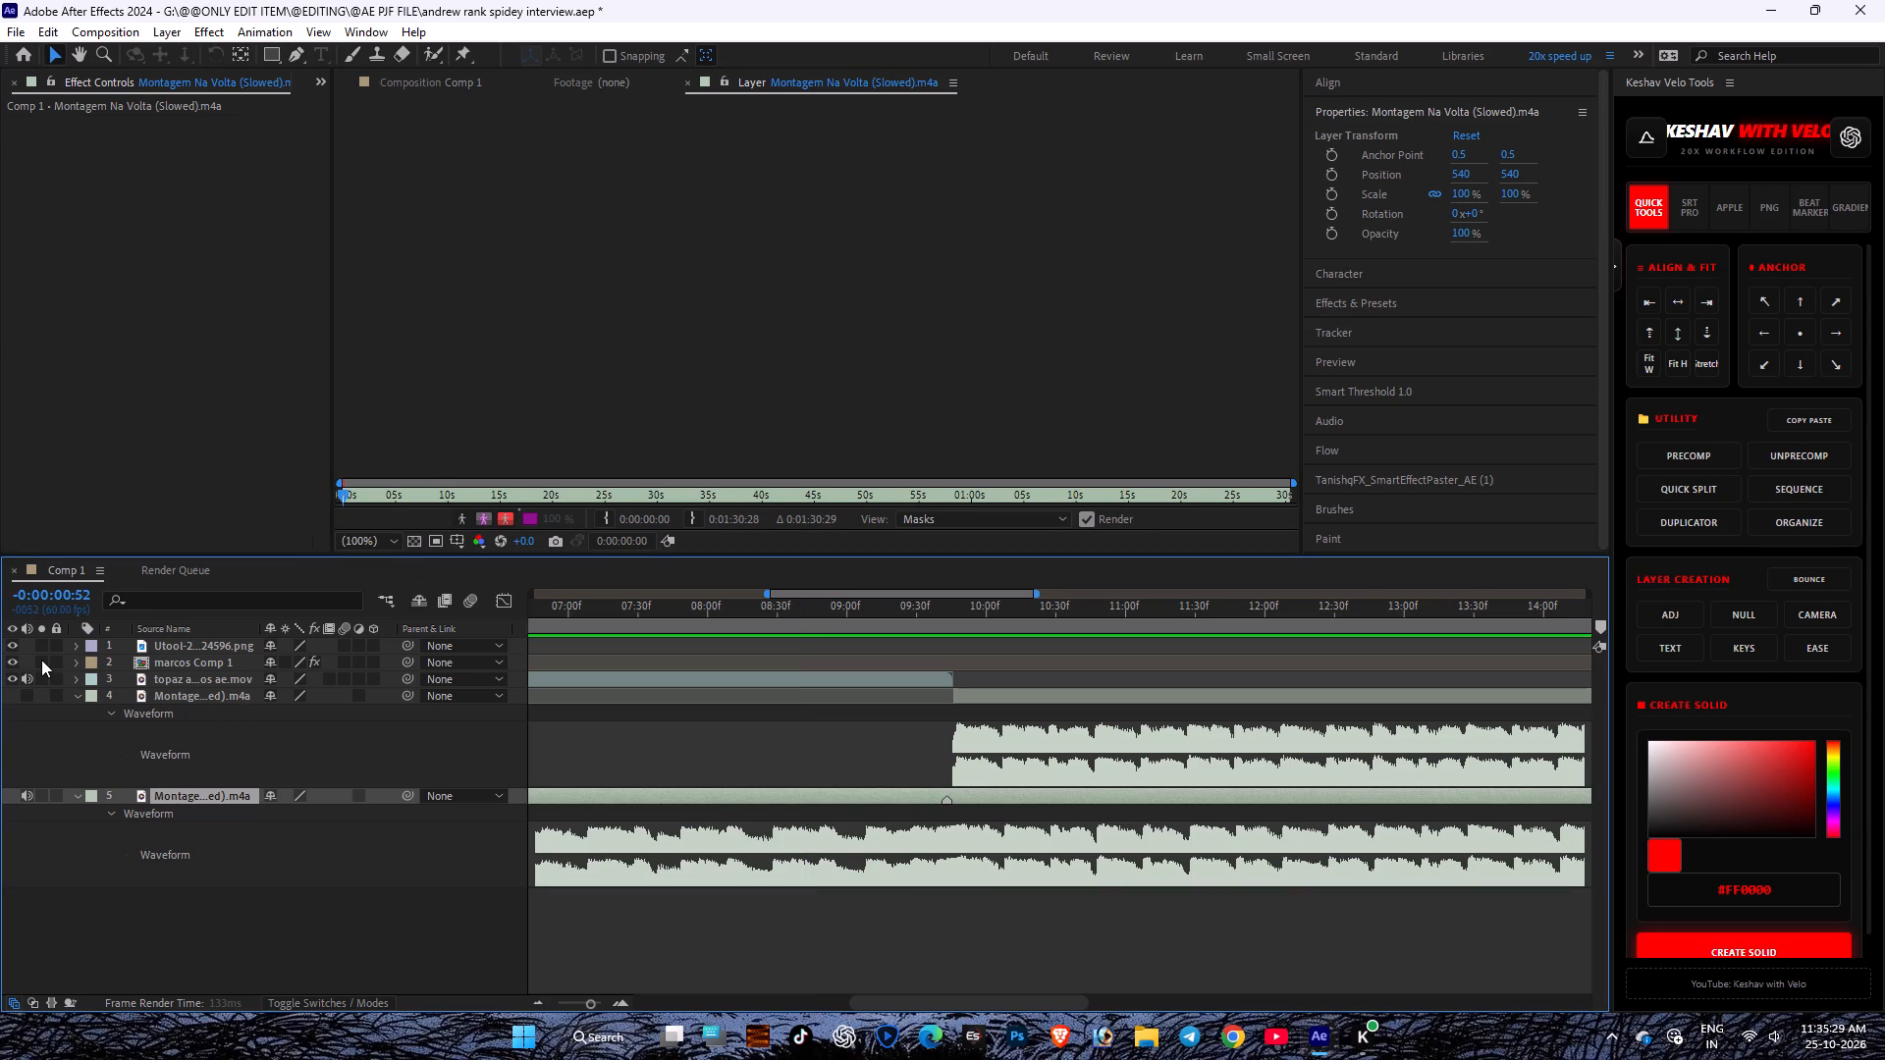
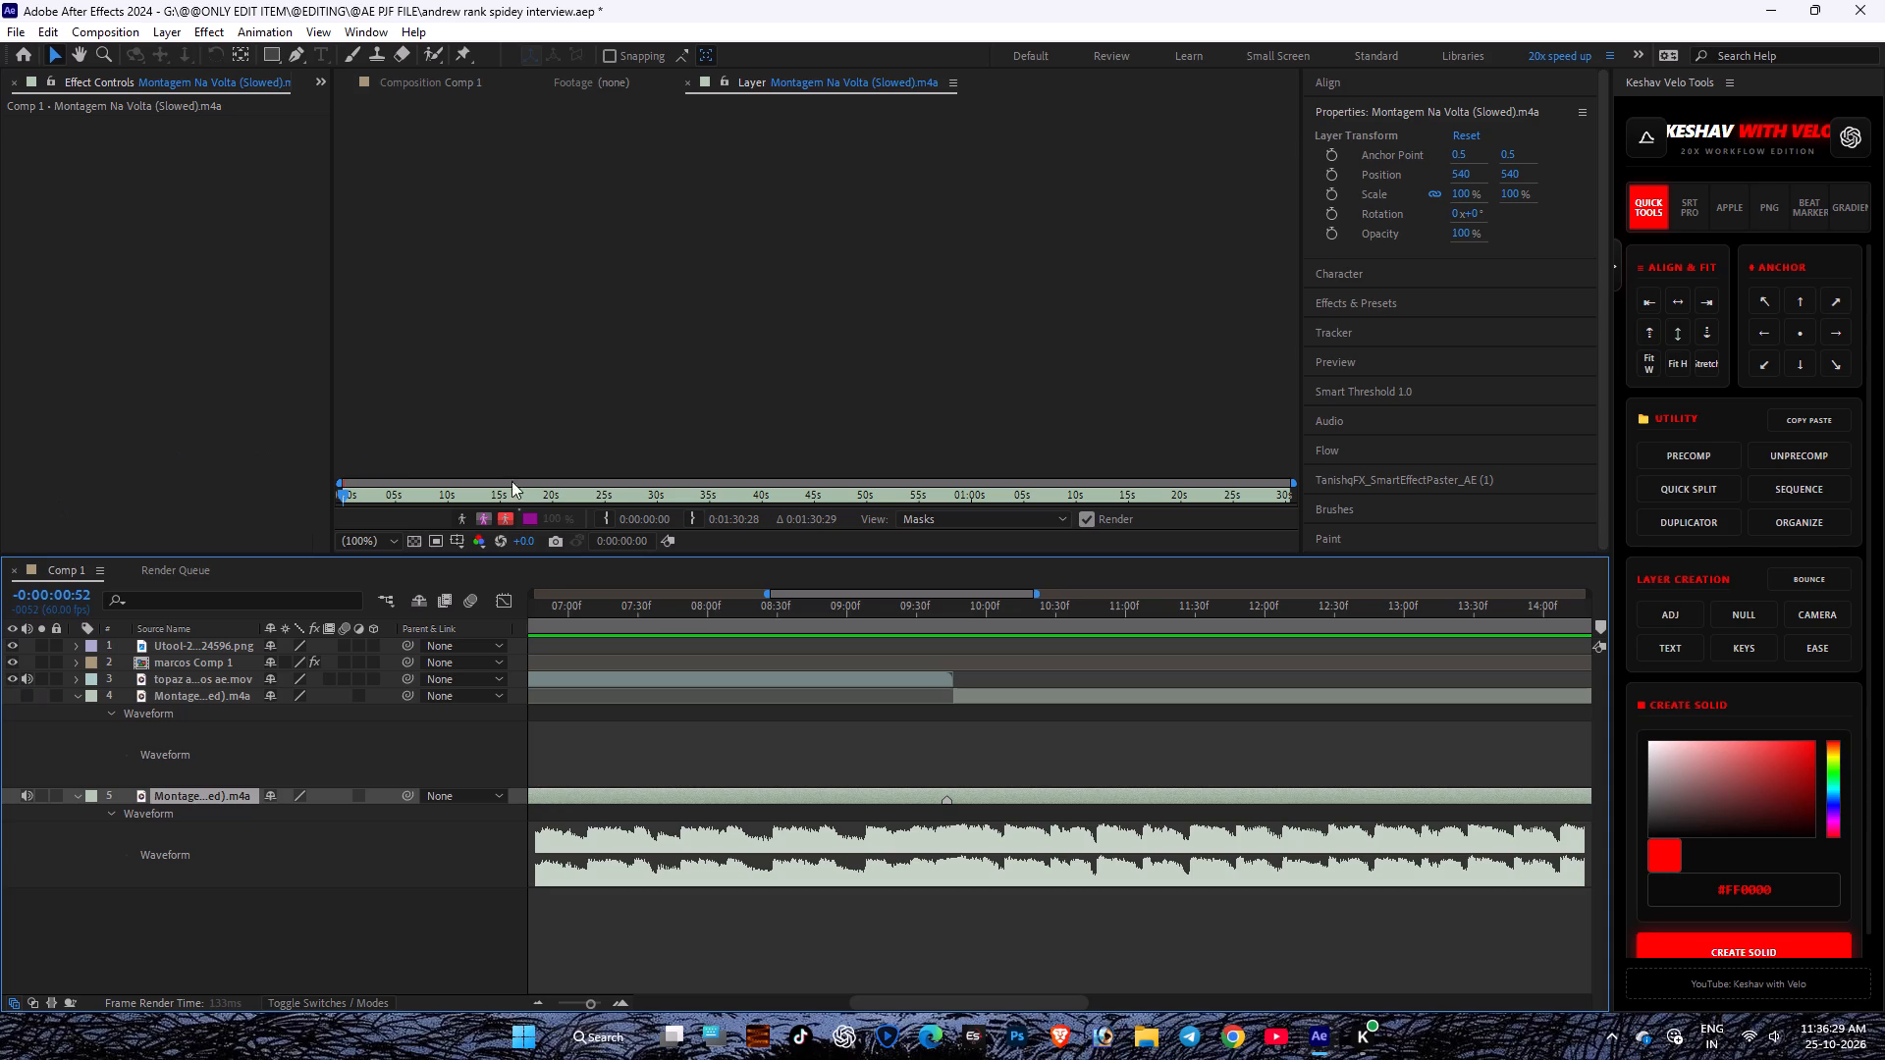
Listen to several passages of the song in its layer viewer, comparing the part around 10 seconds with the part near 0:00:57.
left_click(640, 610)
key("space")
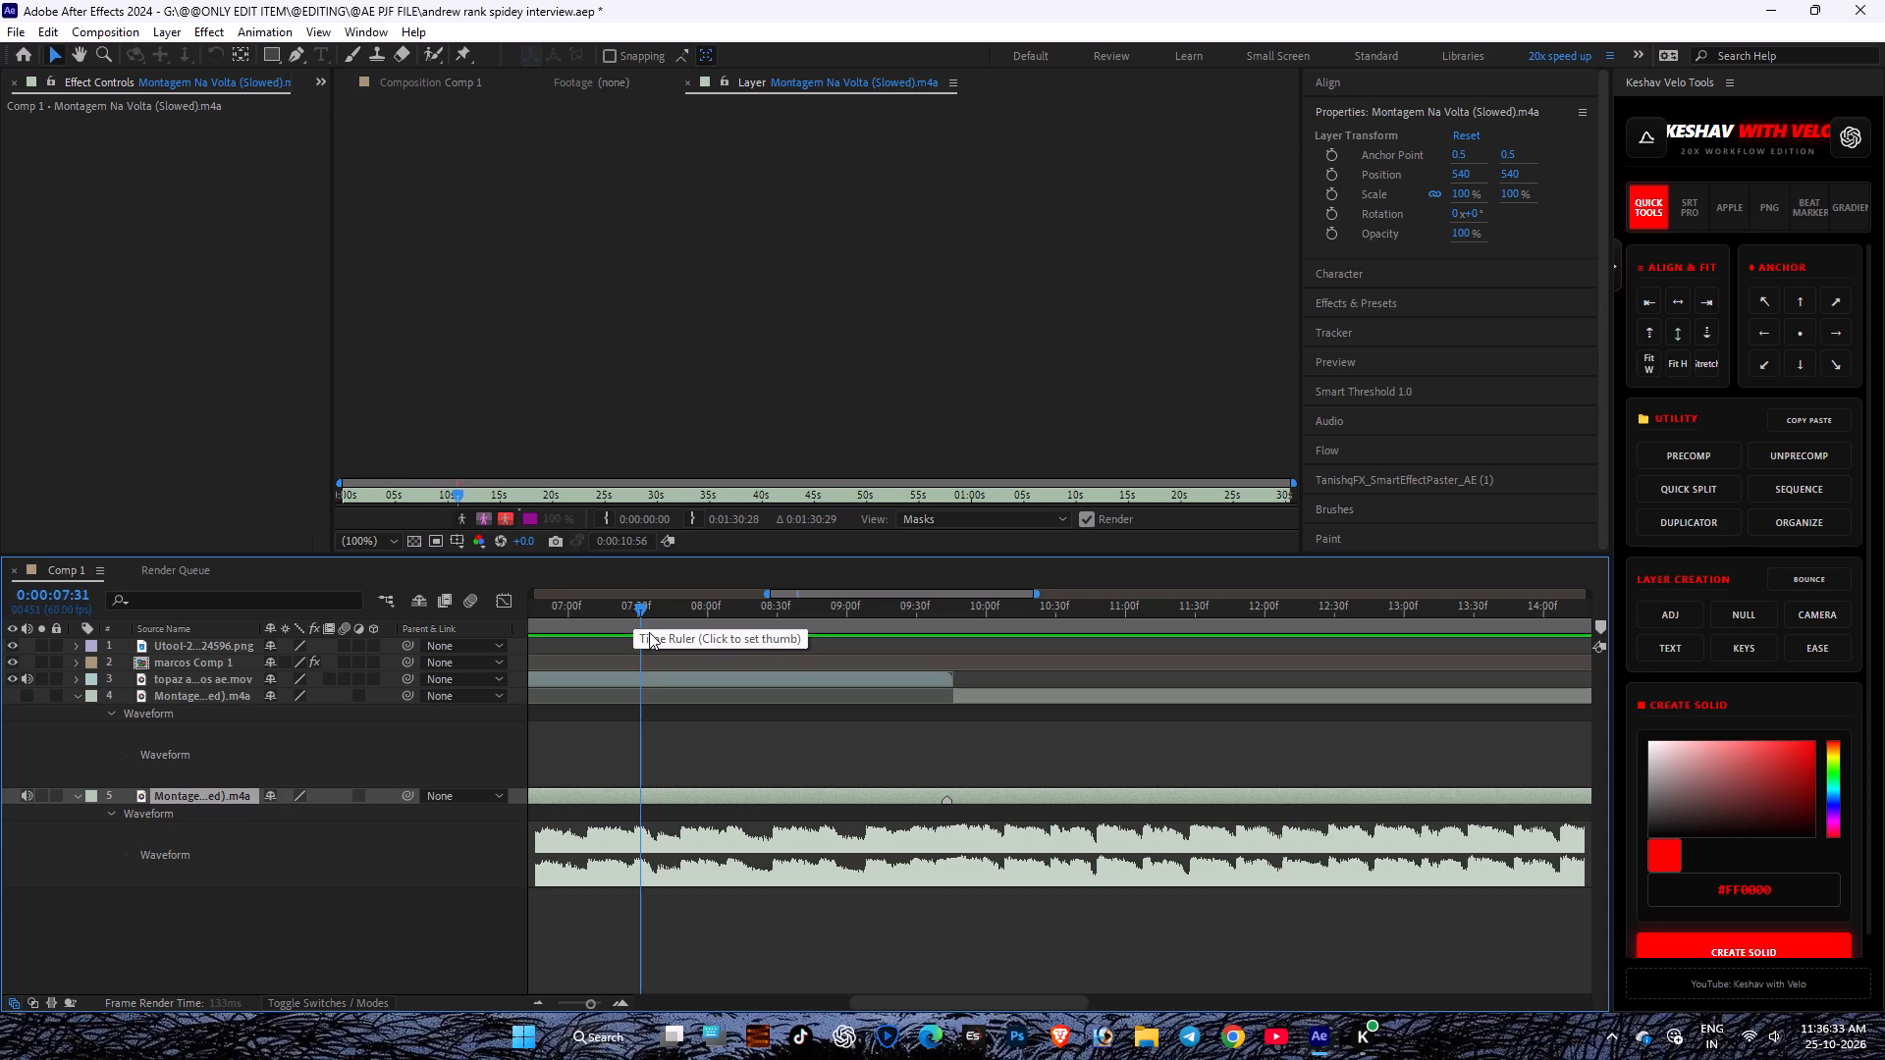
left_click(879, 498)
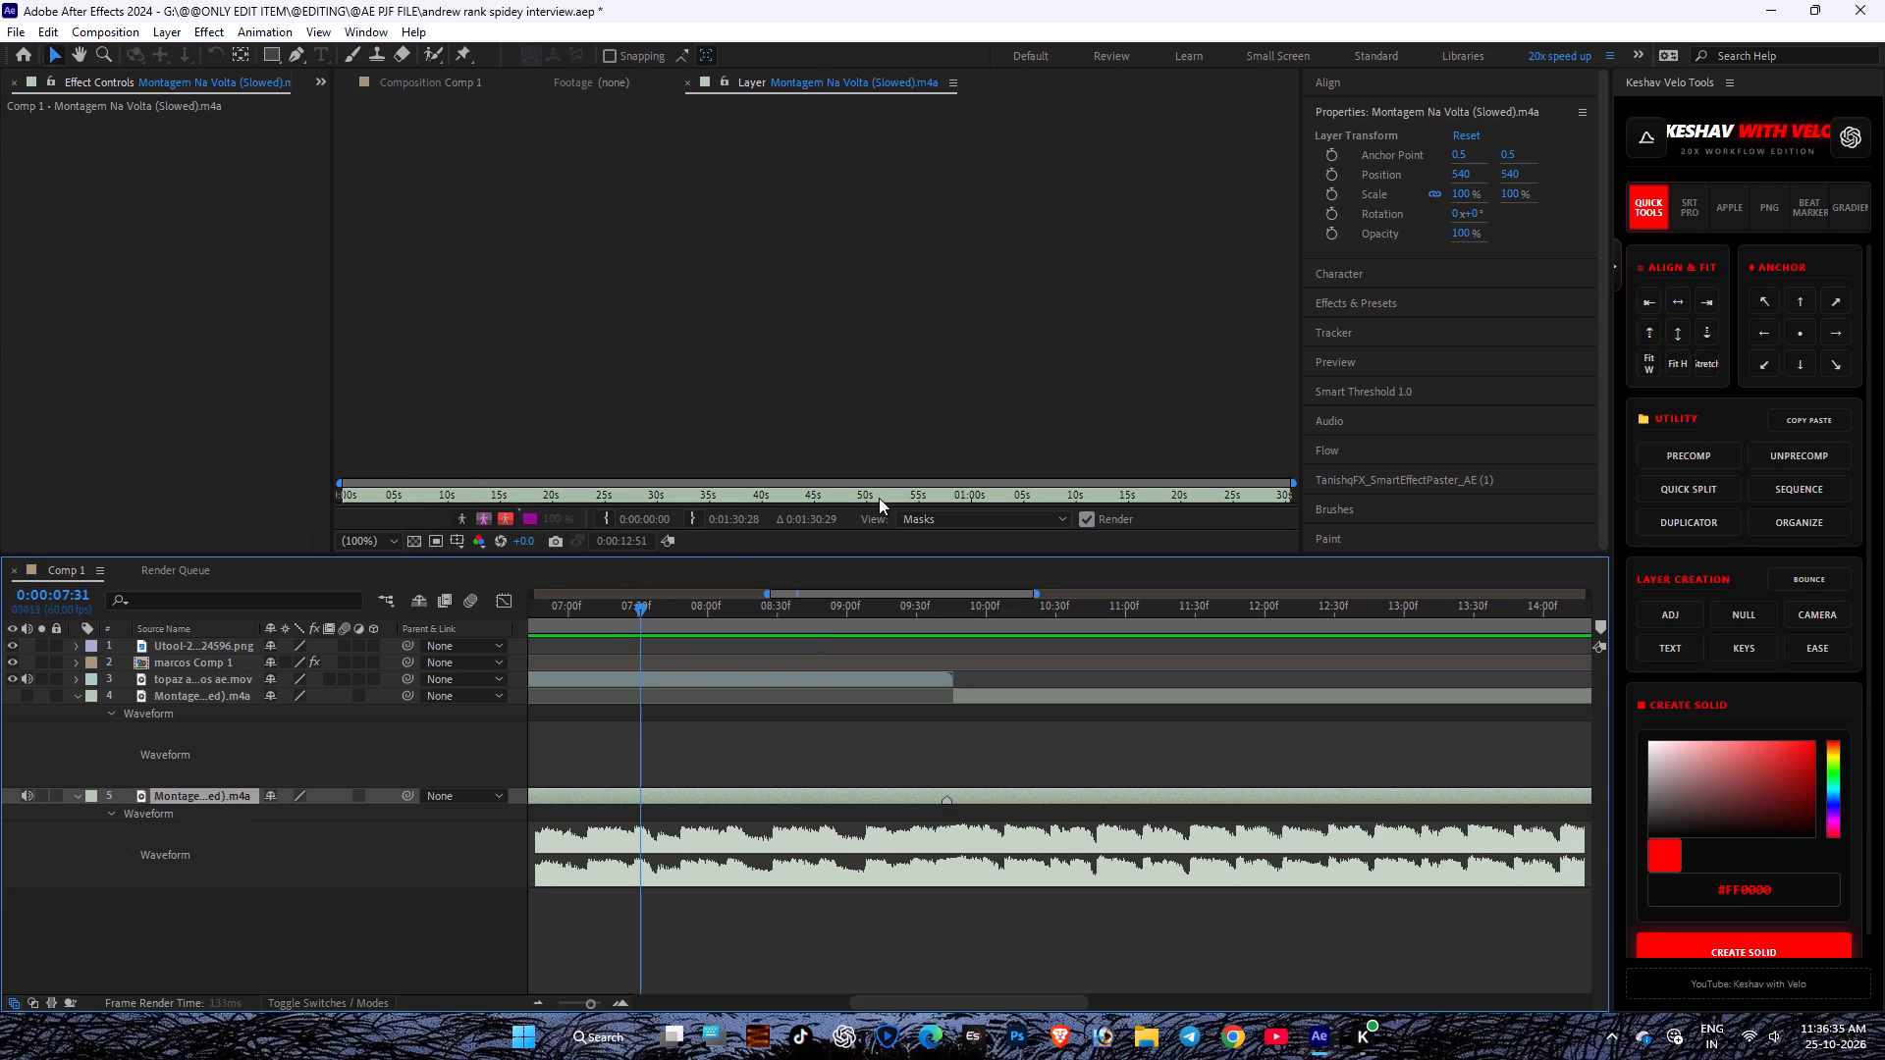
key("space")
left_click(994, 488)
key("space")
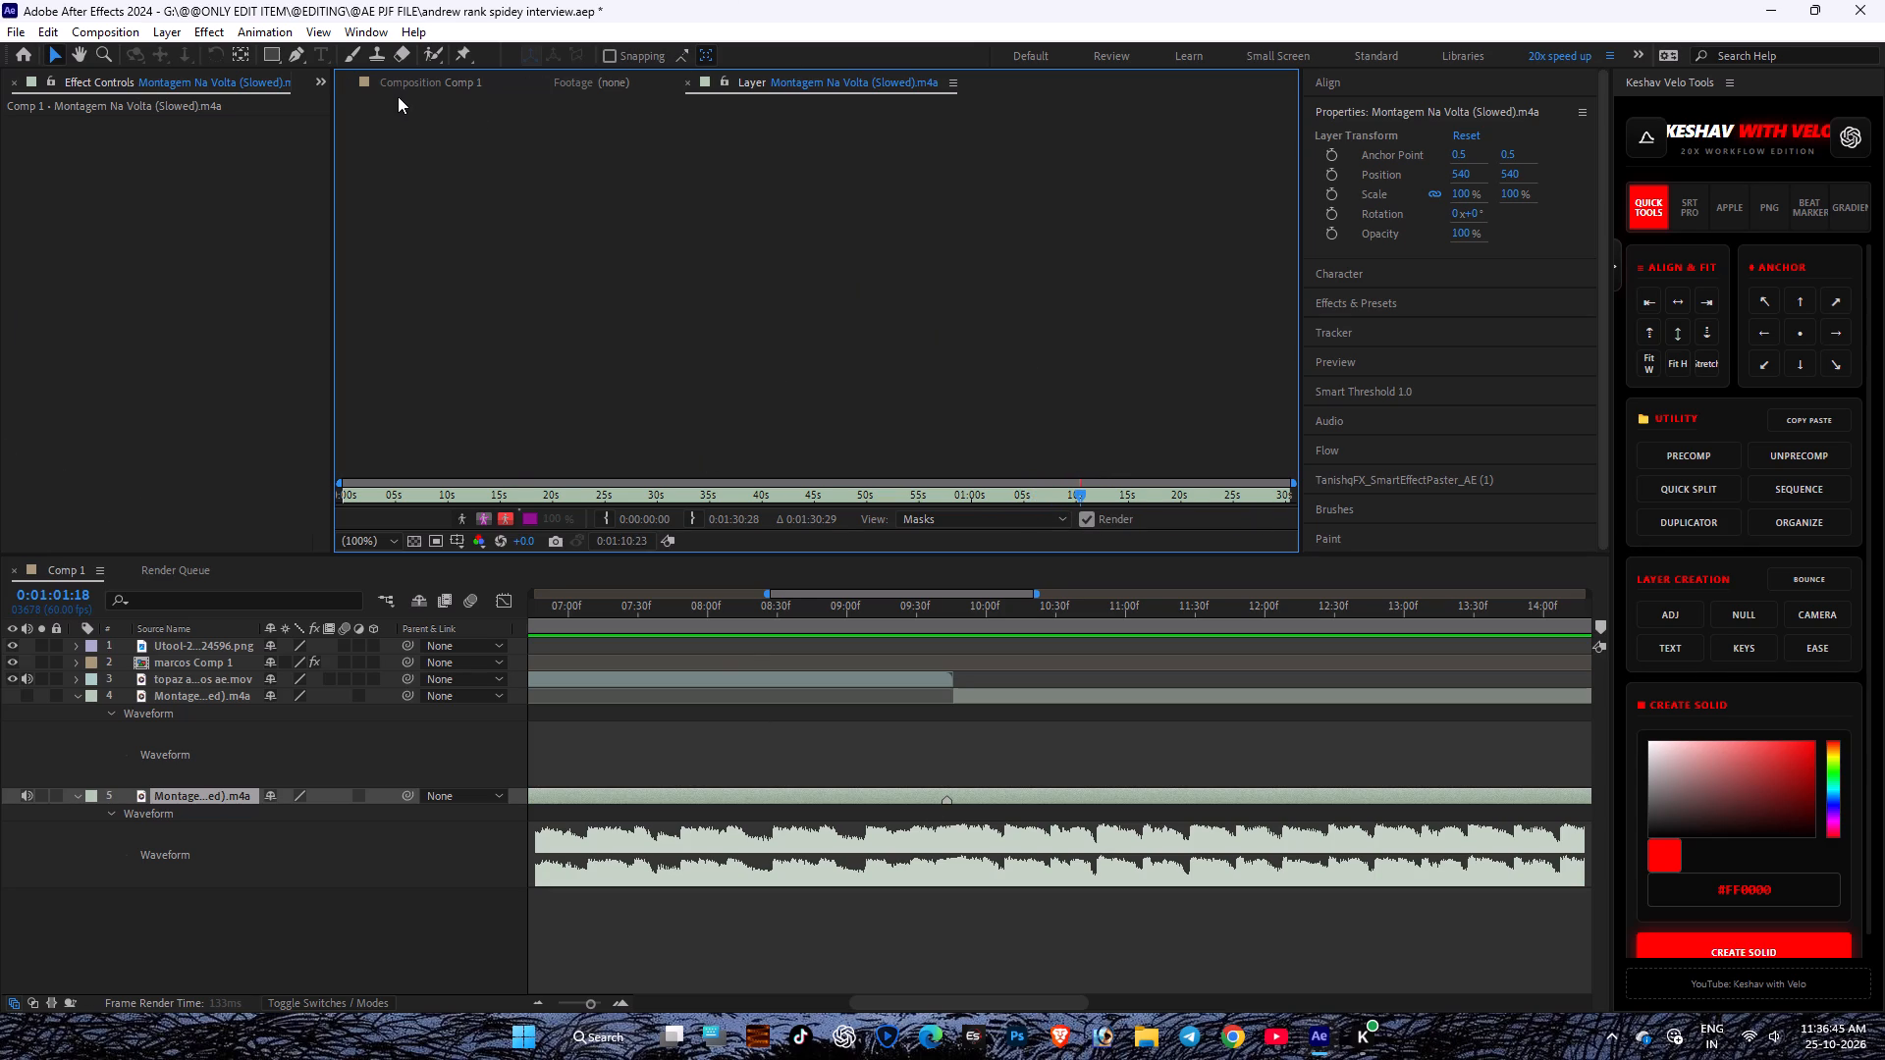
left_click(512, 498)
key("space")
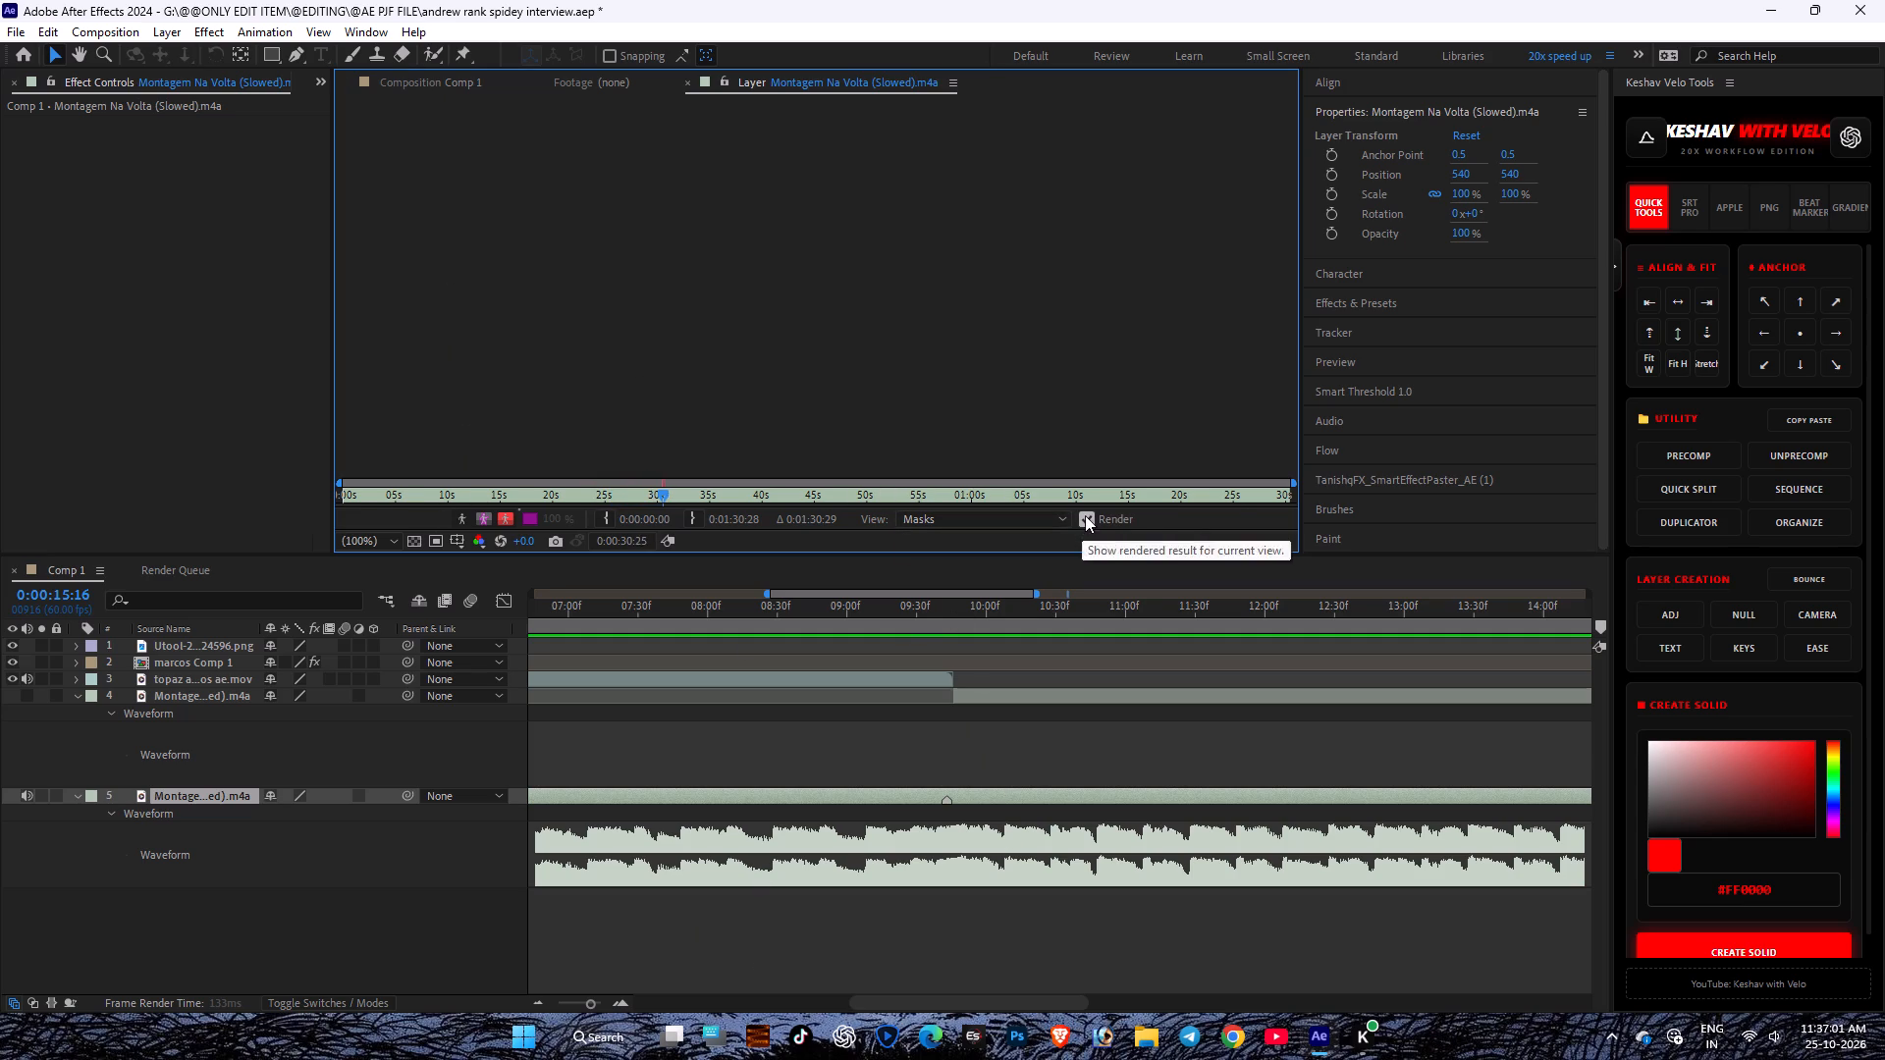
left_click(1060, 490)
key("space")
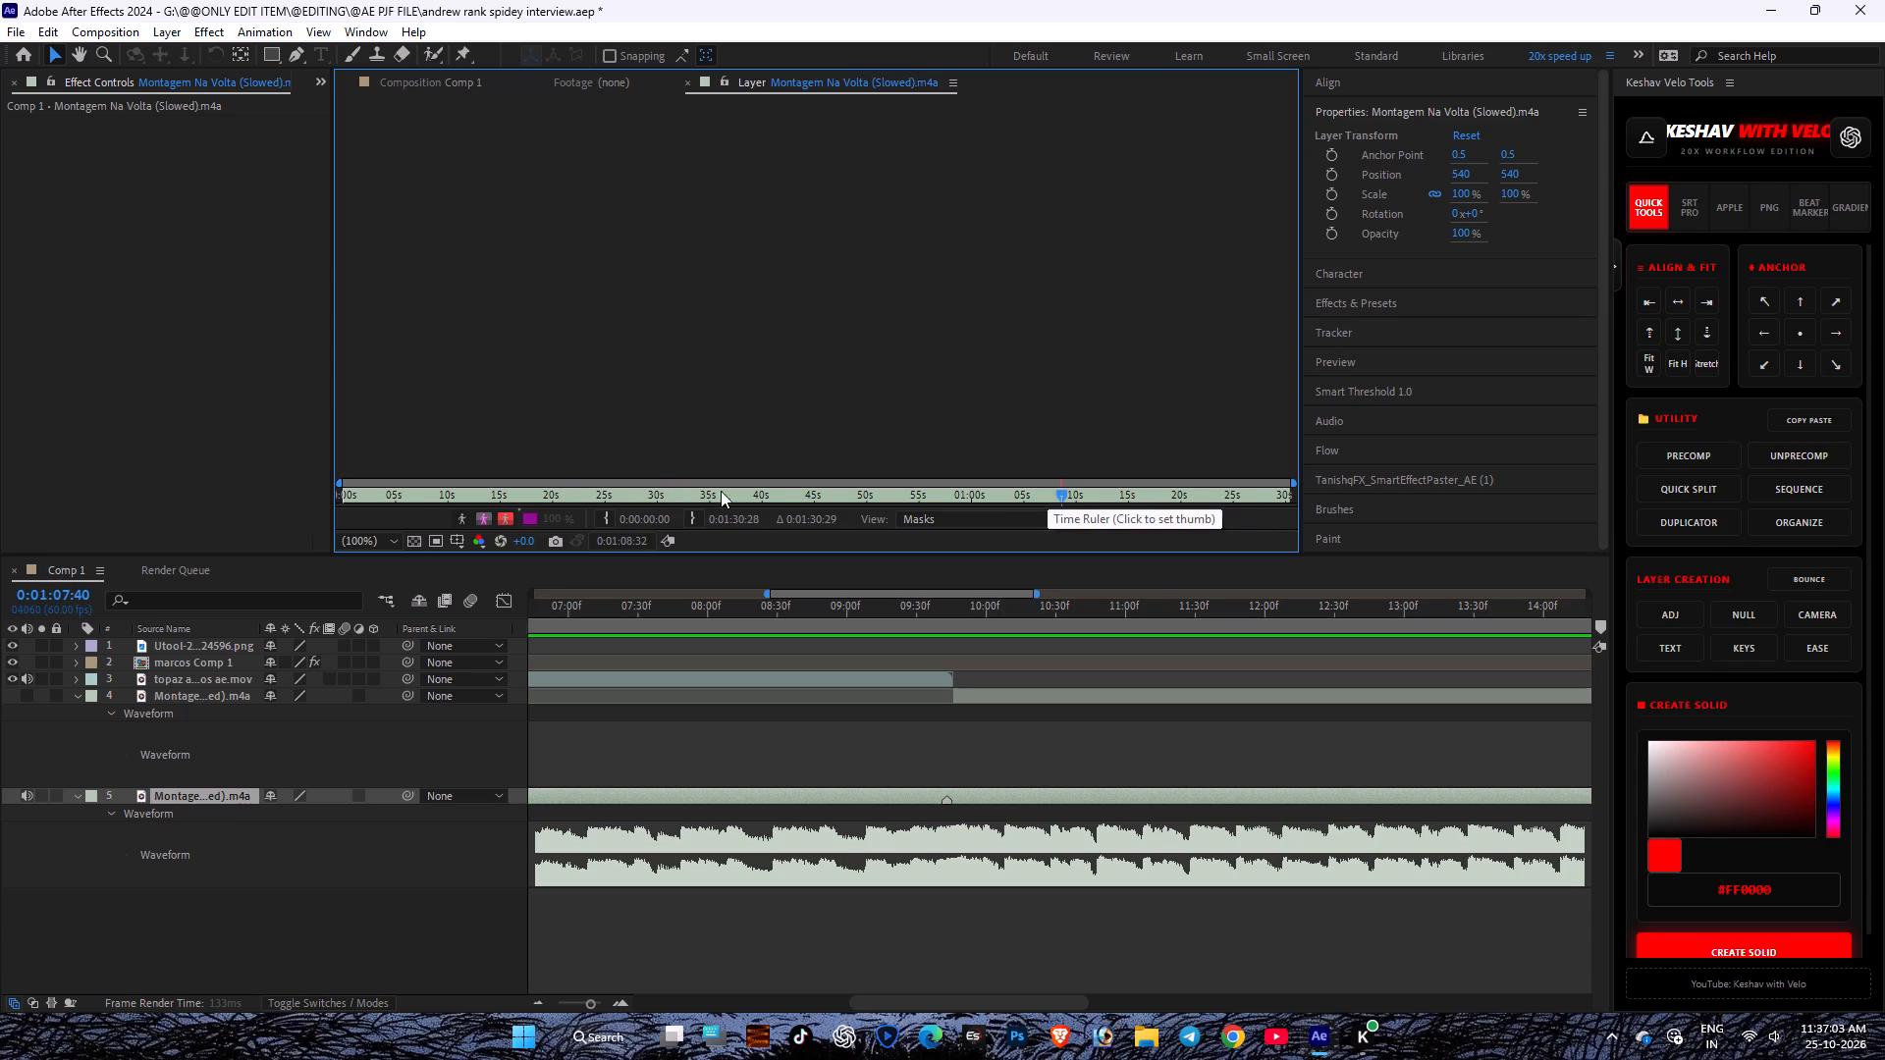
left_click(500, 491)
key("space")
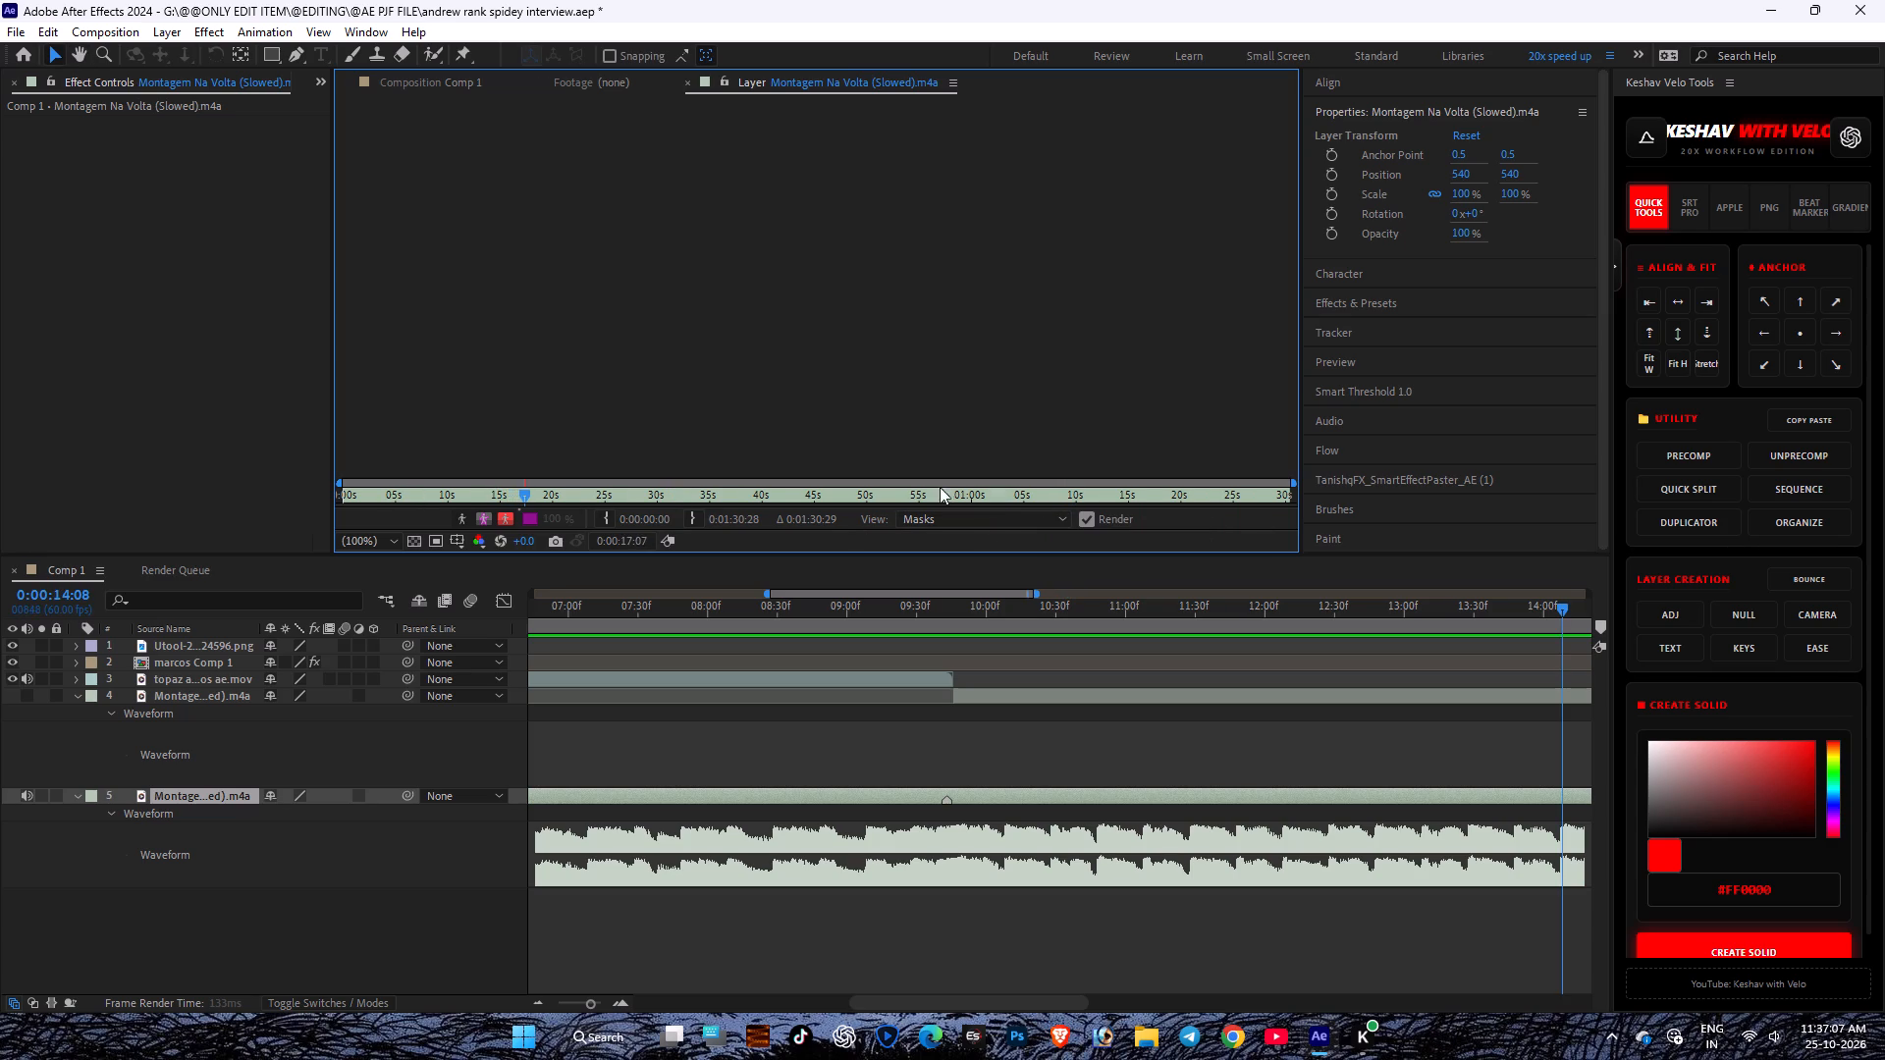
left_click(435, 497)
key("space")
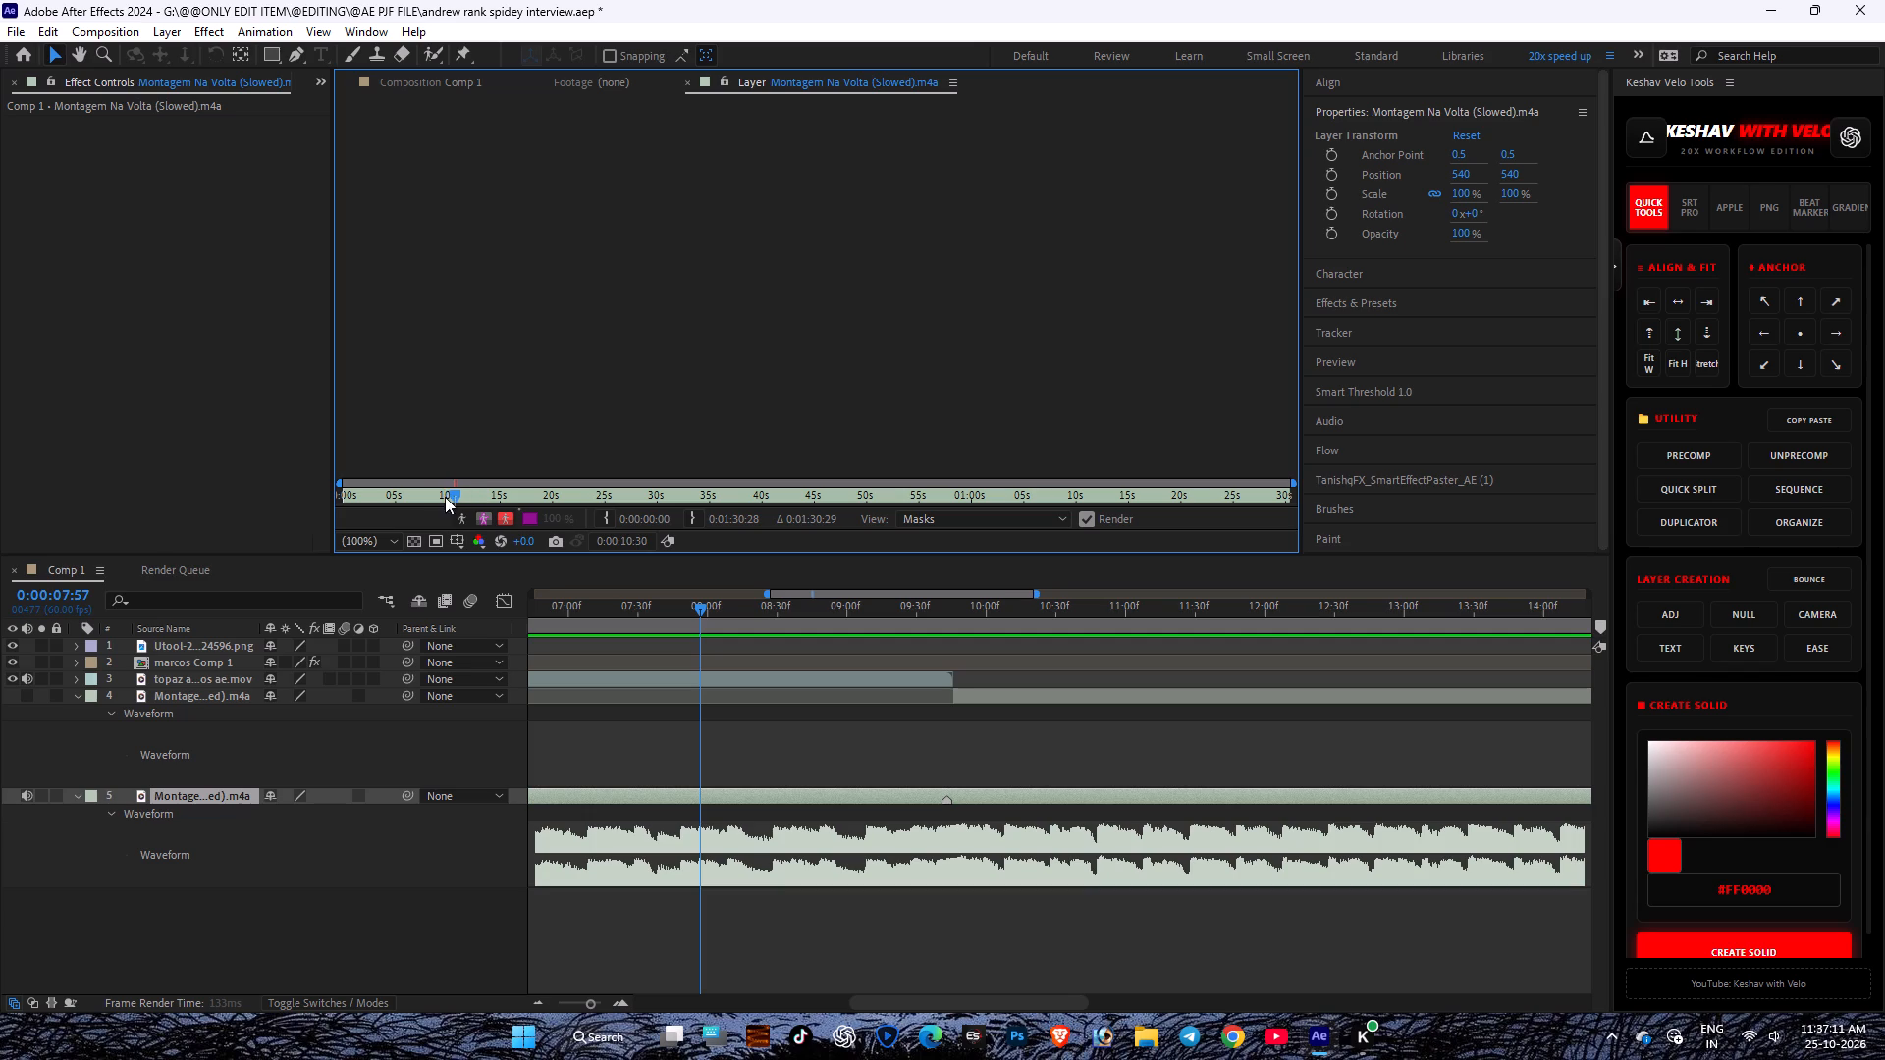
left_click_drag(463, 492, 455, 492)
key("space")
left_click(455, 492)
key("space")
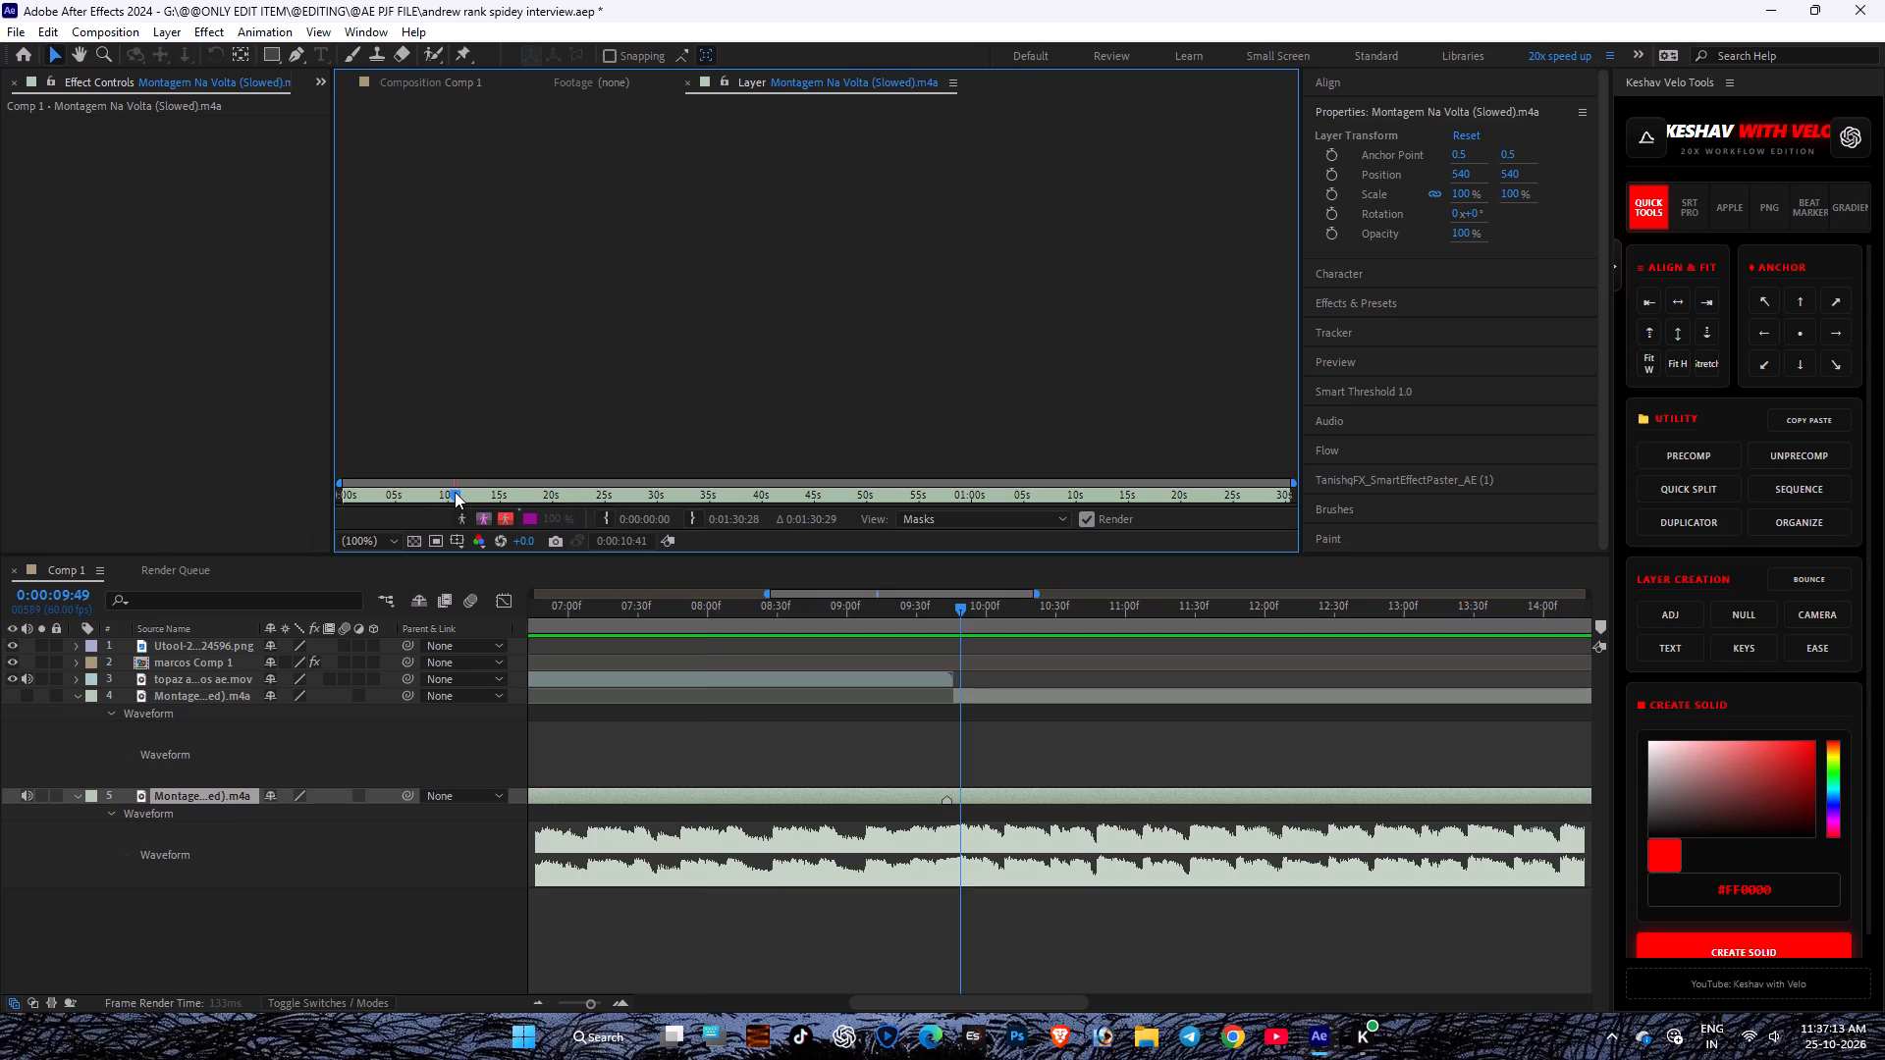
left_click(943, 490)
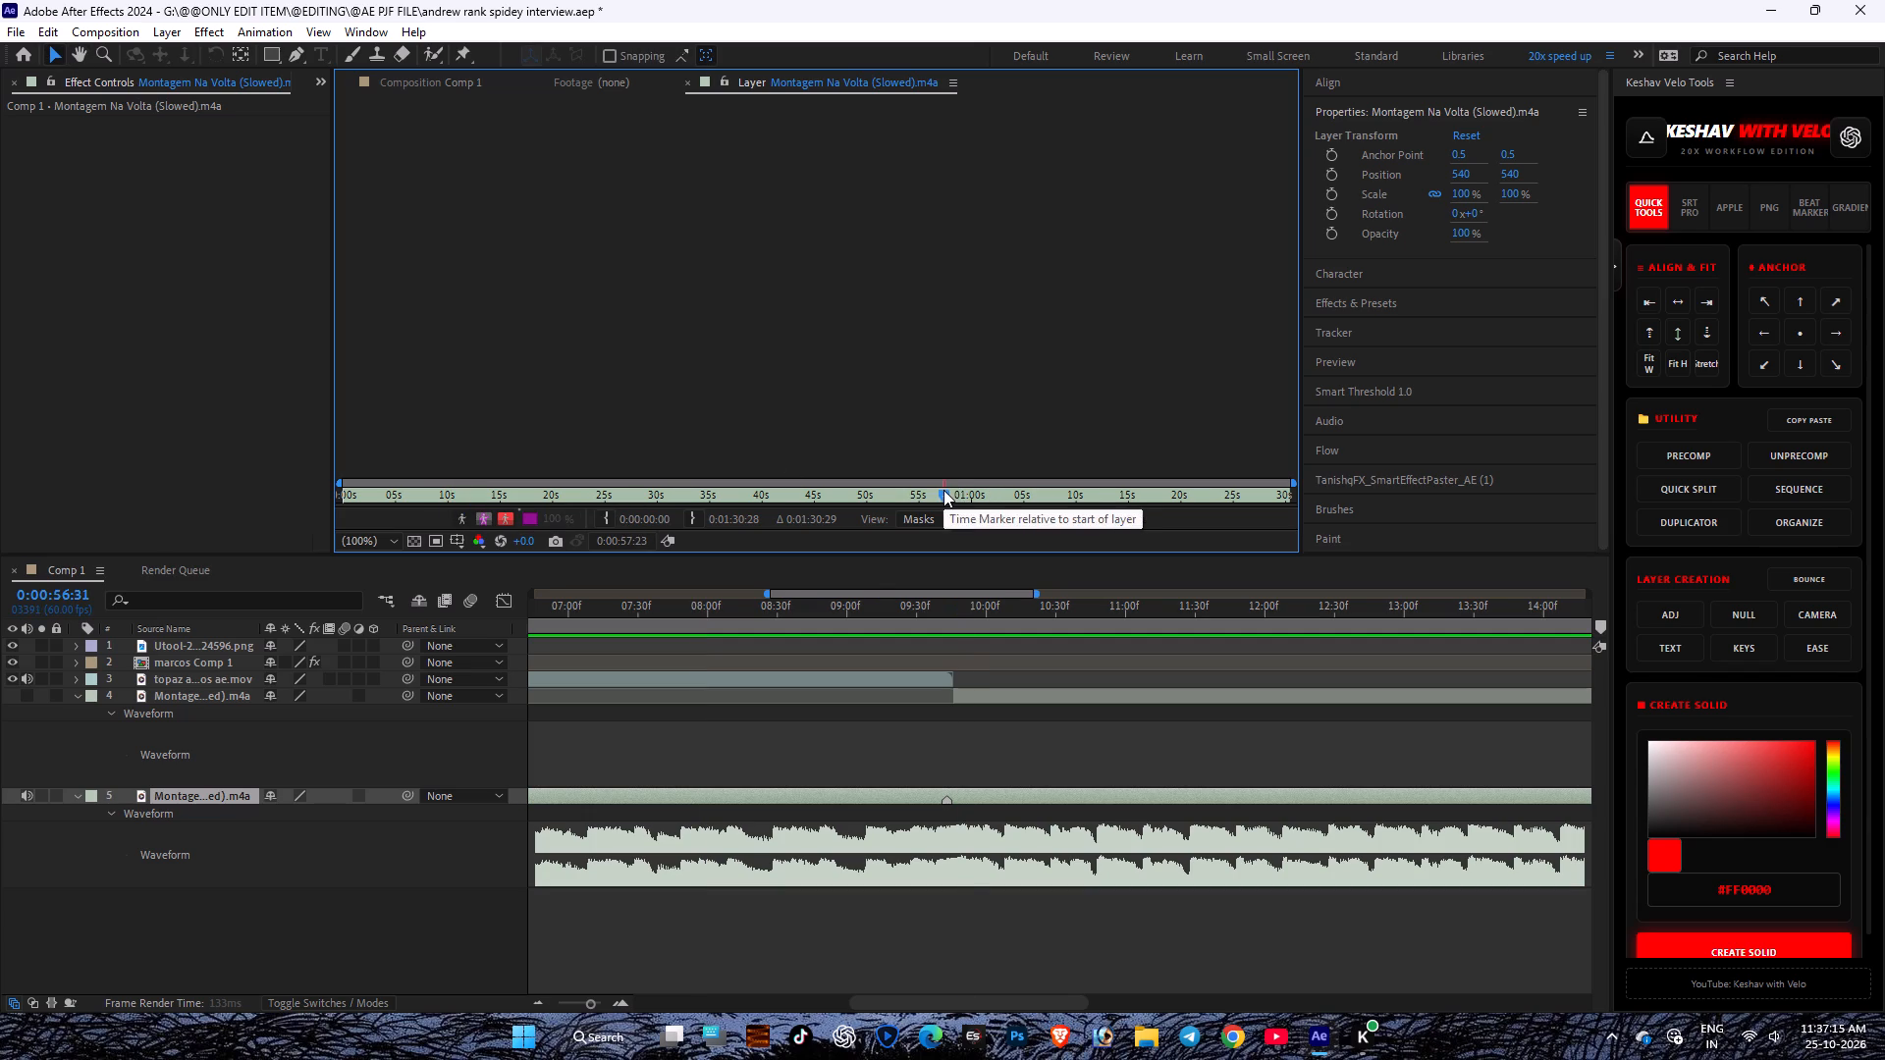
key("space")
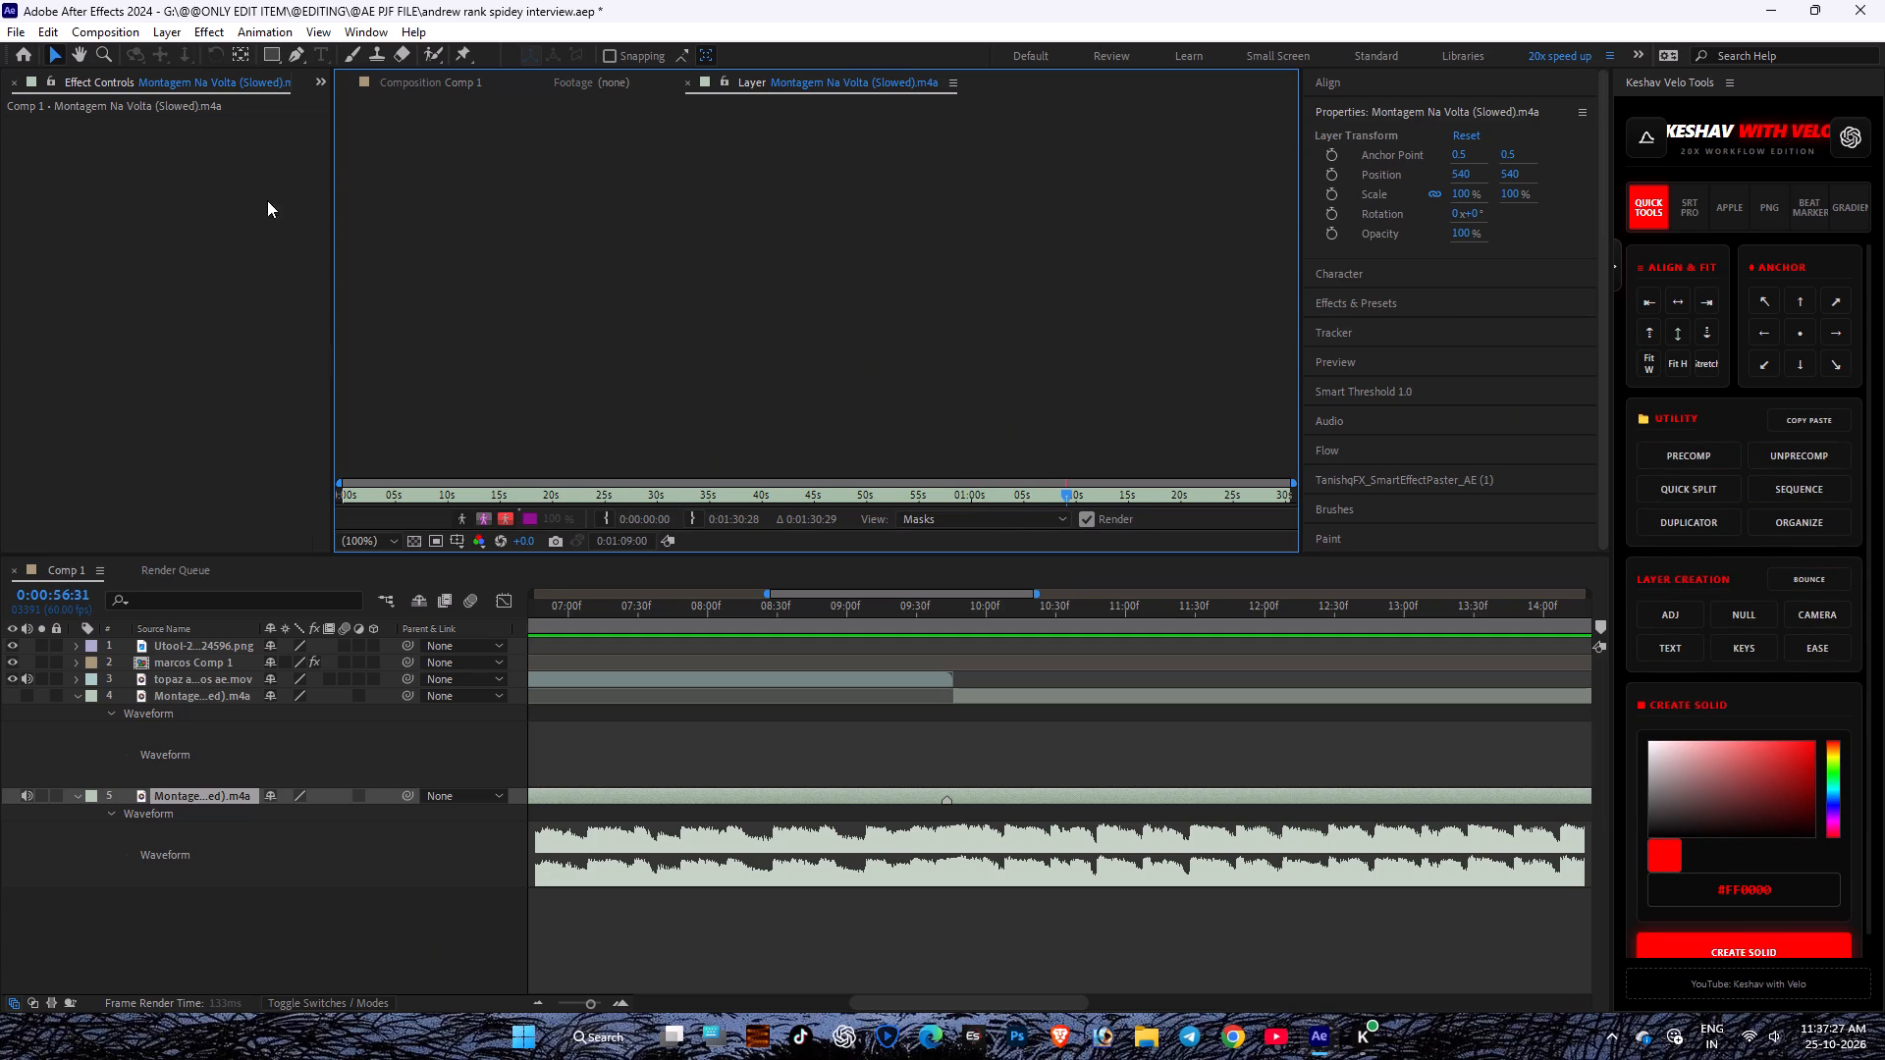
Return to the Comp 1 view and delete the muted second music section's layer.
left_click(387, 79)
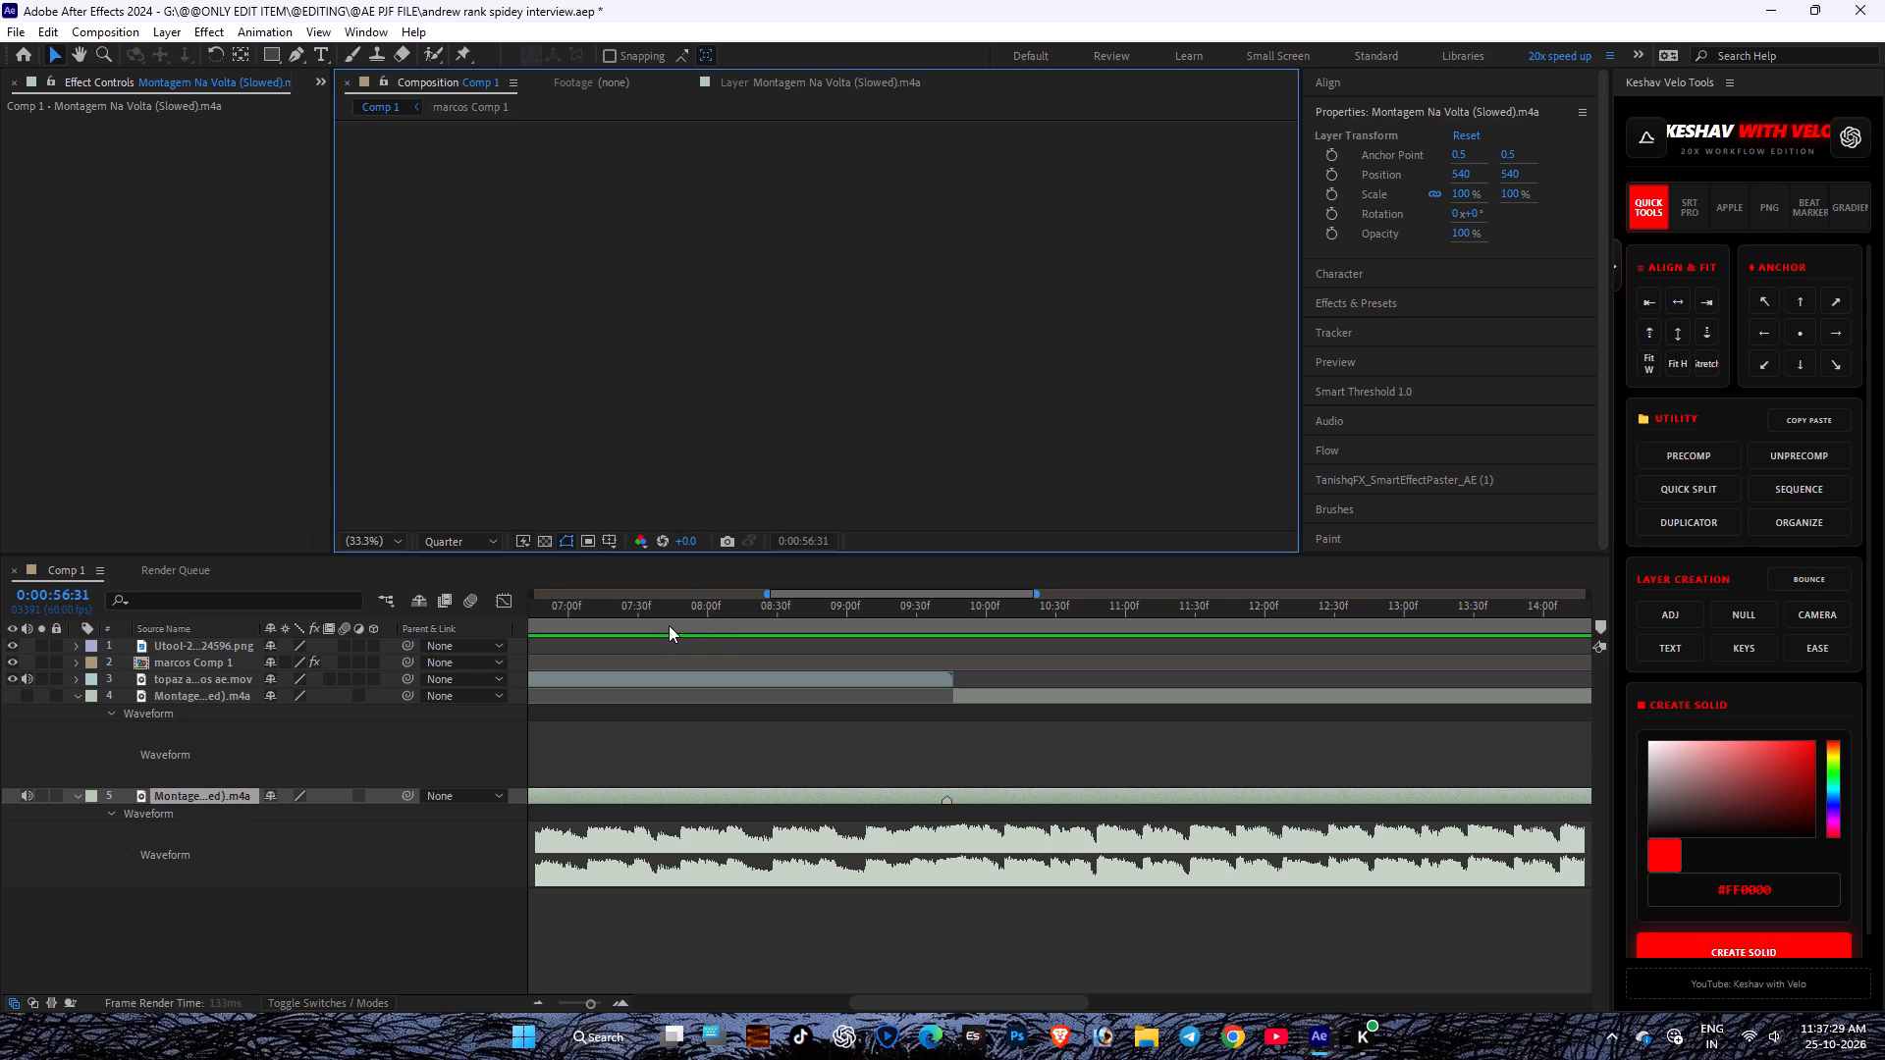
left_click(992, 698)
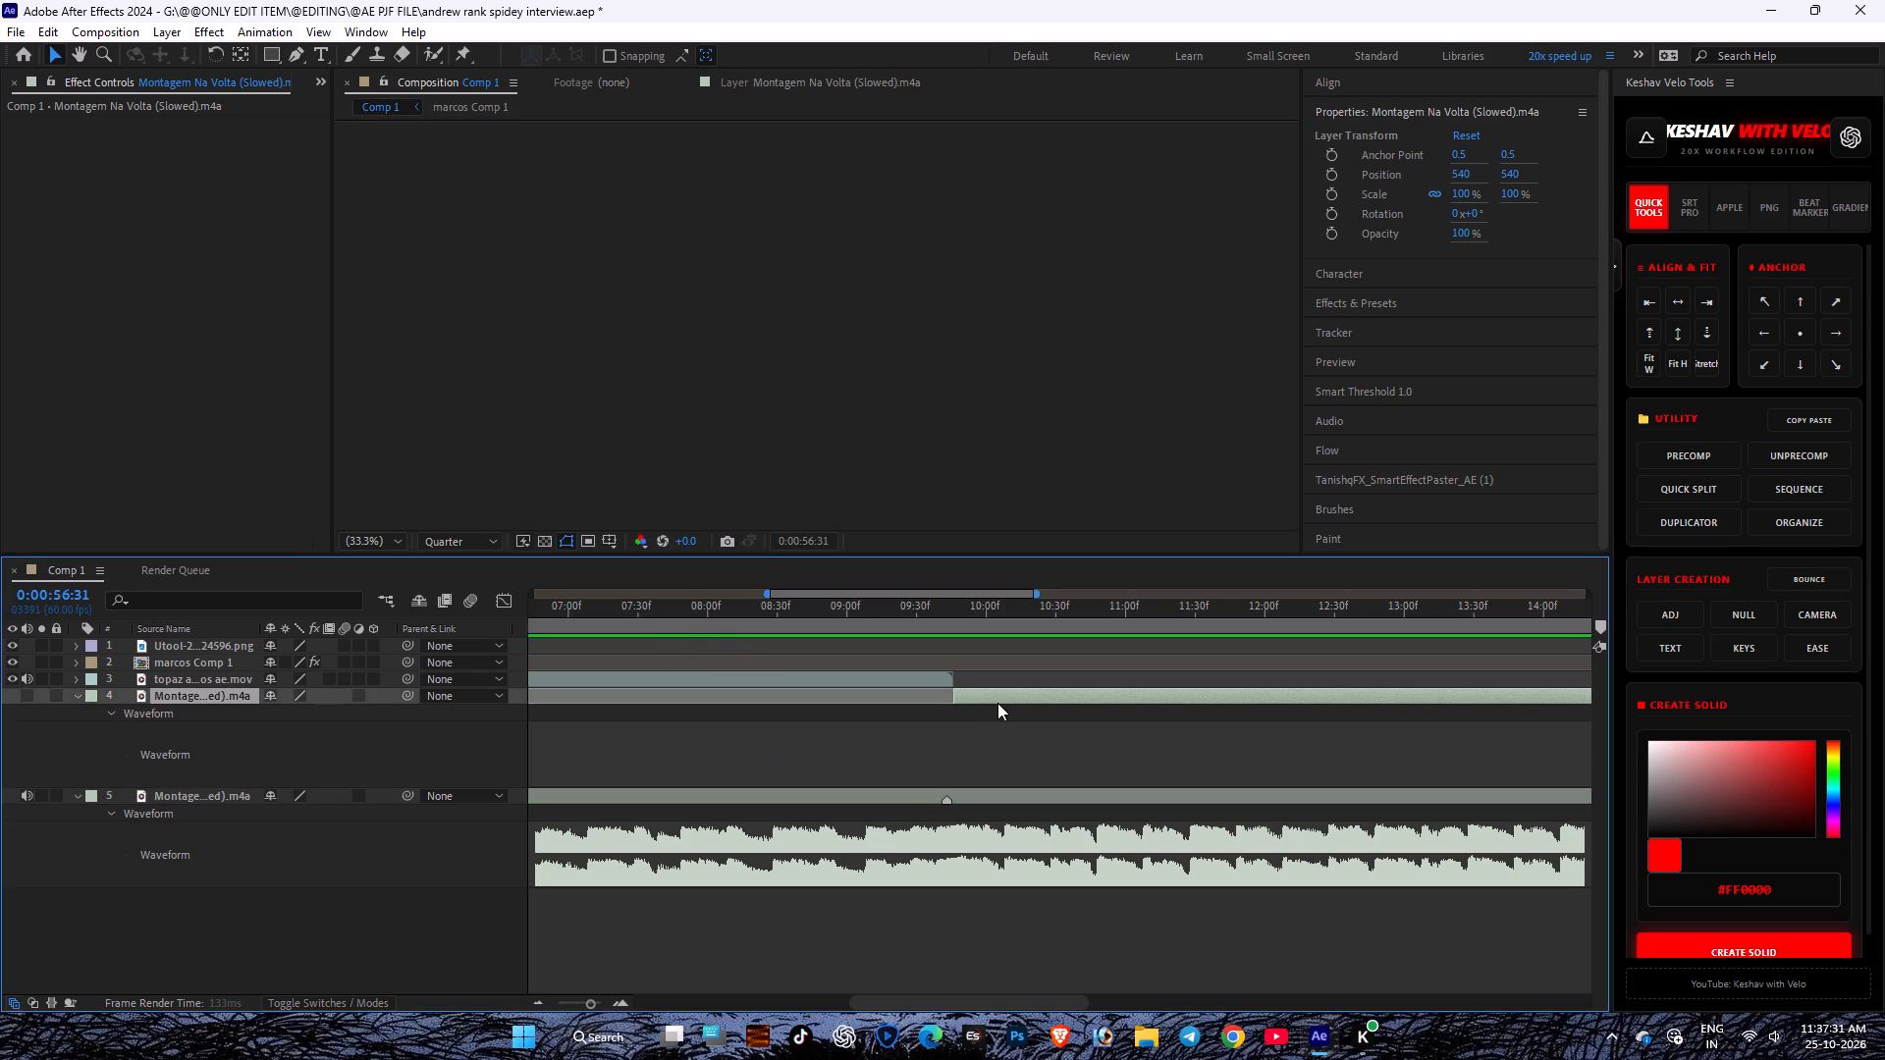
key("Delete")
Shift the remaining music layer so its marker lines up with the interview clip's end at 0:00:09:45, and save the project.
left_click(953, 617)
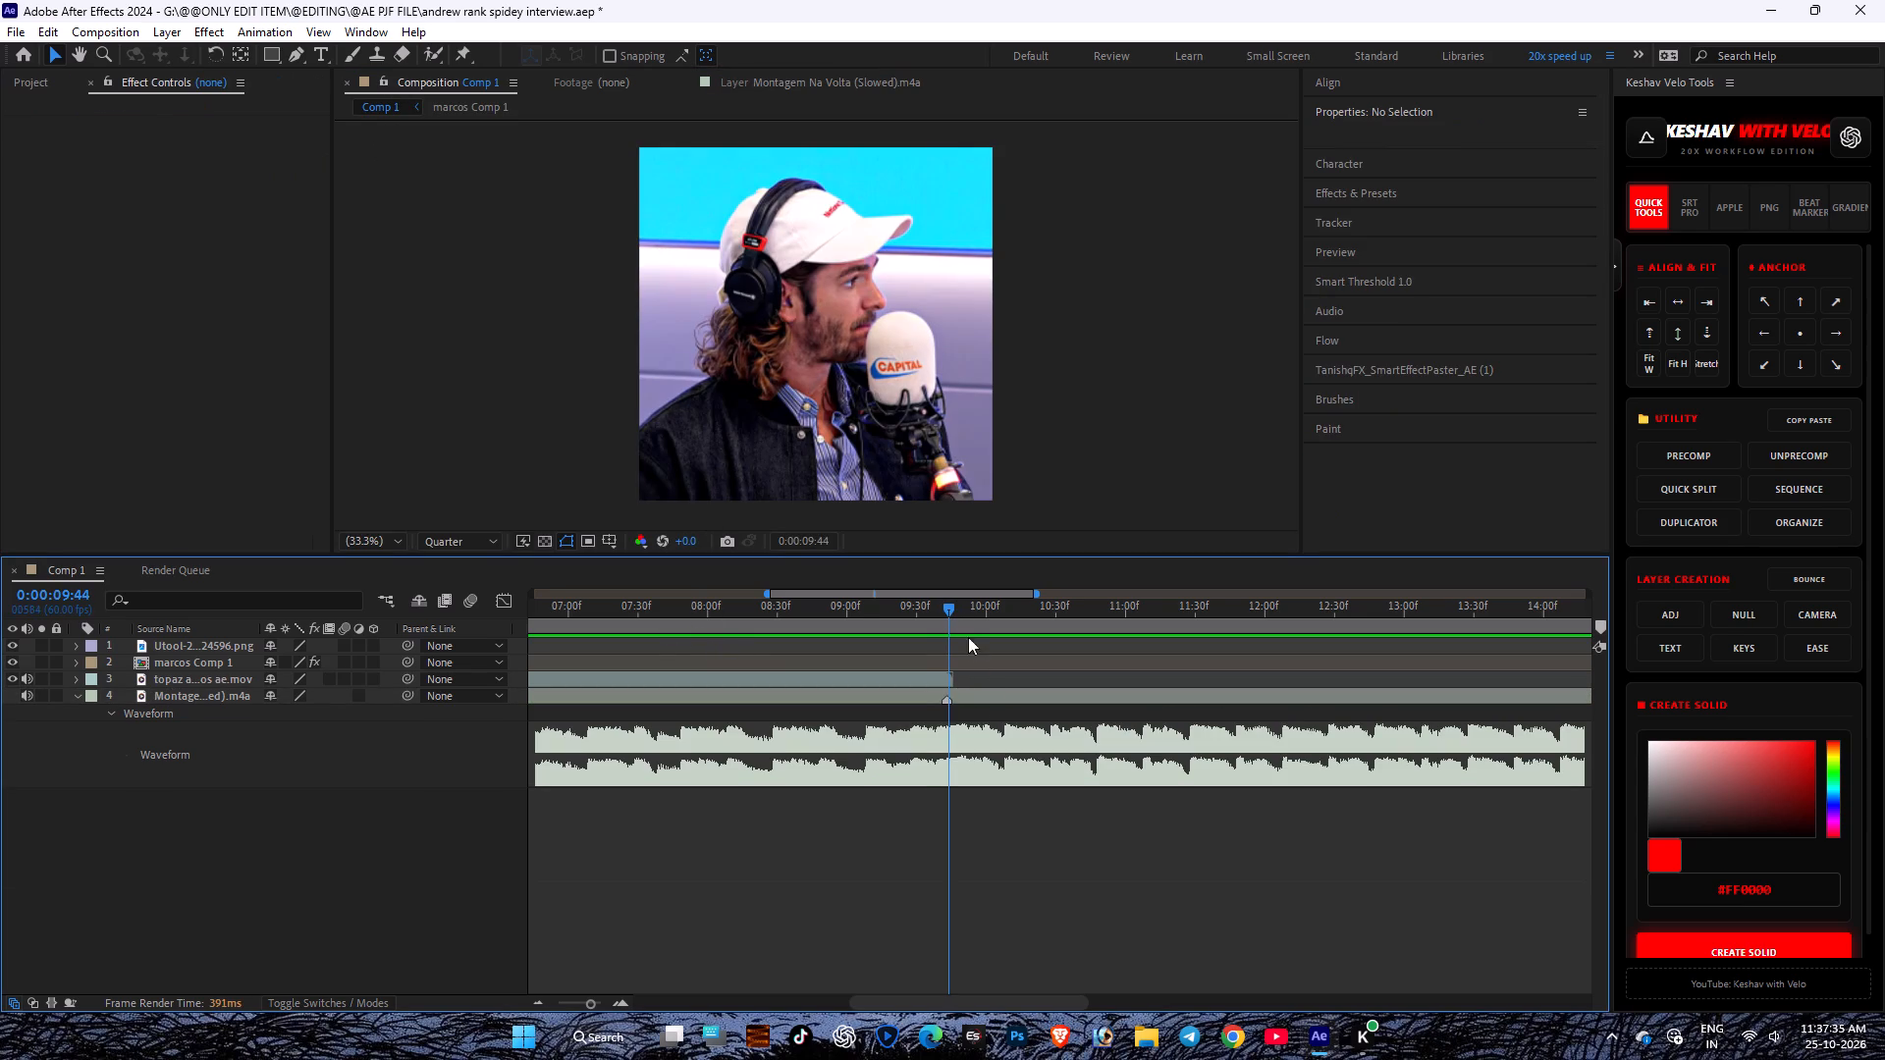
left_click_drag(962, 699, 972, 699)
key("Page_Down")
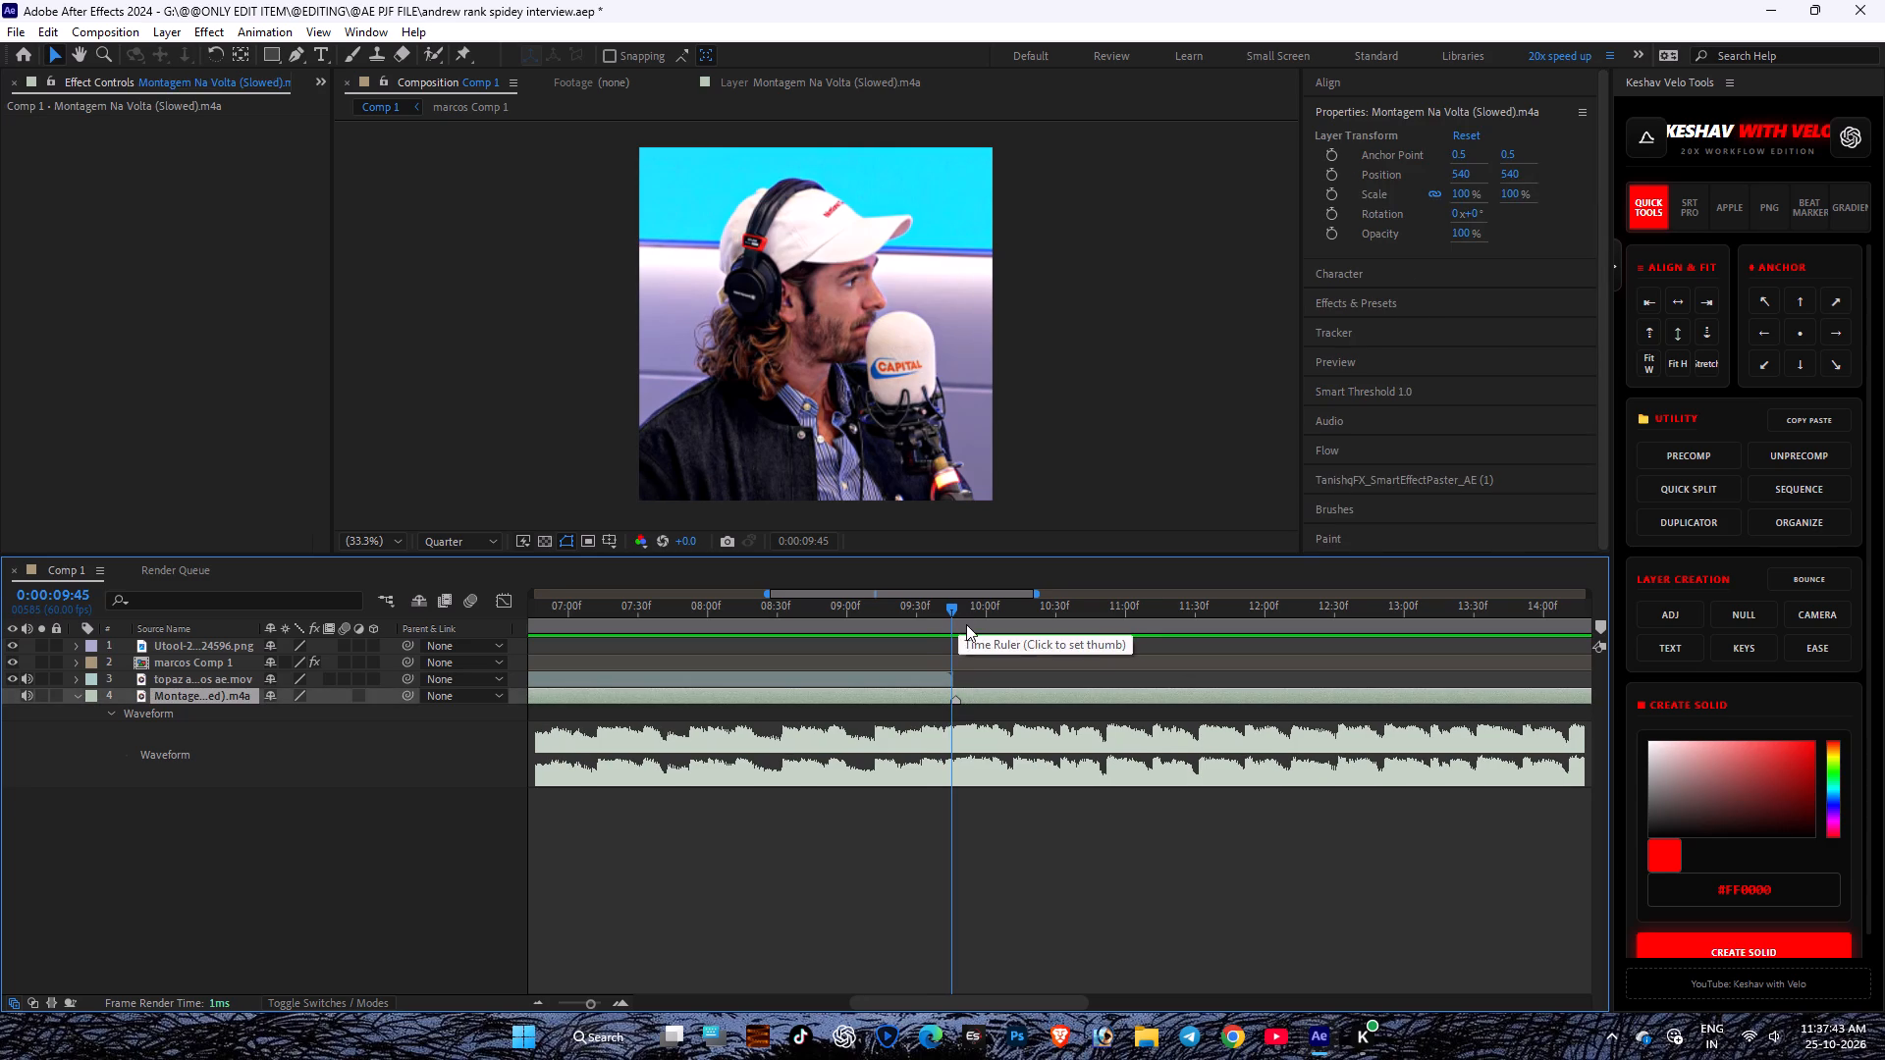
key("Page_Down")
key("Page_Up")
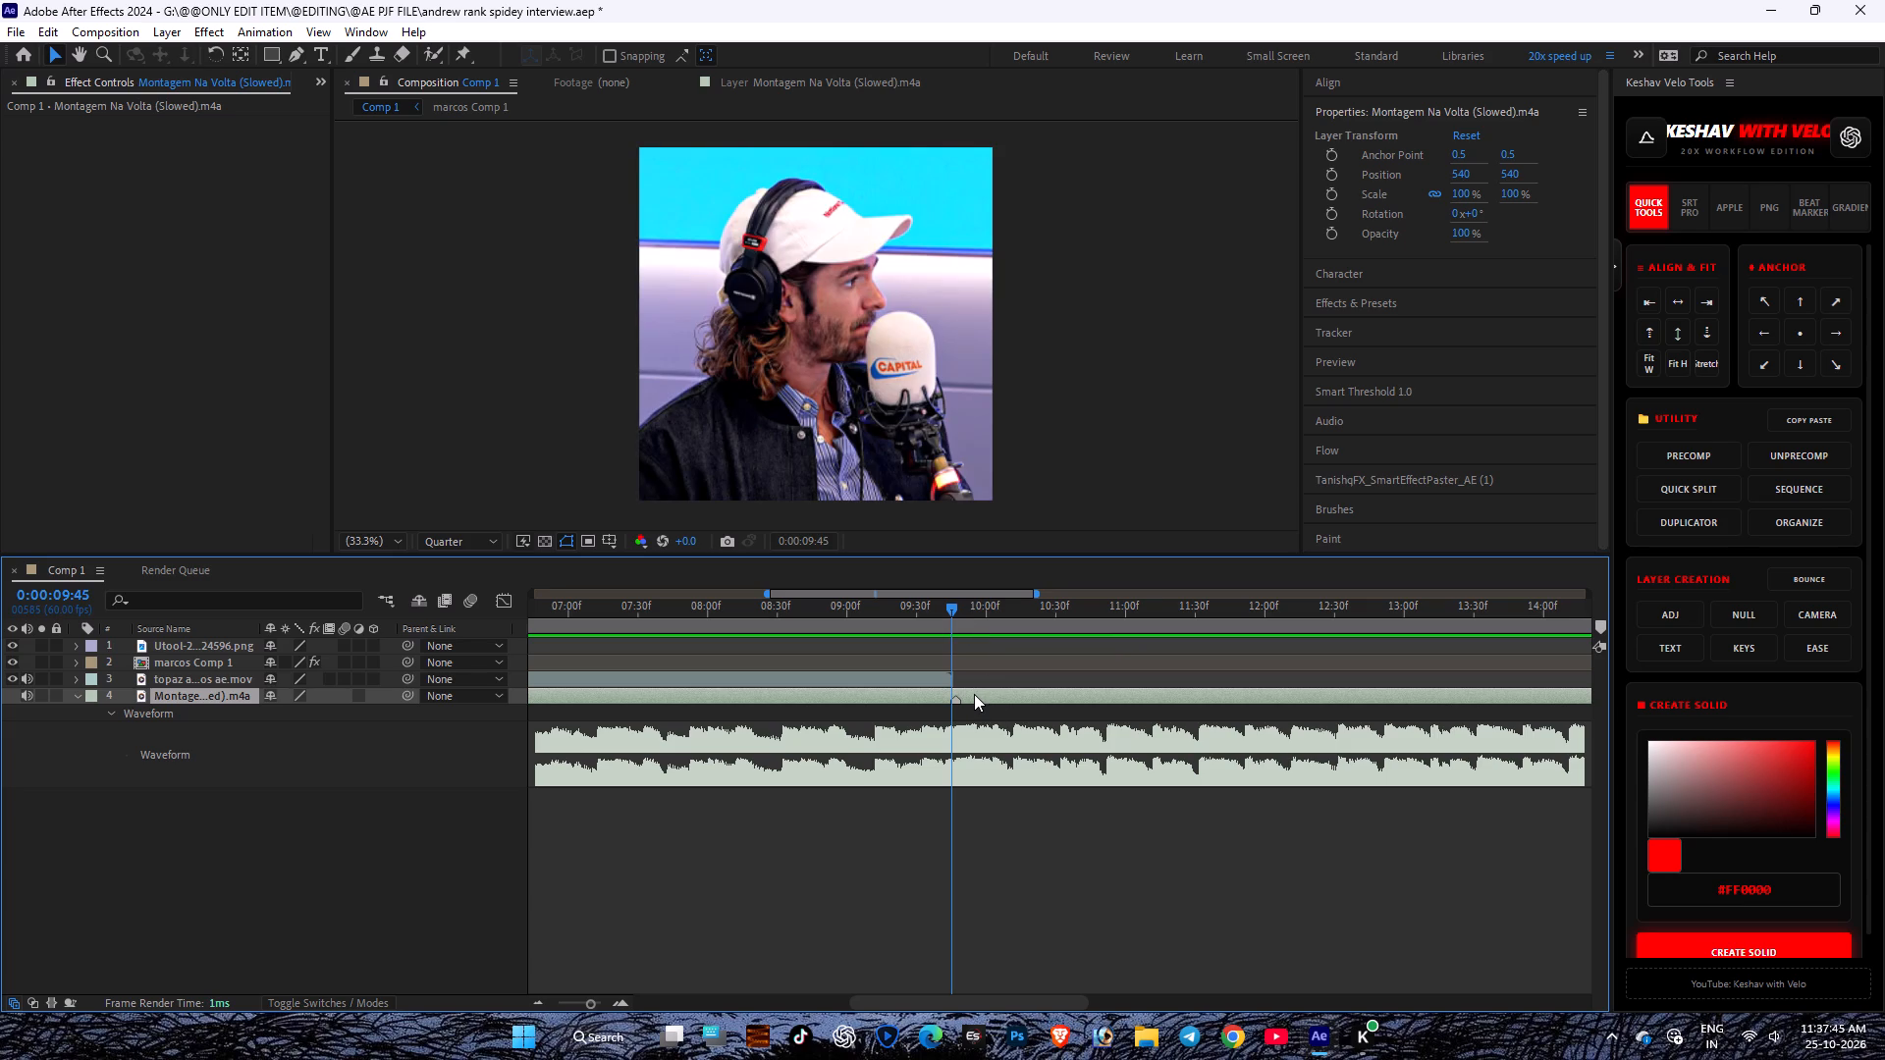
left_click(974, 694)
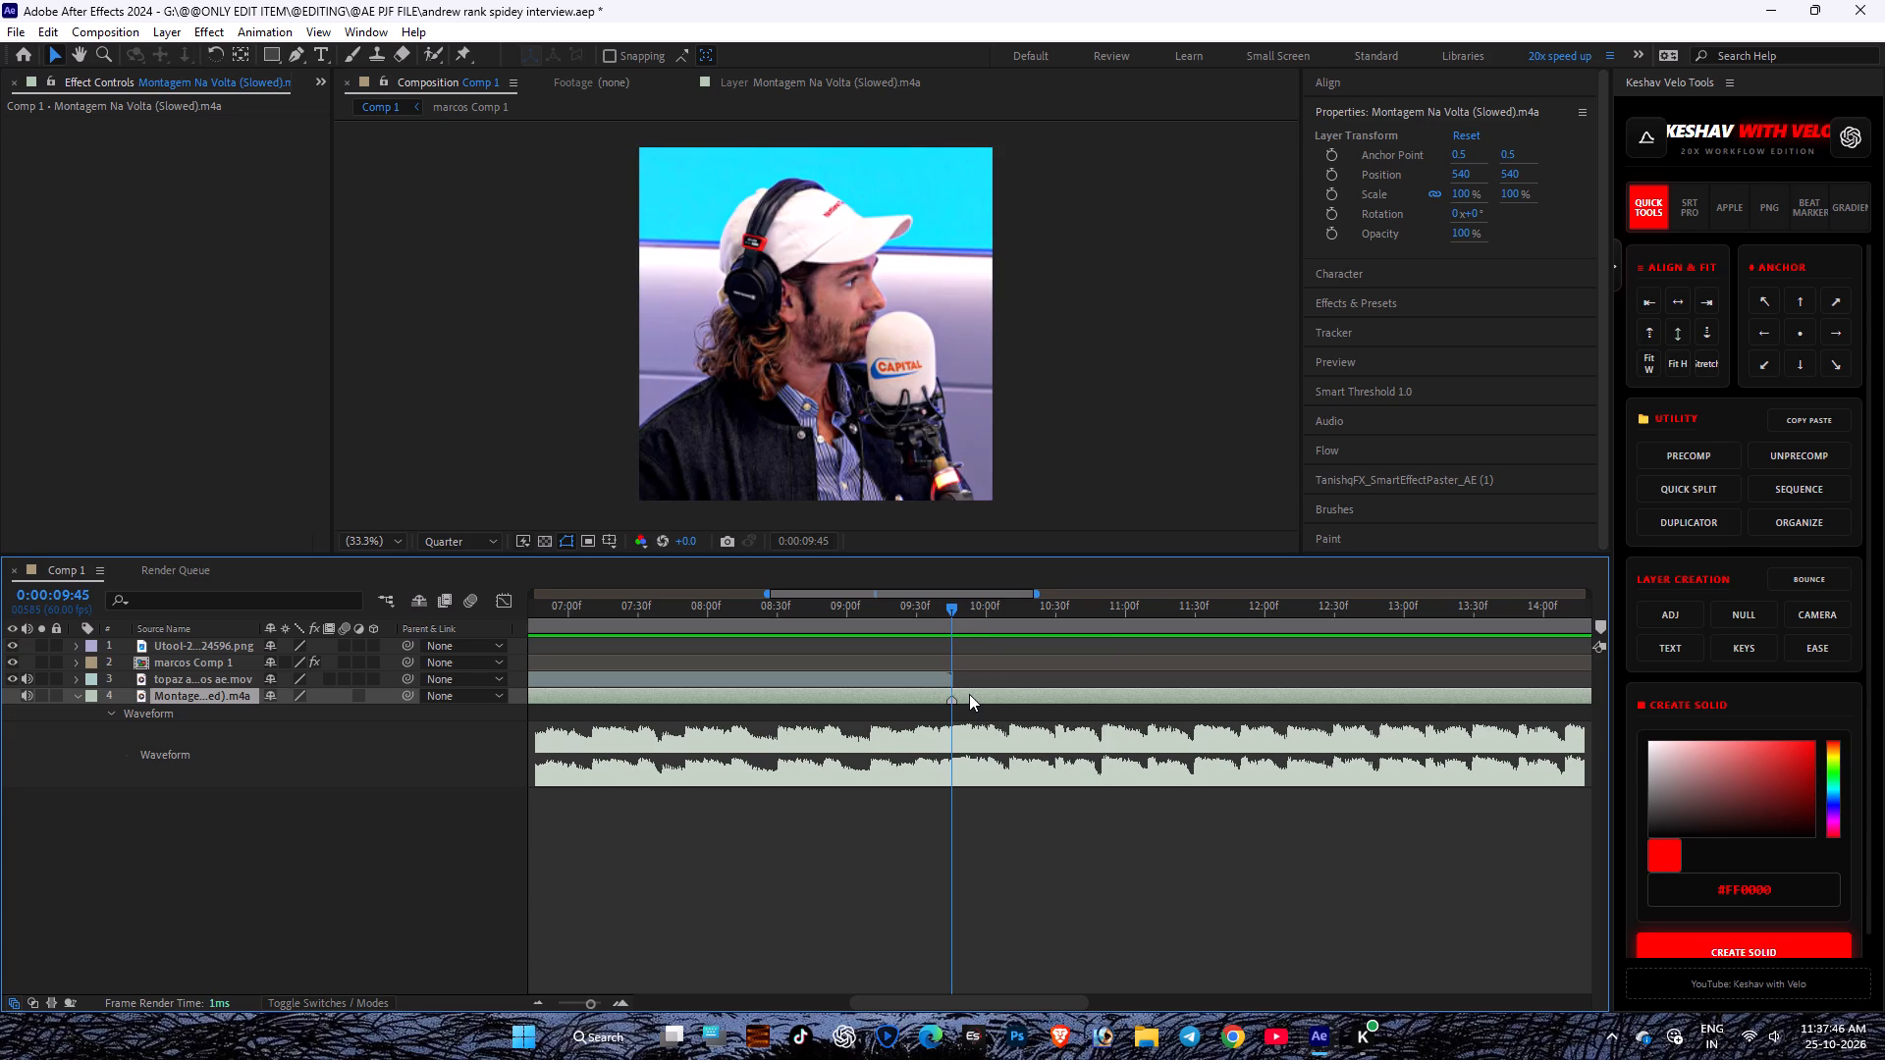
key("ctrl+s")
Play Comp 1 from the beginning through the interview clip's end to check how the music flows past the marker.
scroll(994, 683, "down", 3, "alt")
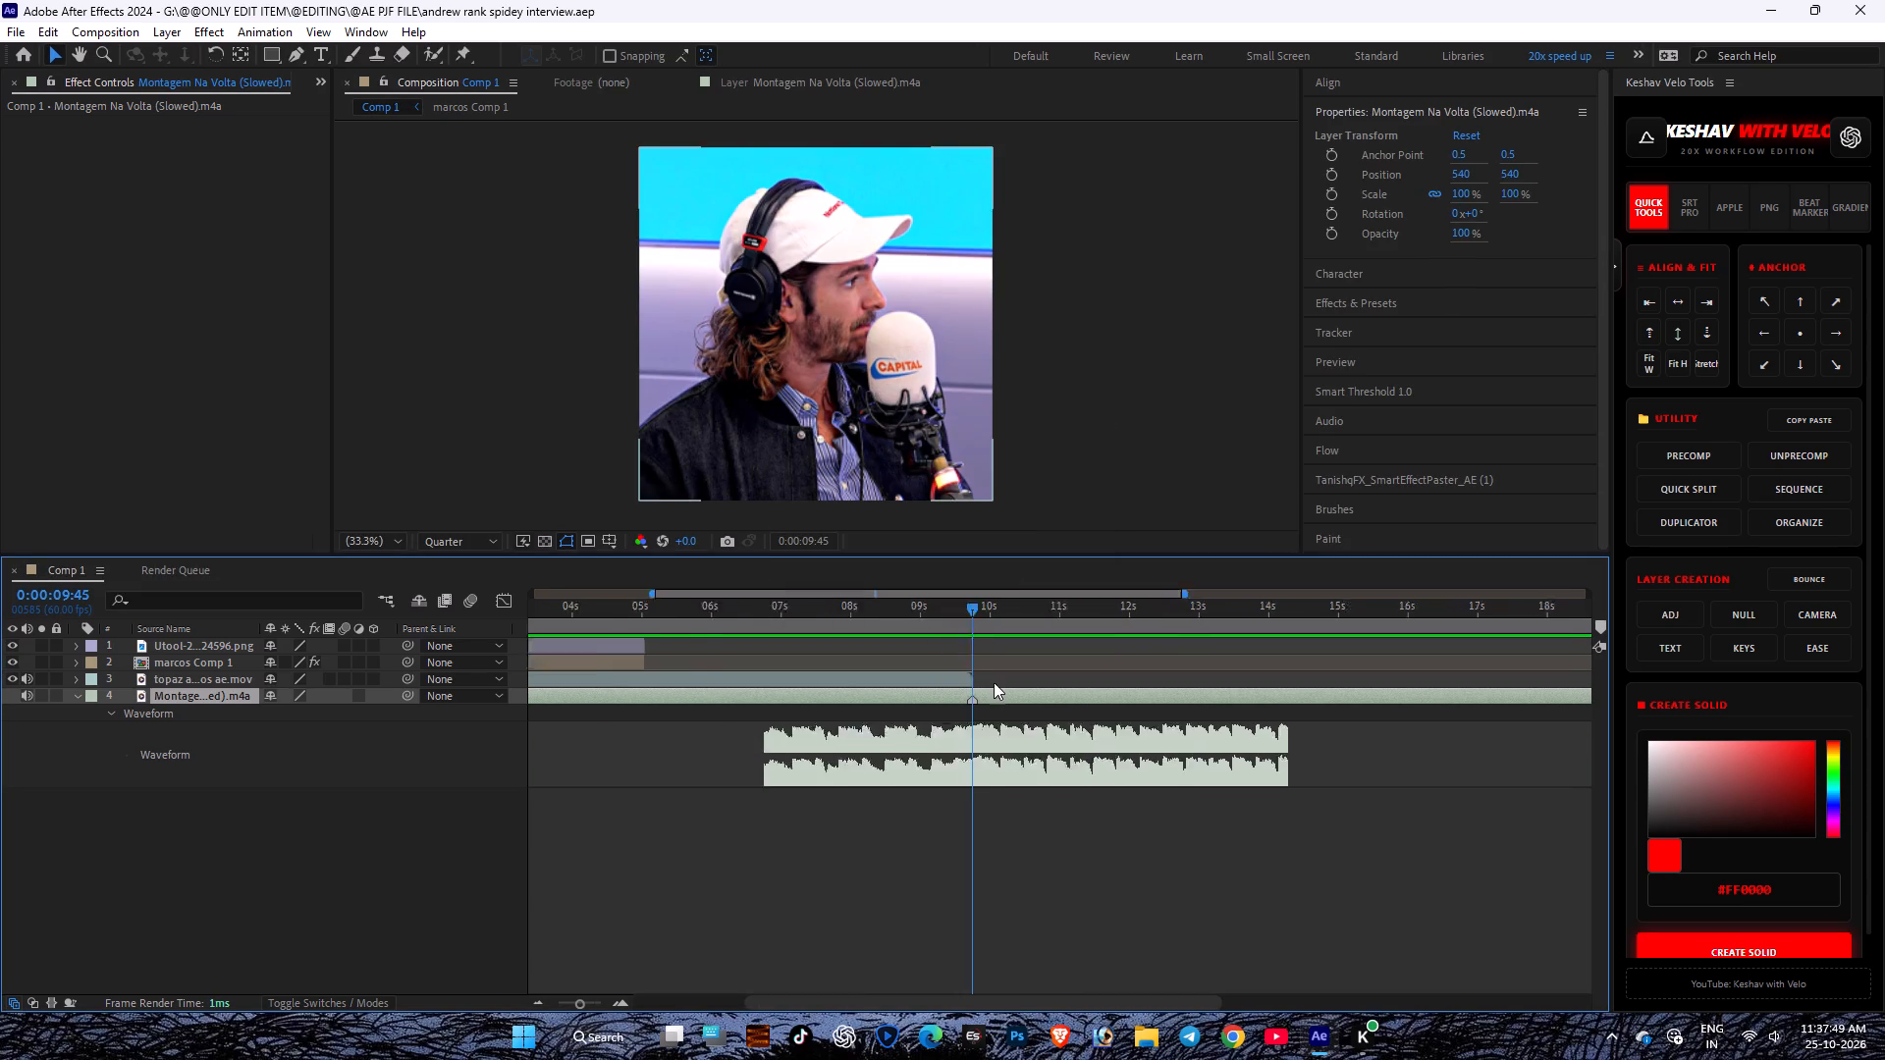
scroll(994, 682, "down", 4, "alt")
left_click(954, 841)
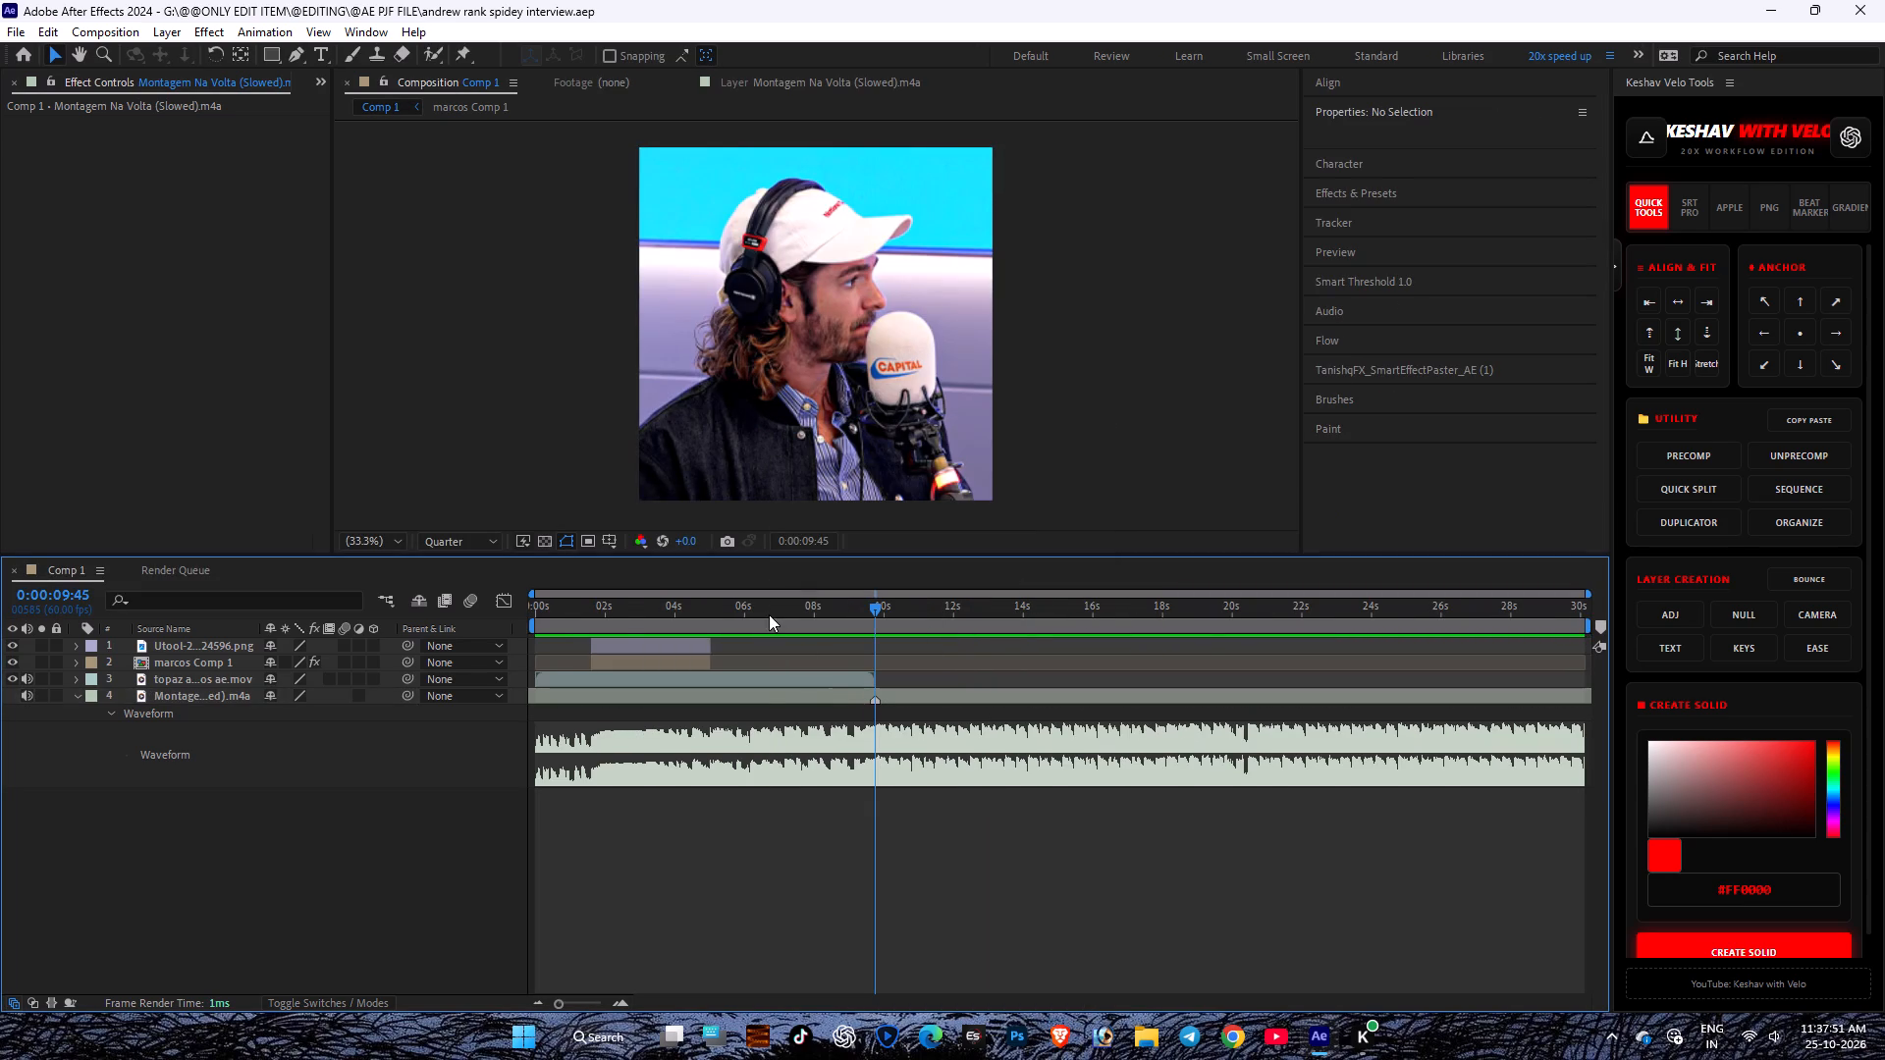
left_click_drag(769, 614, 0, 611)
key("space")
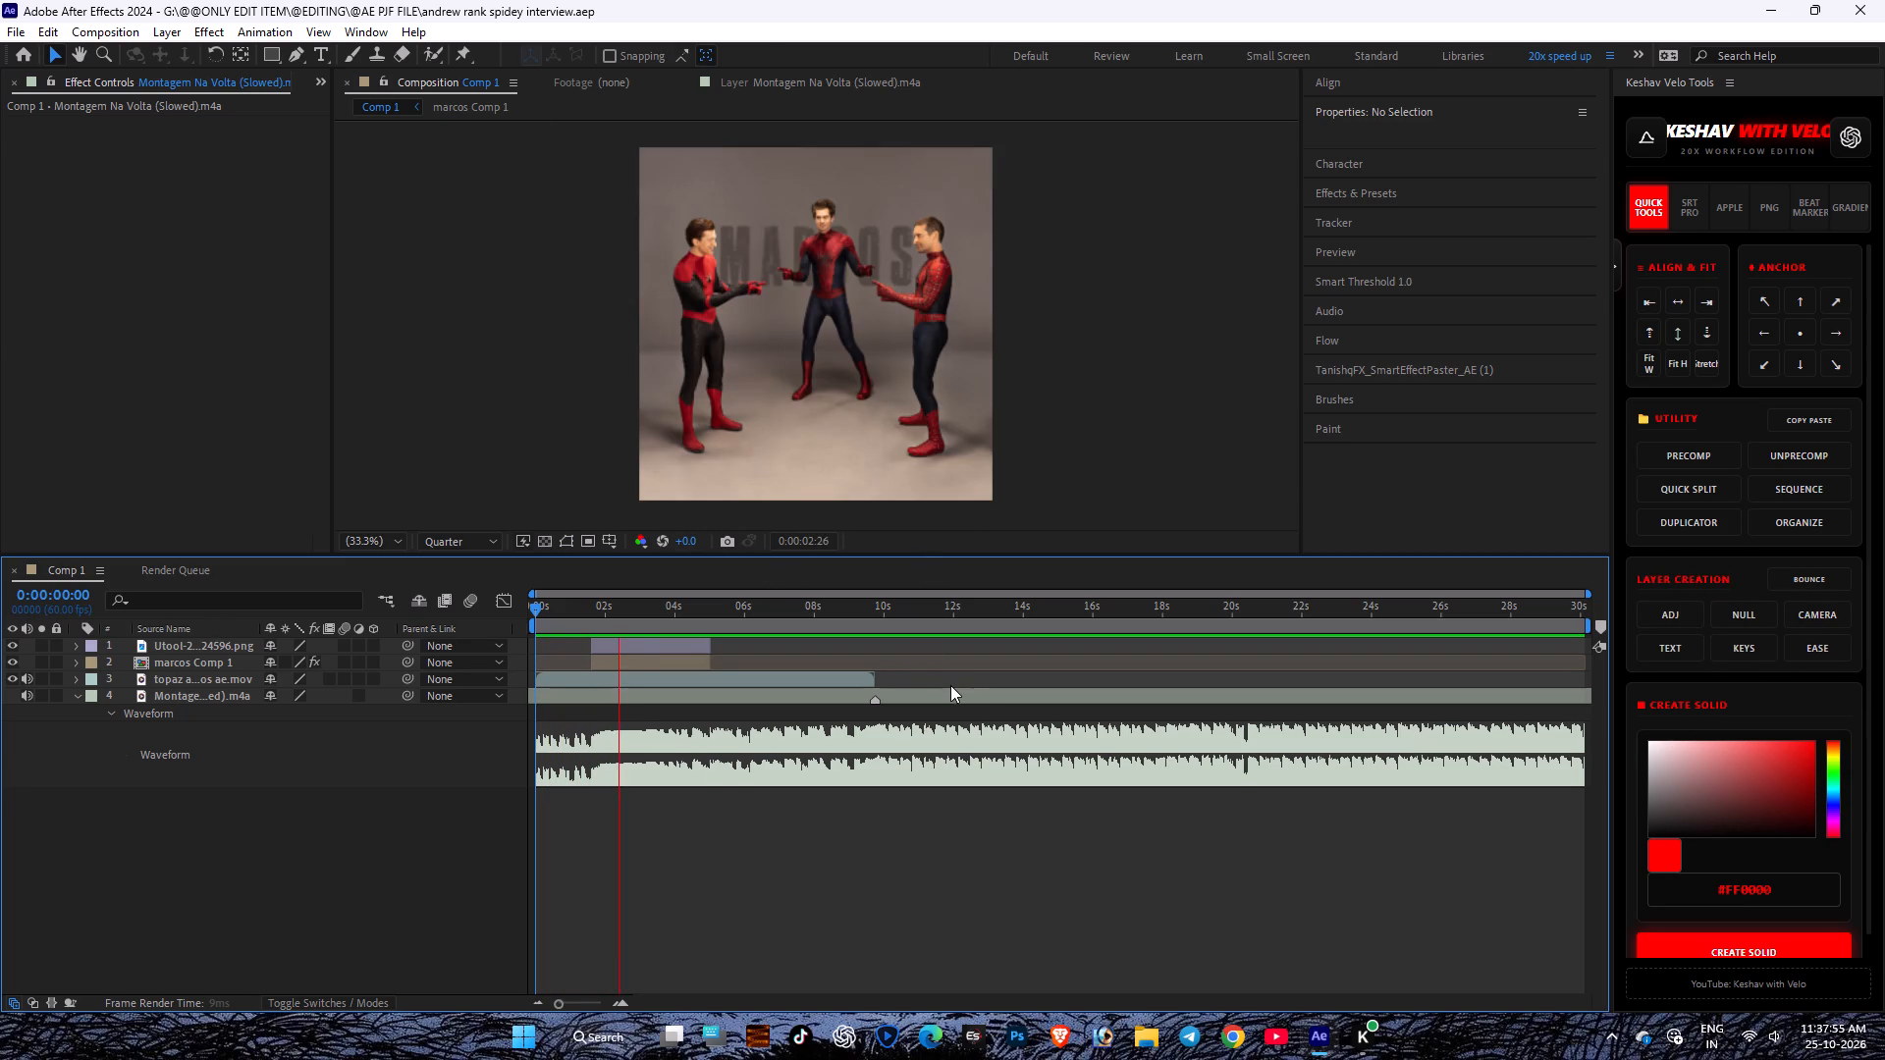
key("space")
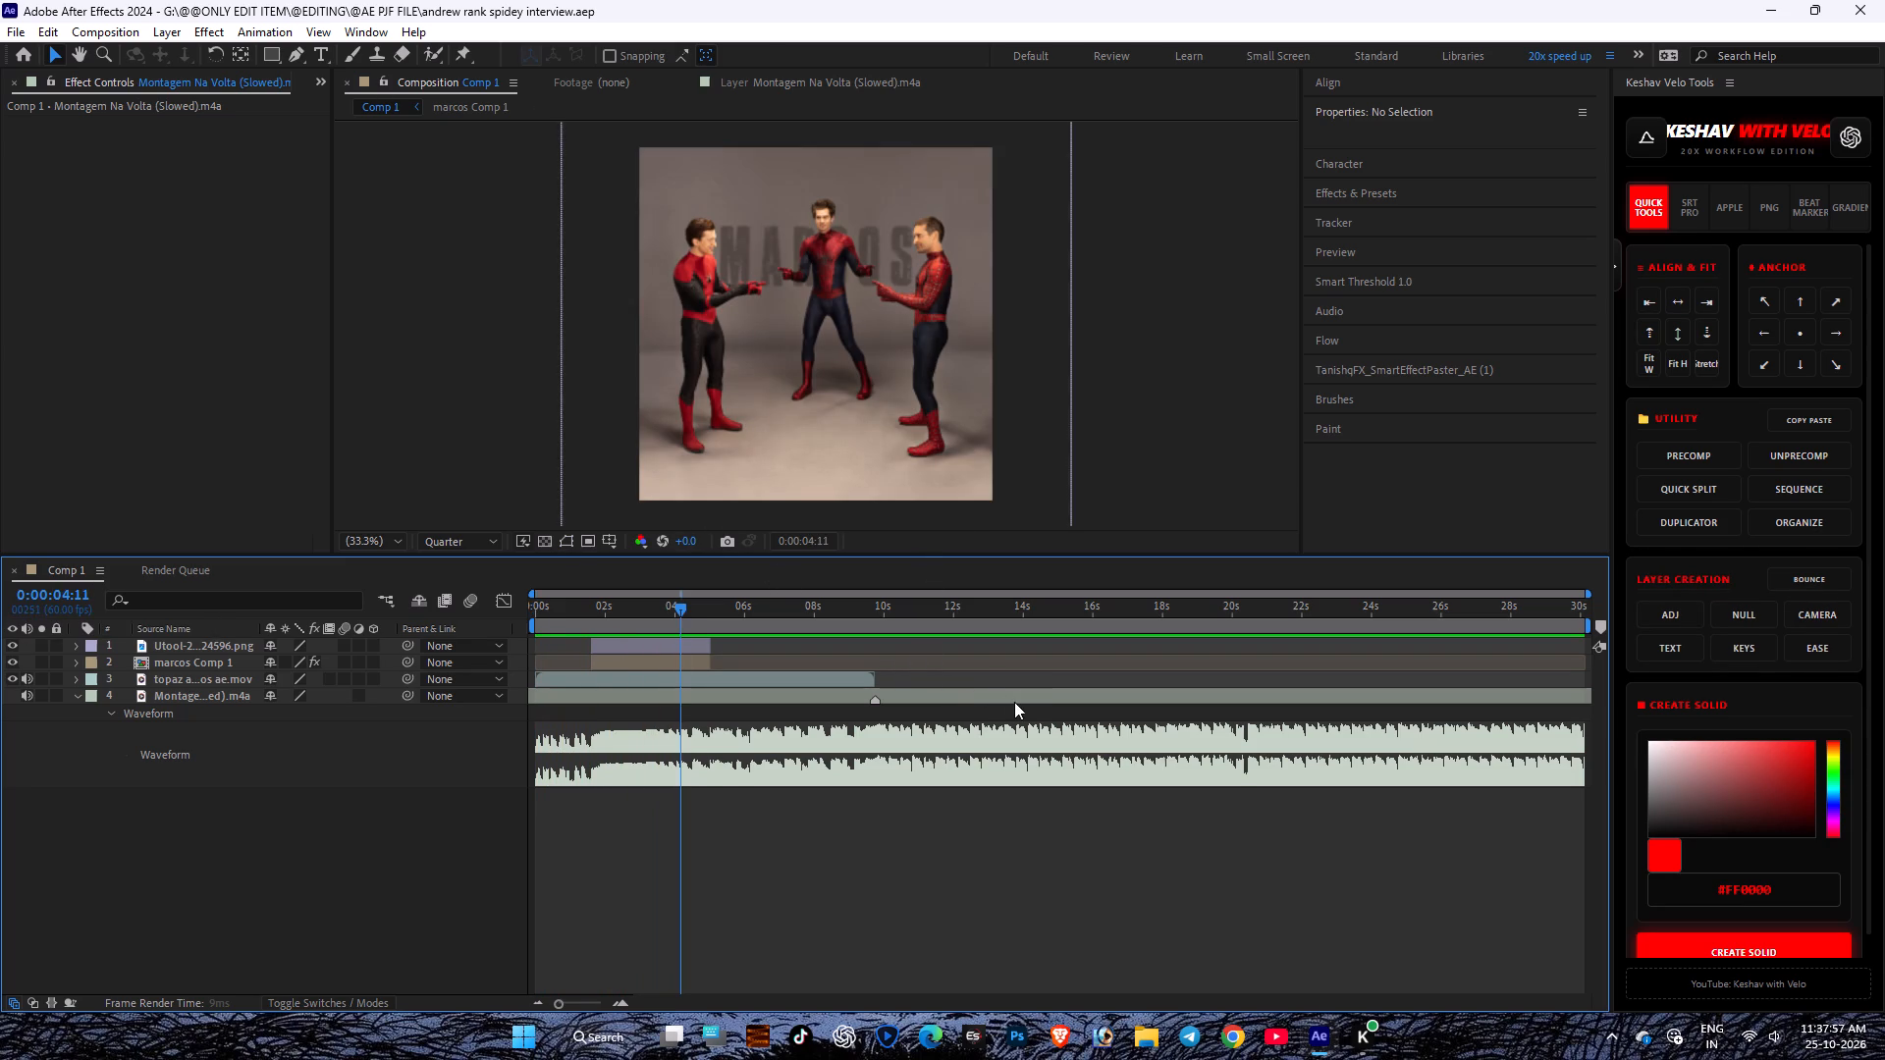
key("space")
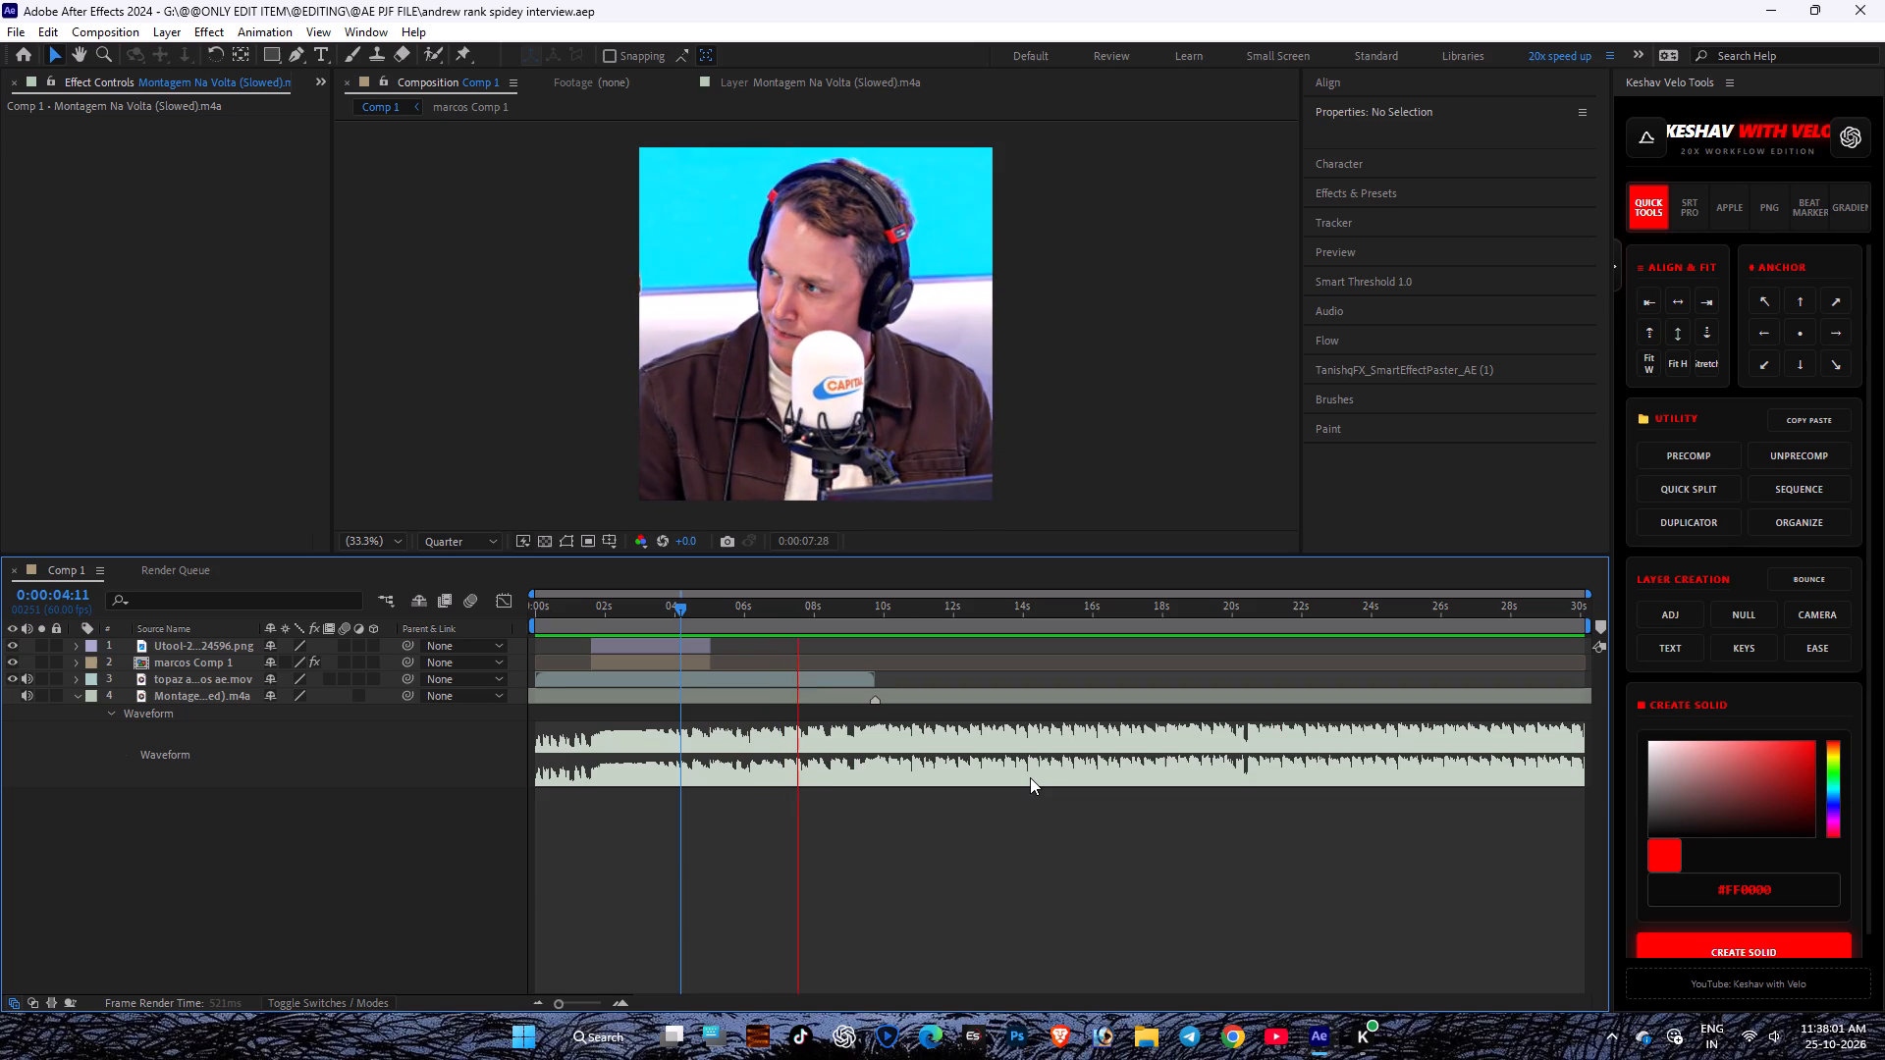
key("space")
key("space")
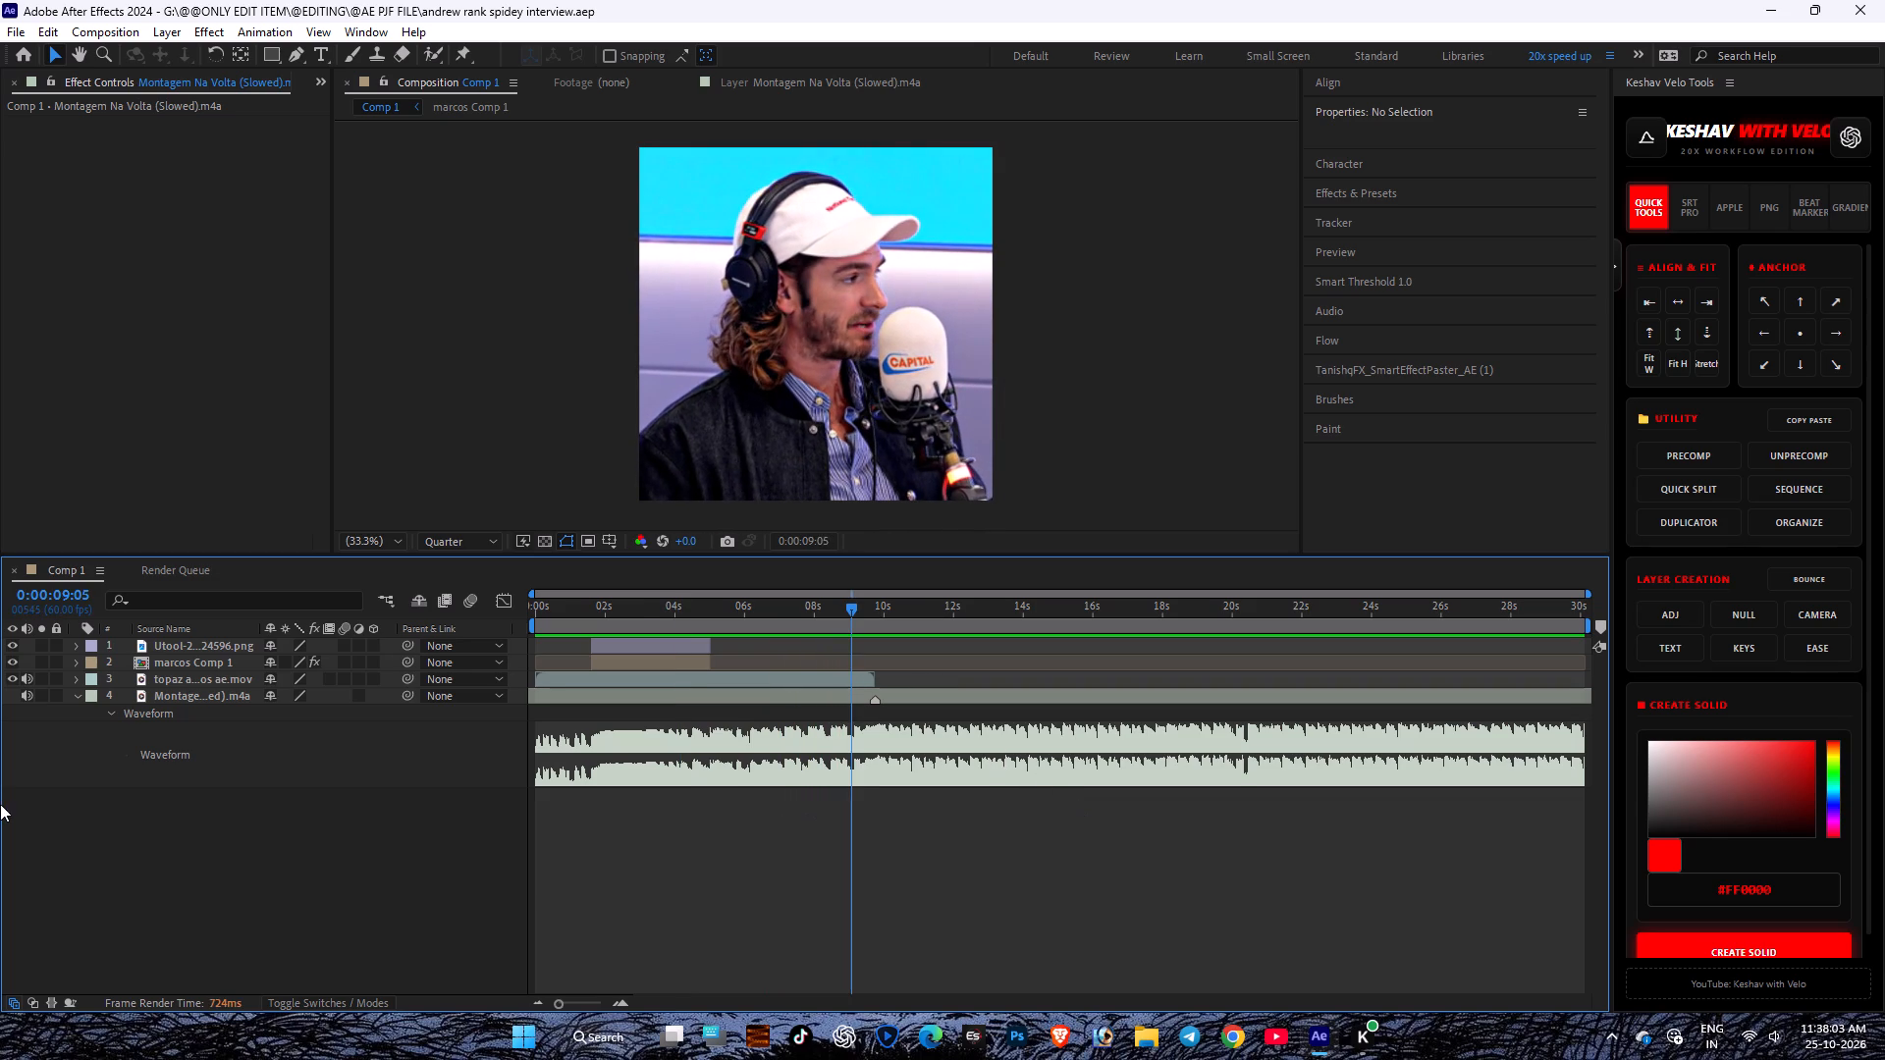
key("space")
key("space")
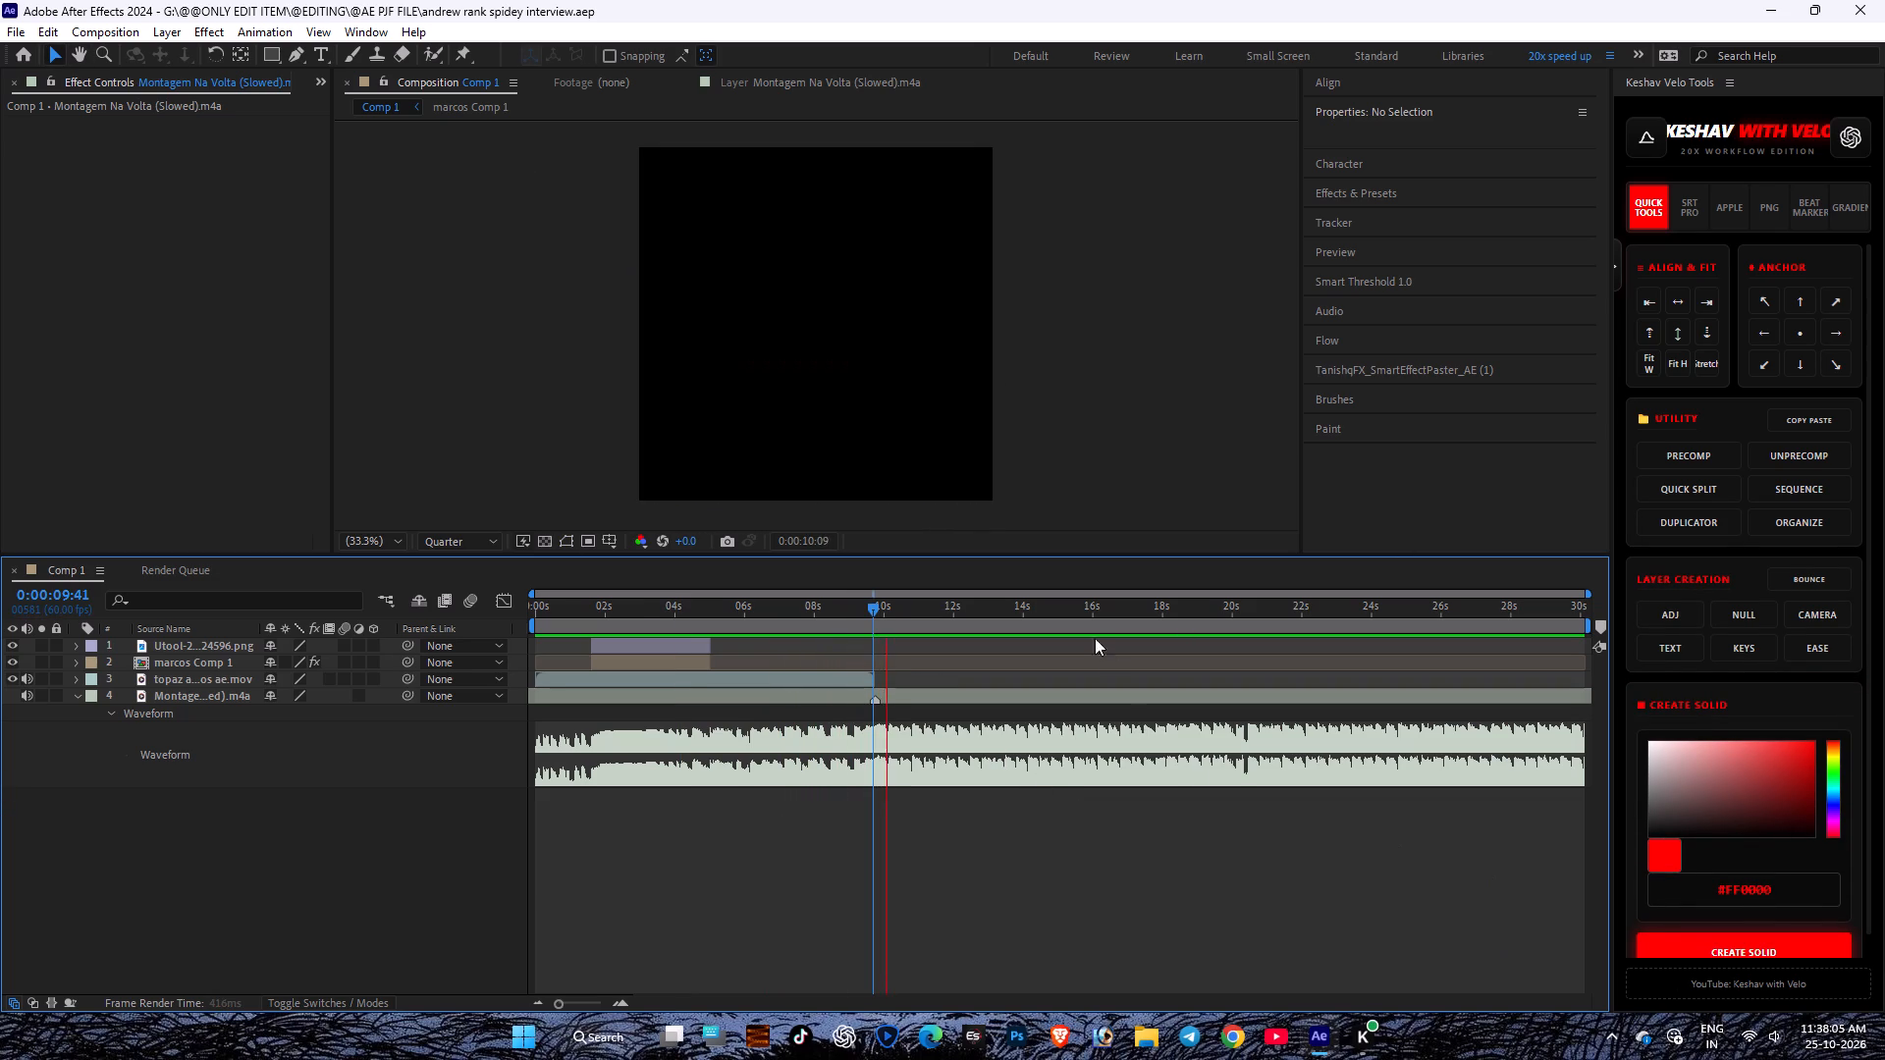
key("space")
key("space")
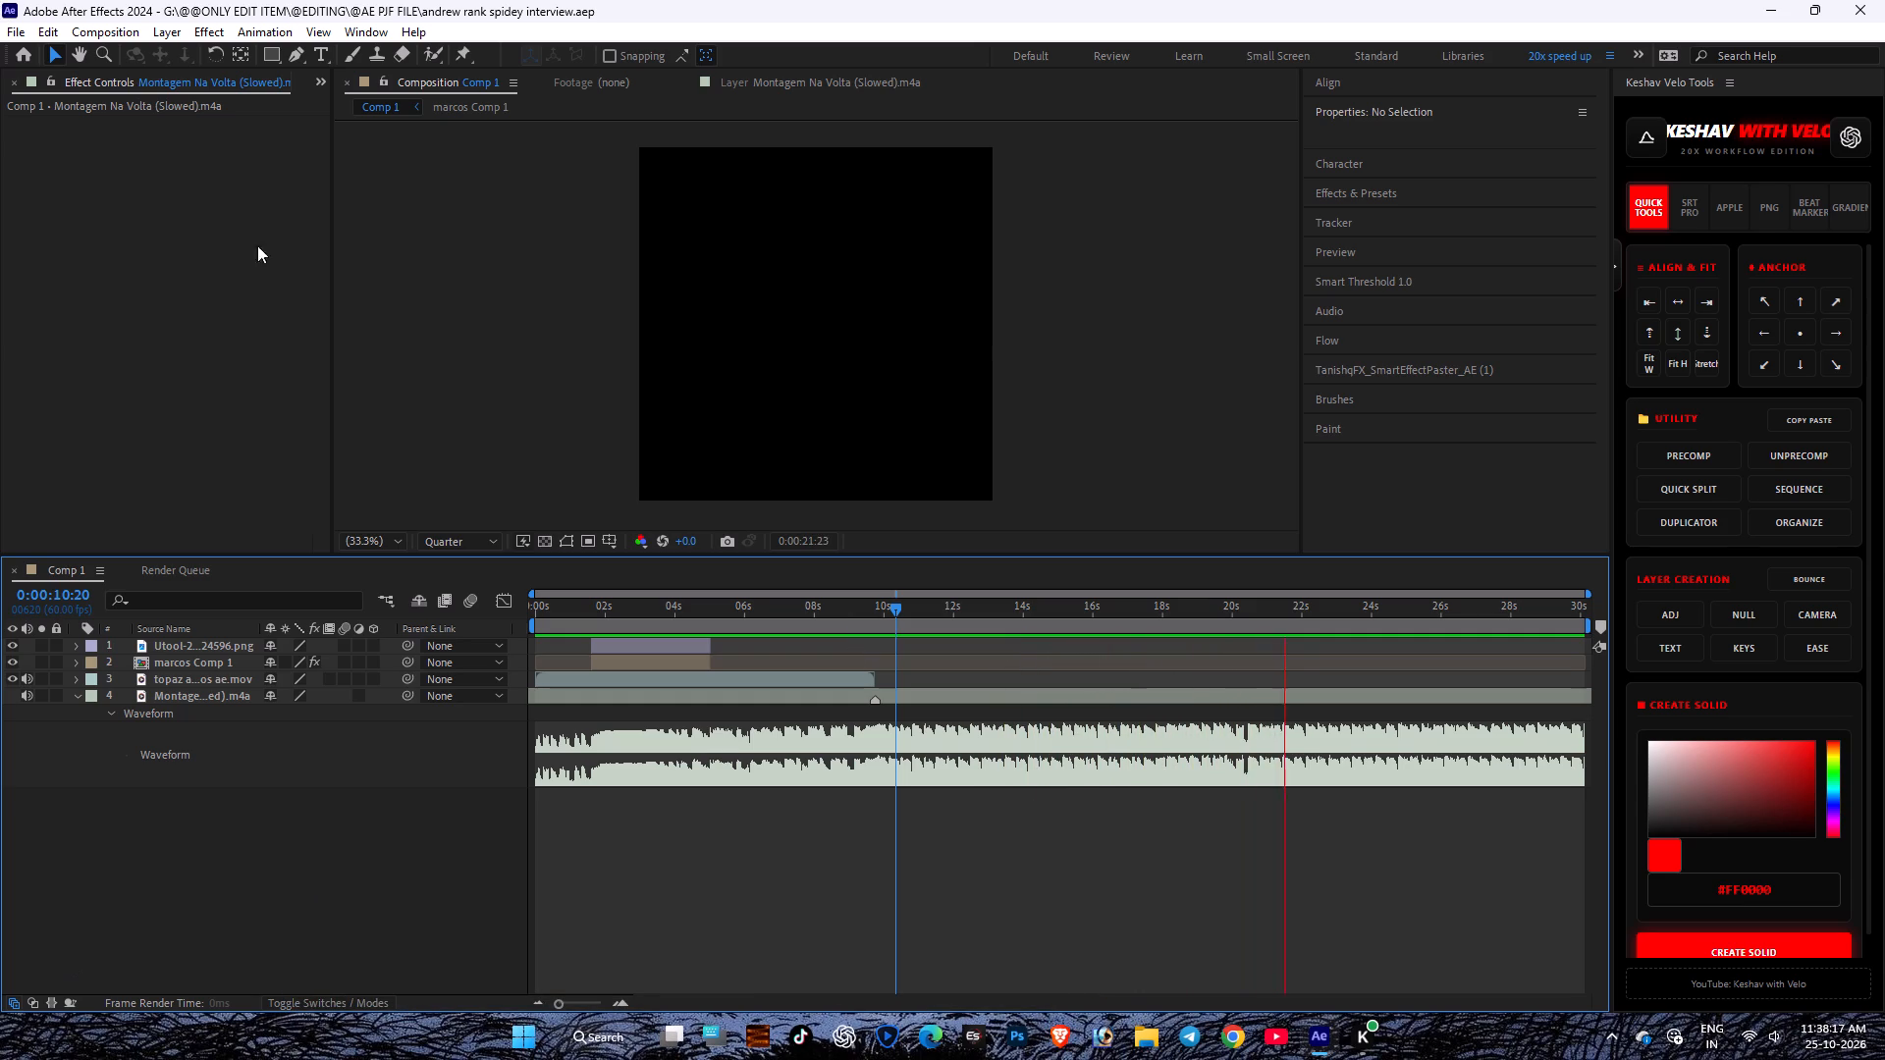
Save the project and replay Comp 1 from the start, checking the music against the title image section and the interview shots.
left_click_drag(932, 605, 0, 641)
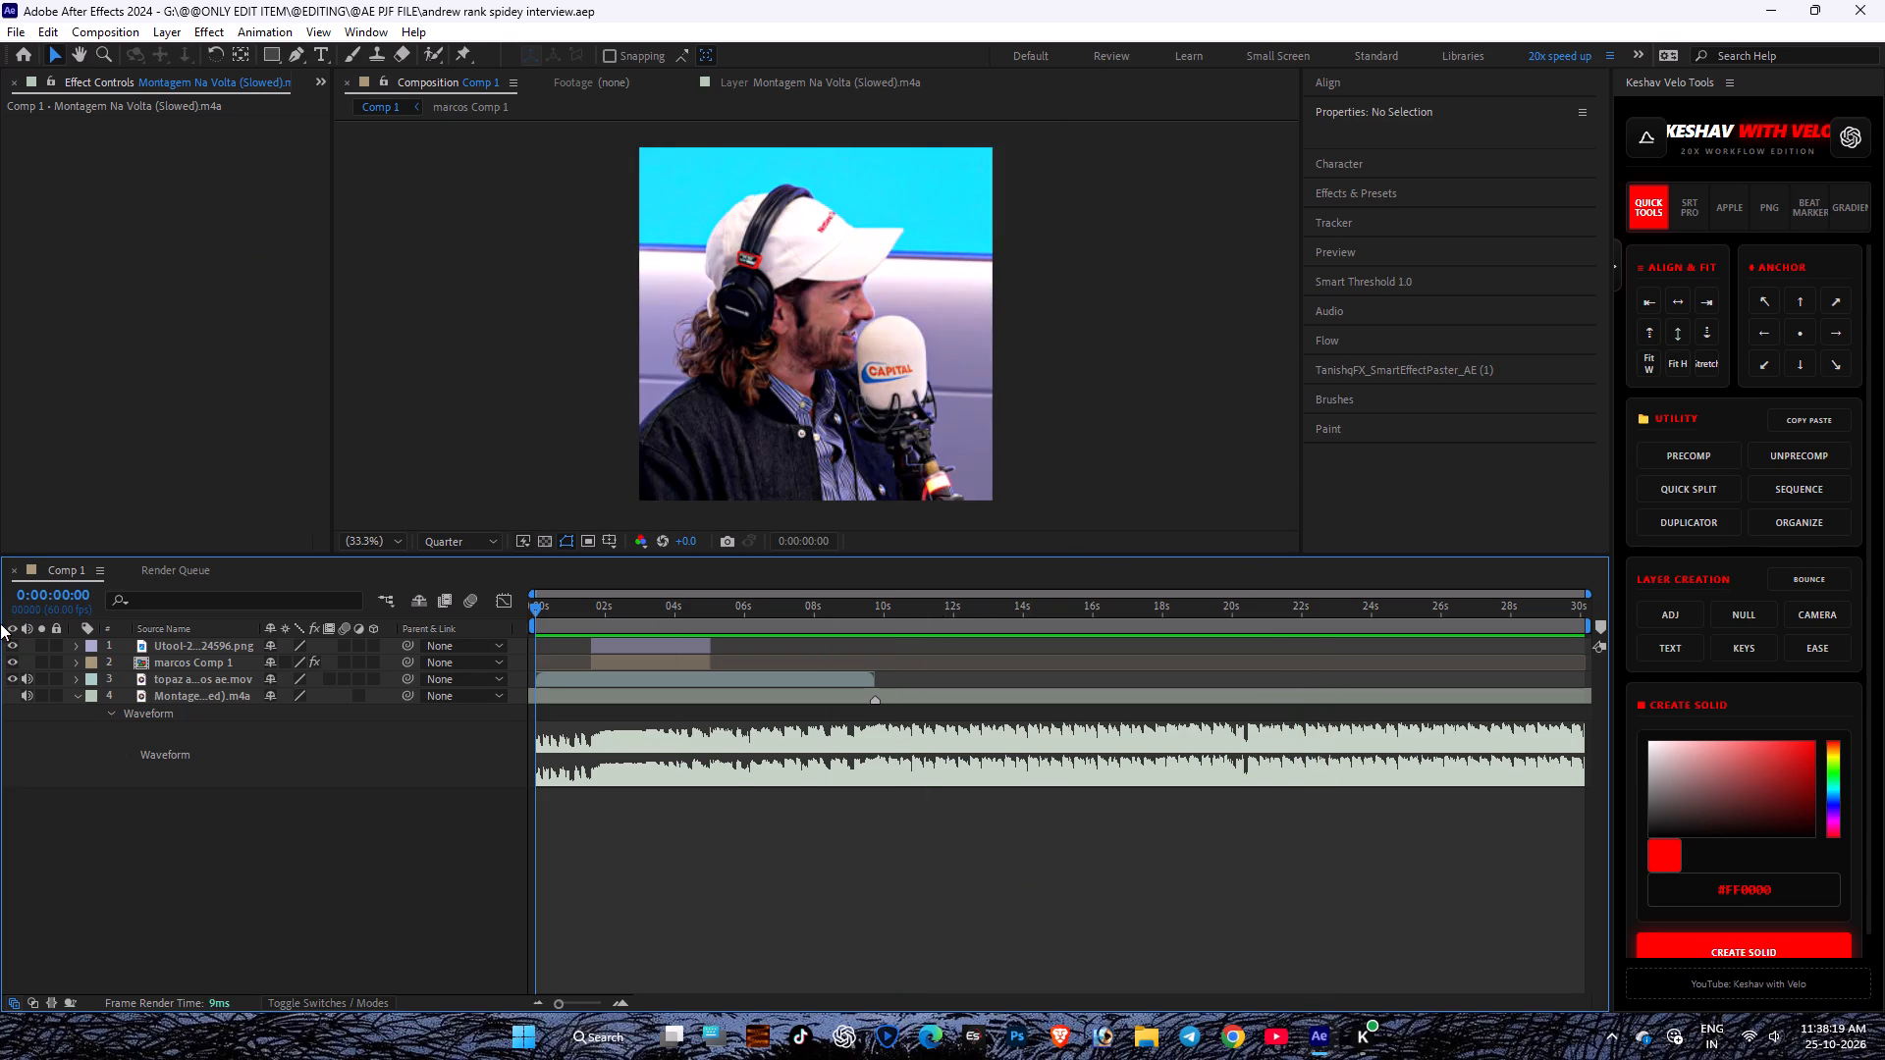
key("space")
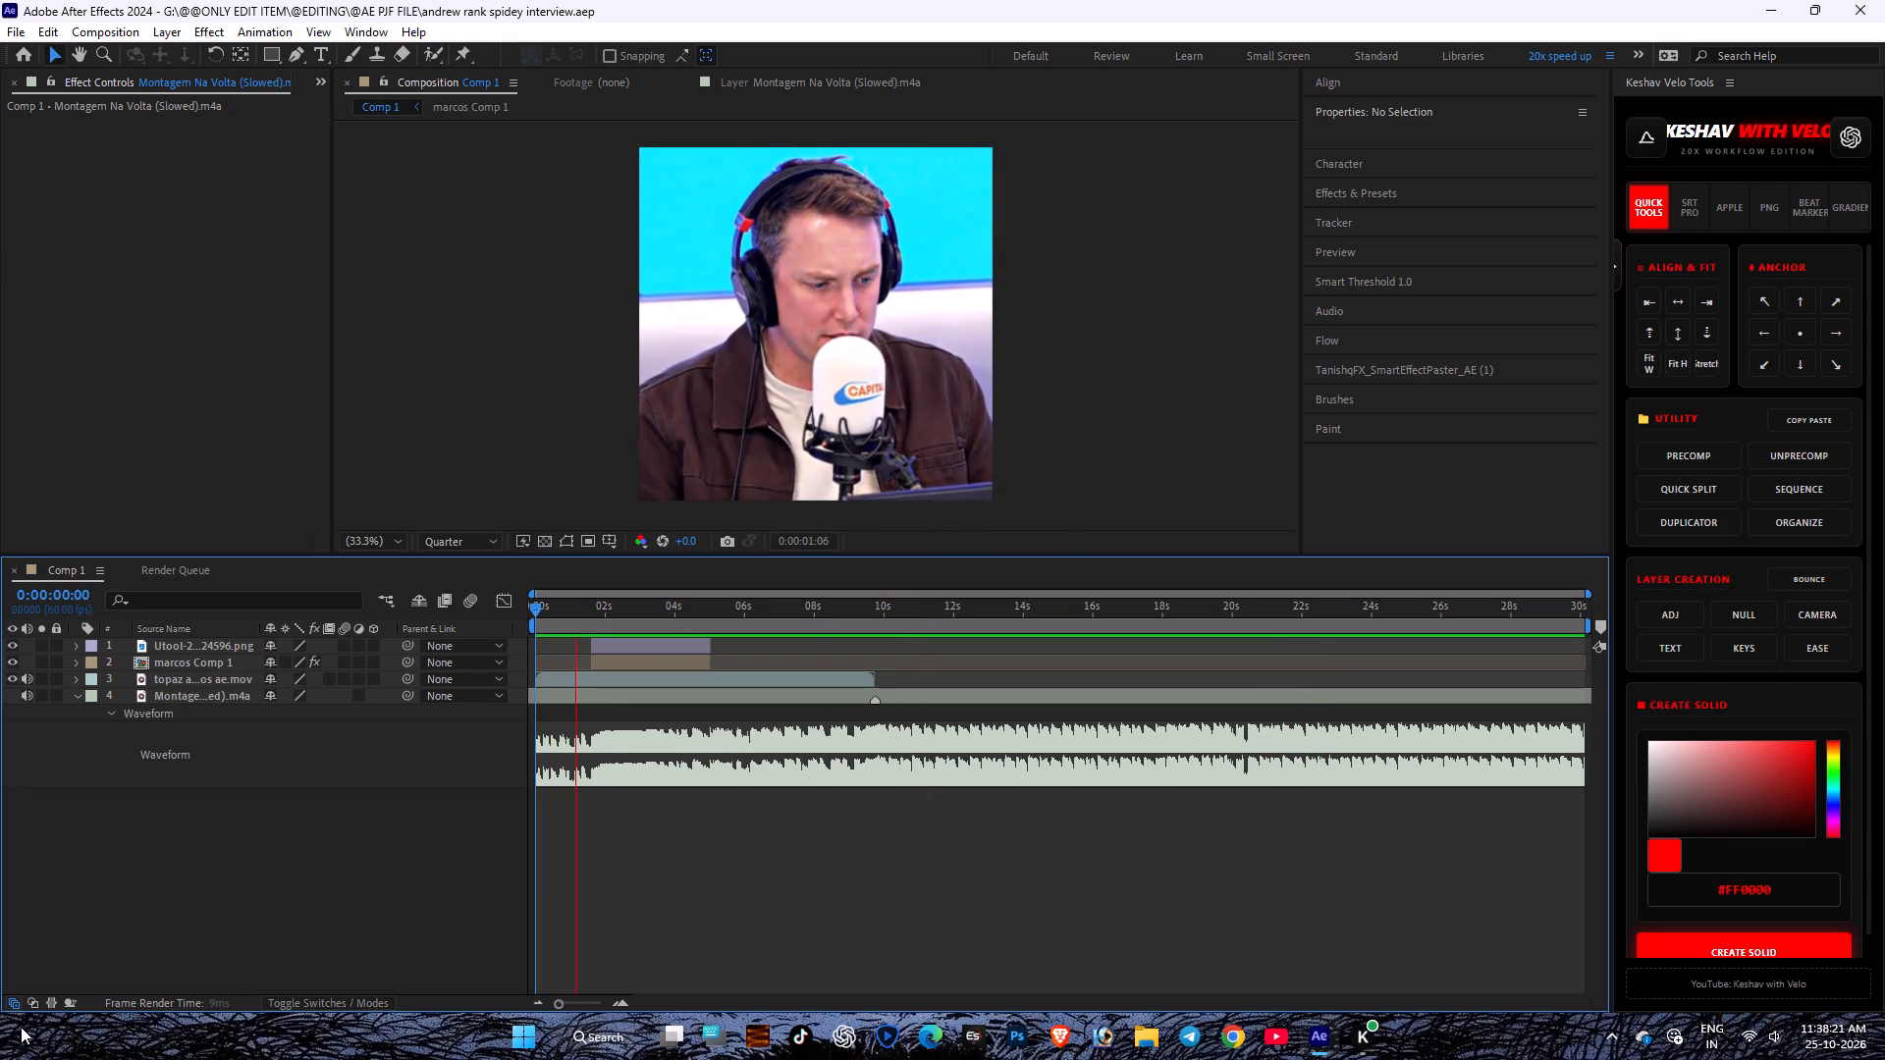
key("ctrl+s")
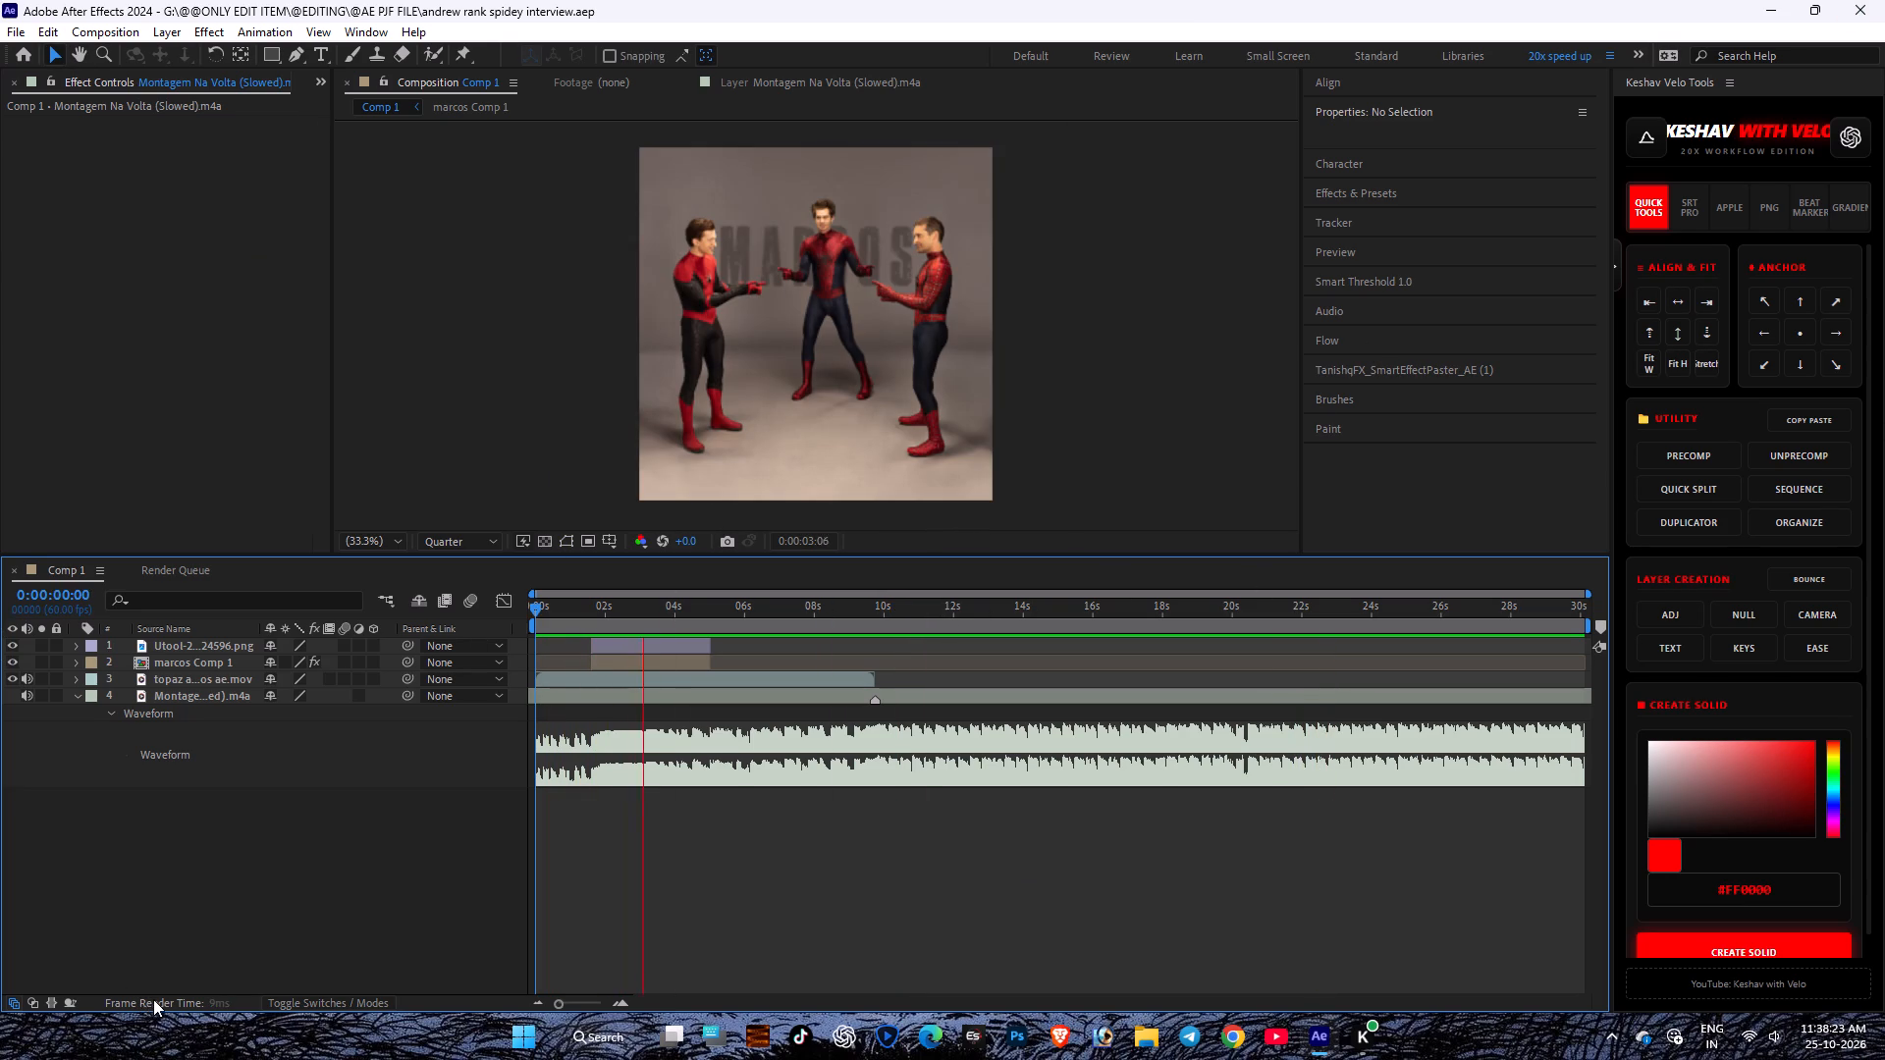
key("ctrl+s")
key("space")
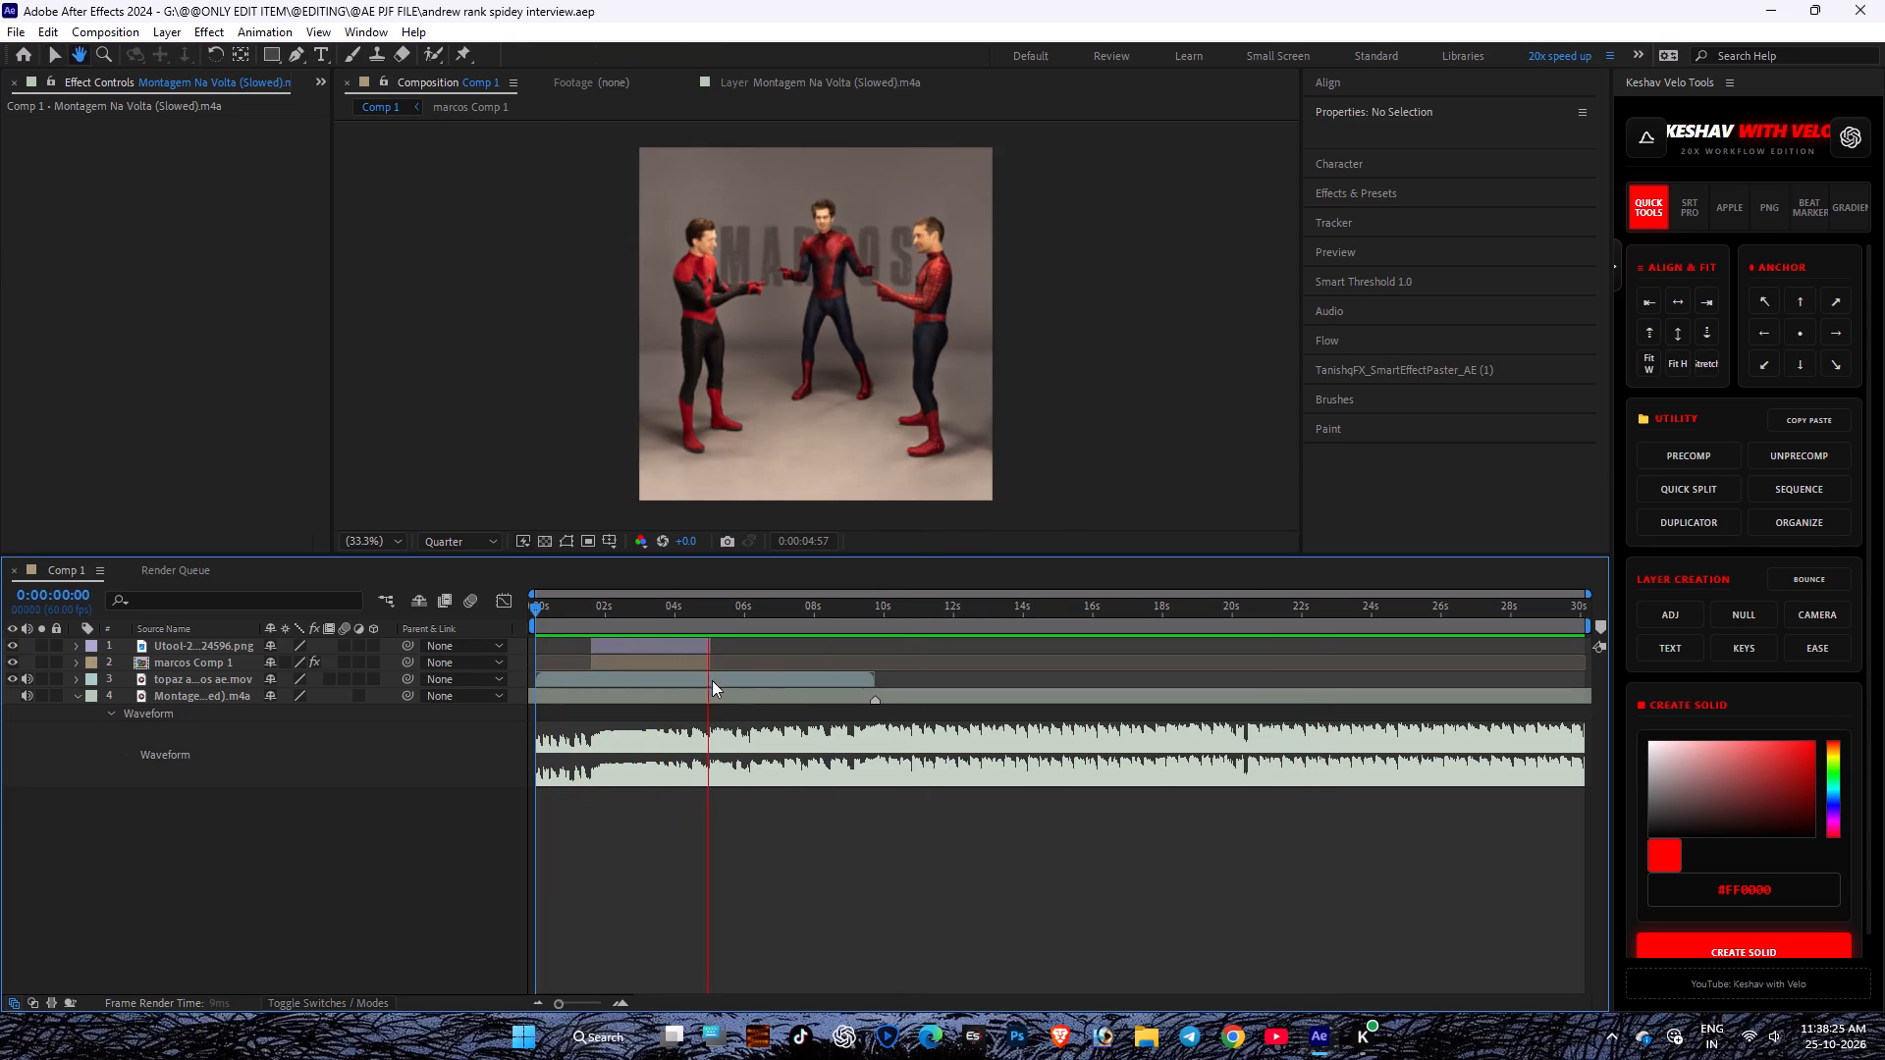
key("space")
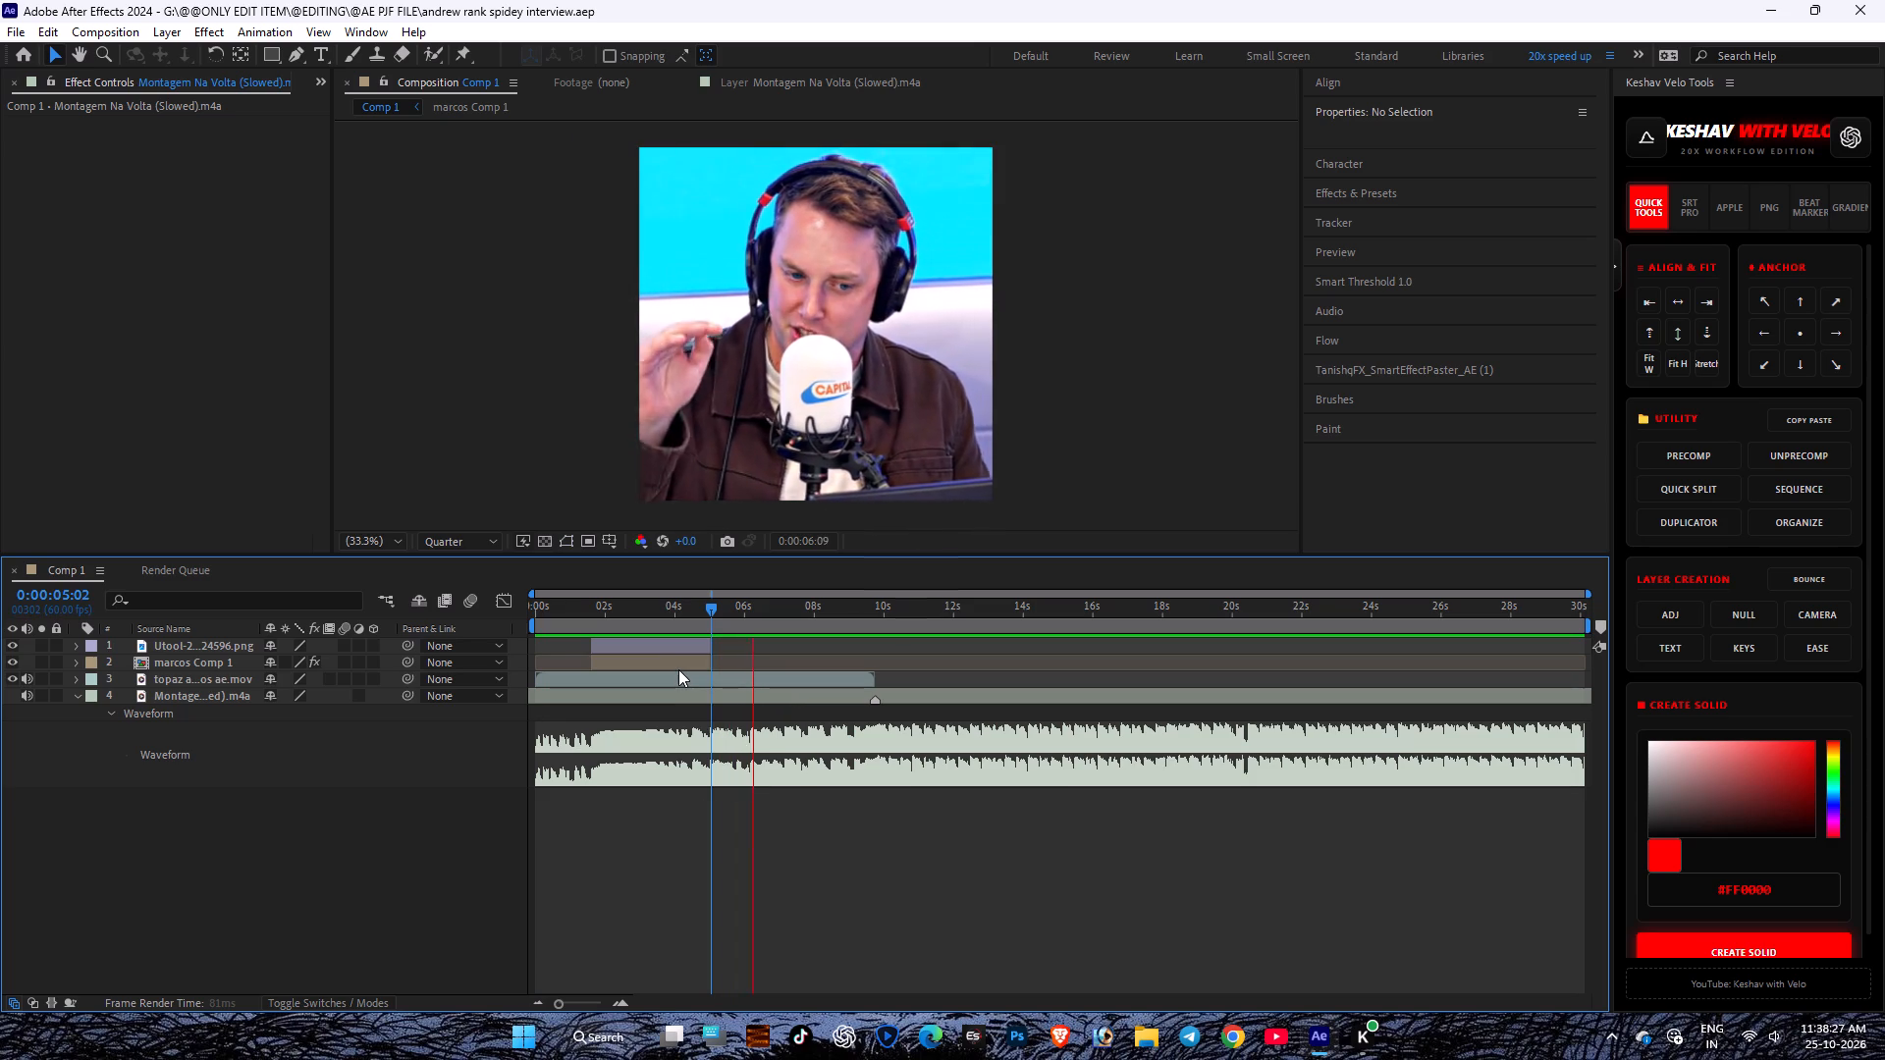
key("space")
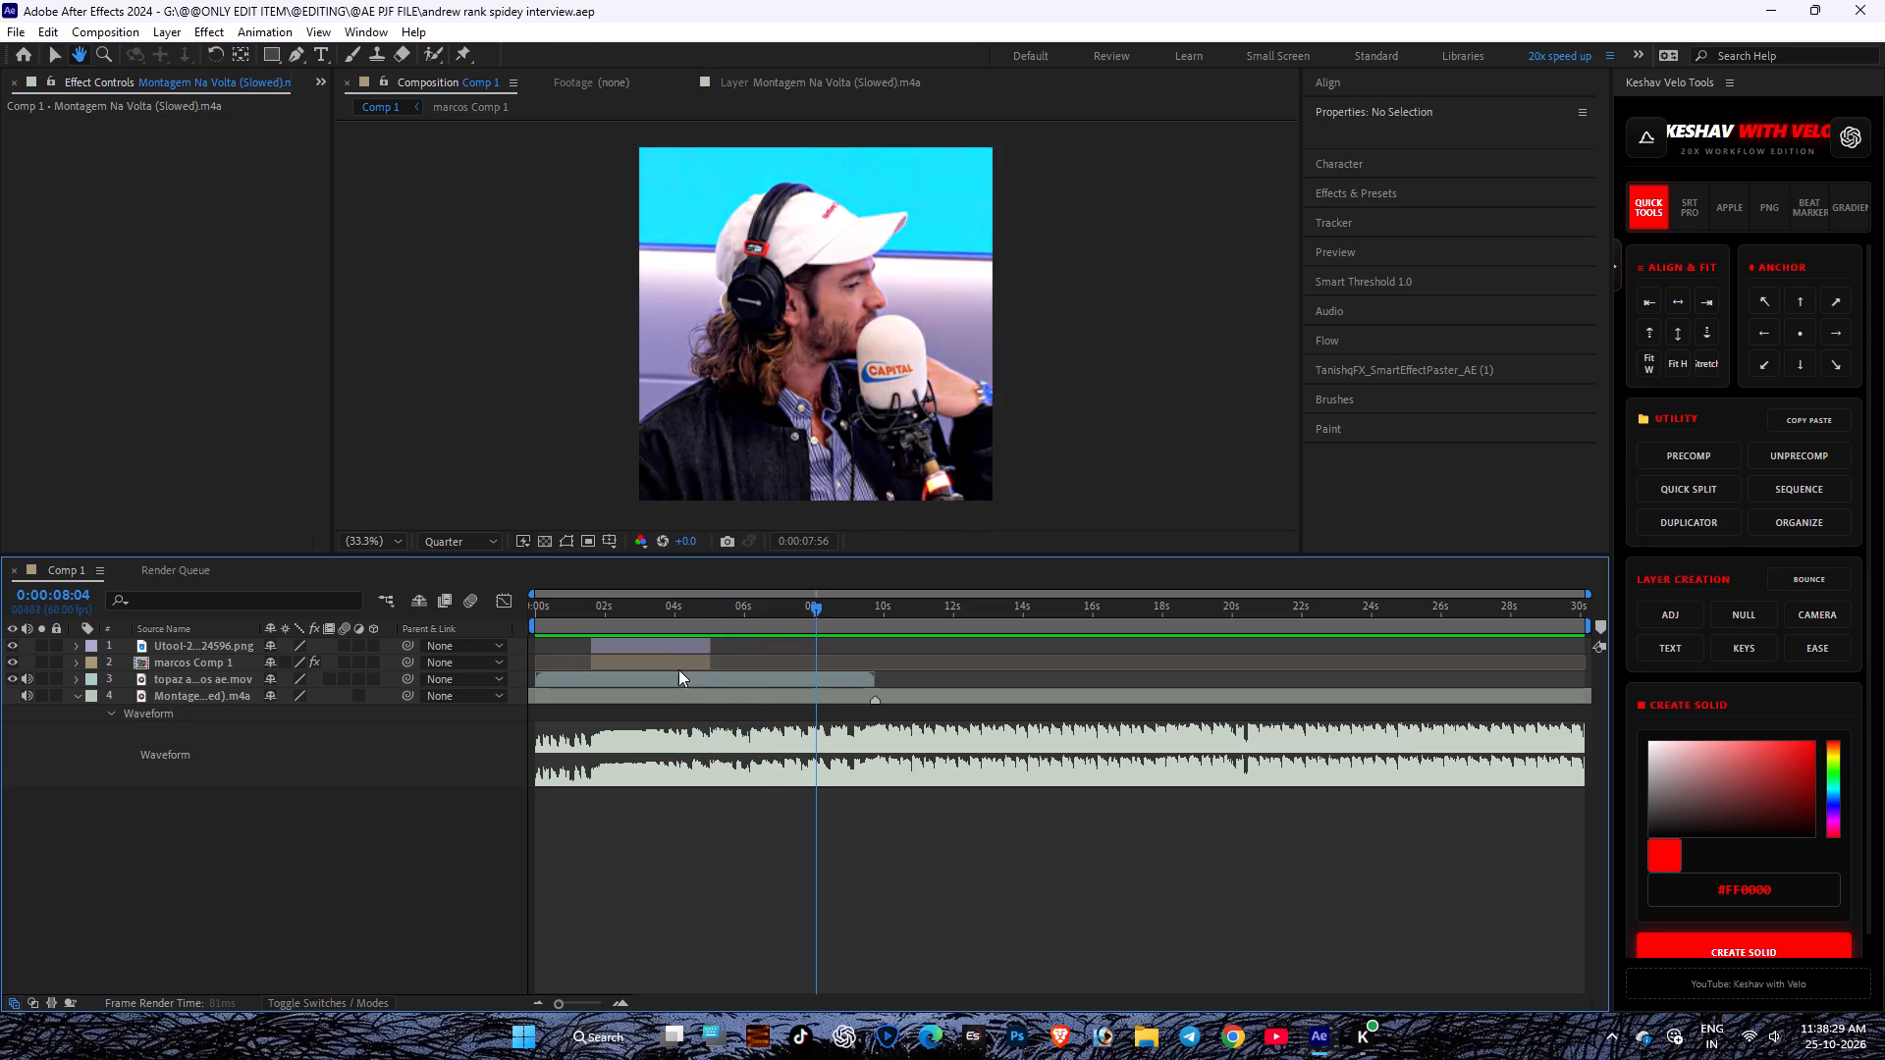
key("space")
key("space")
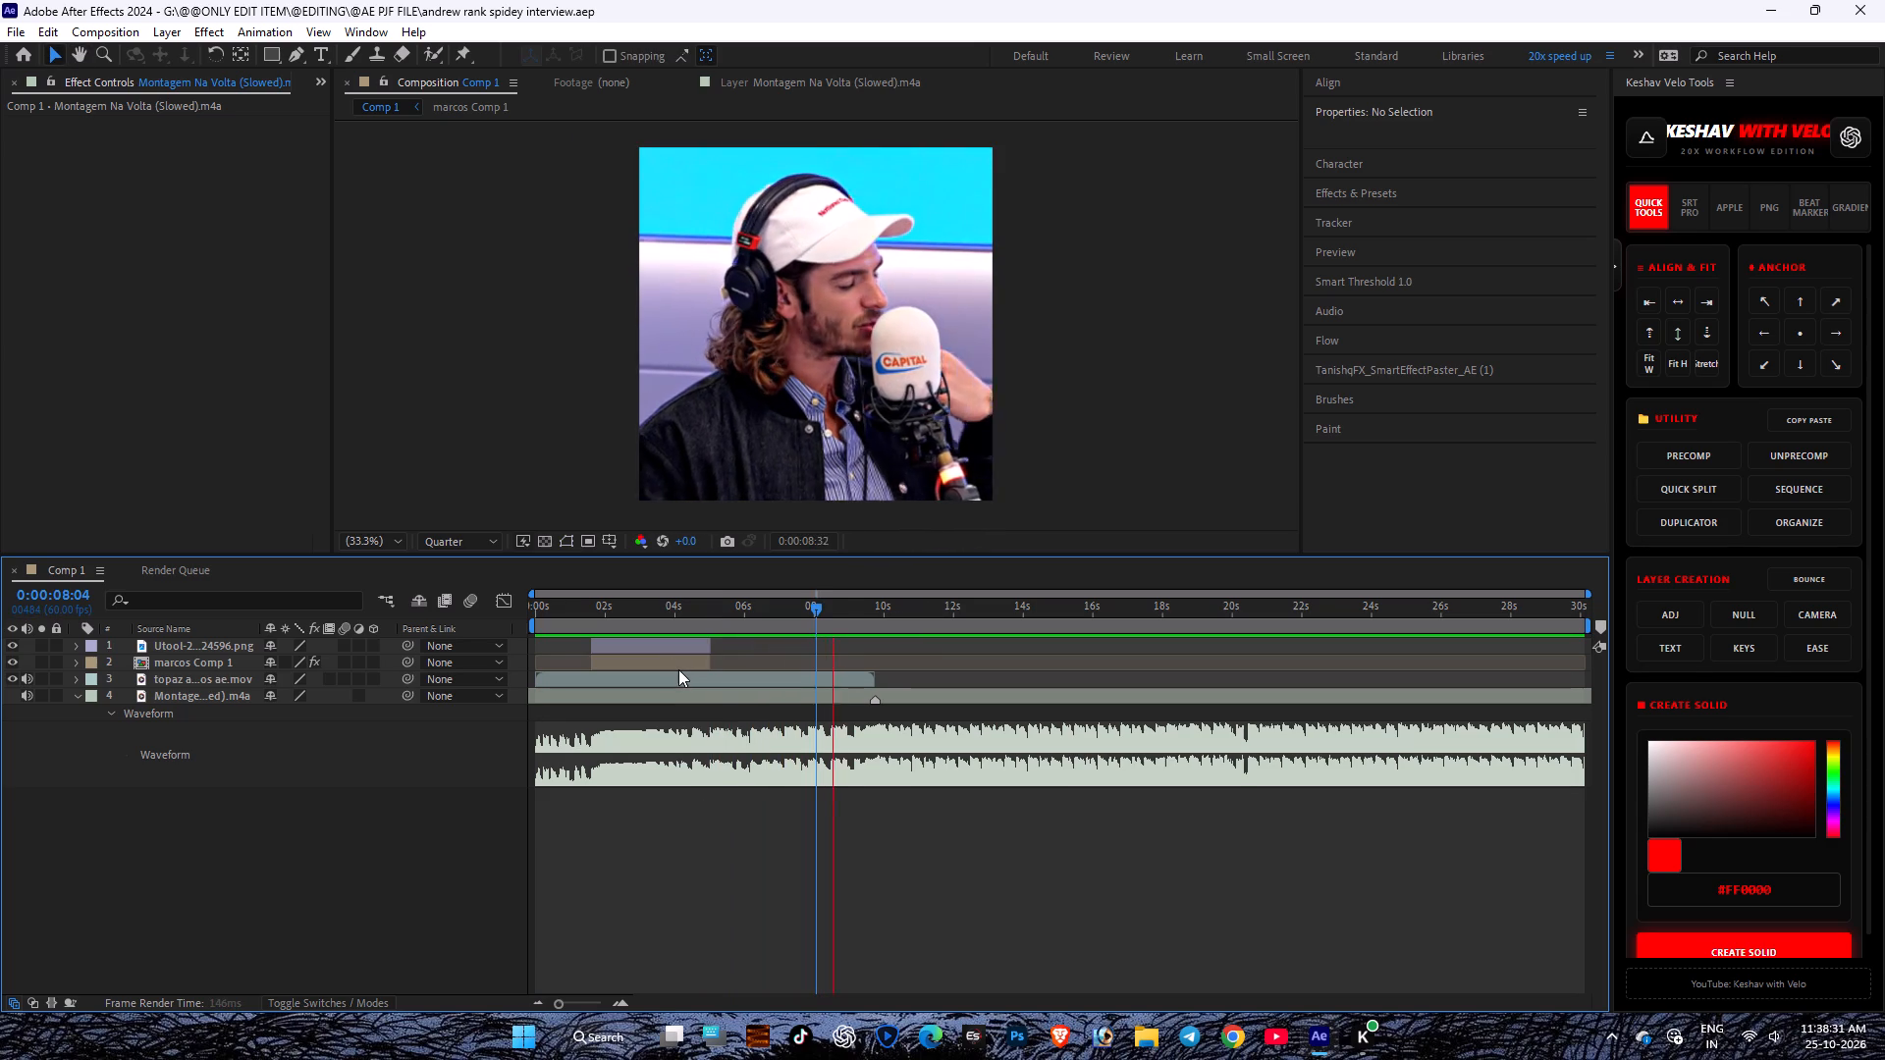
key("space")
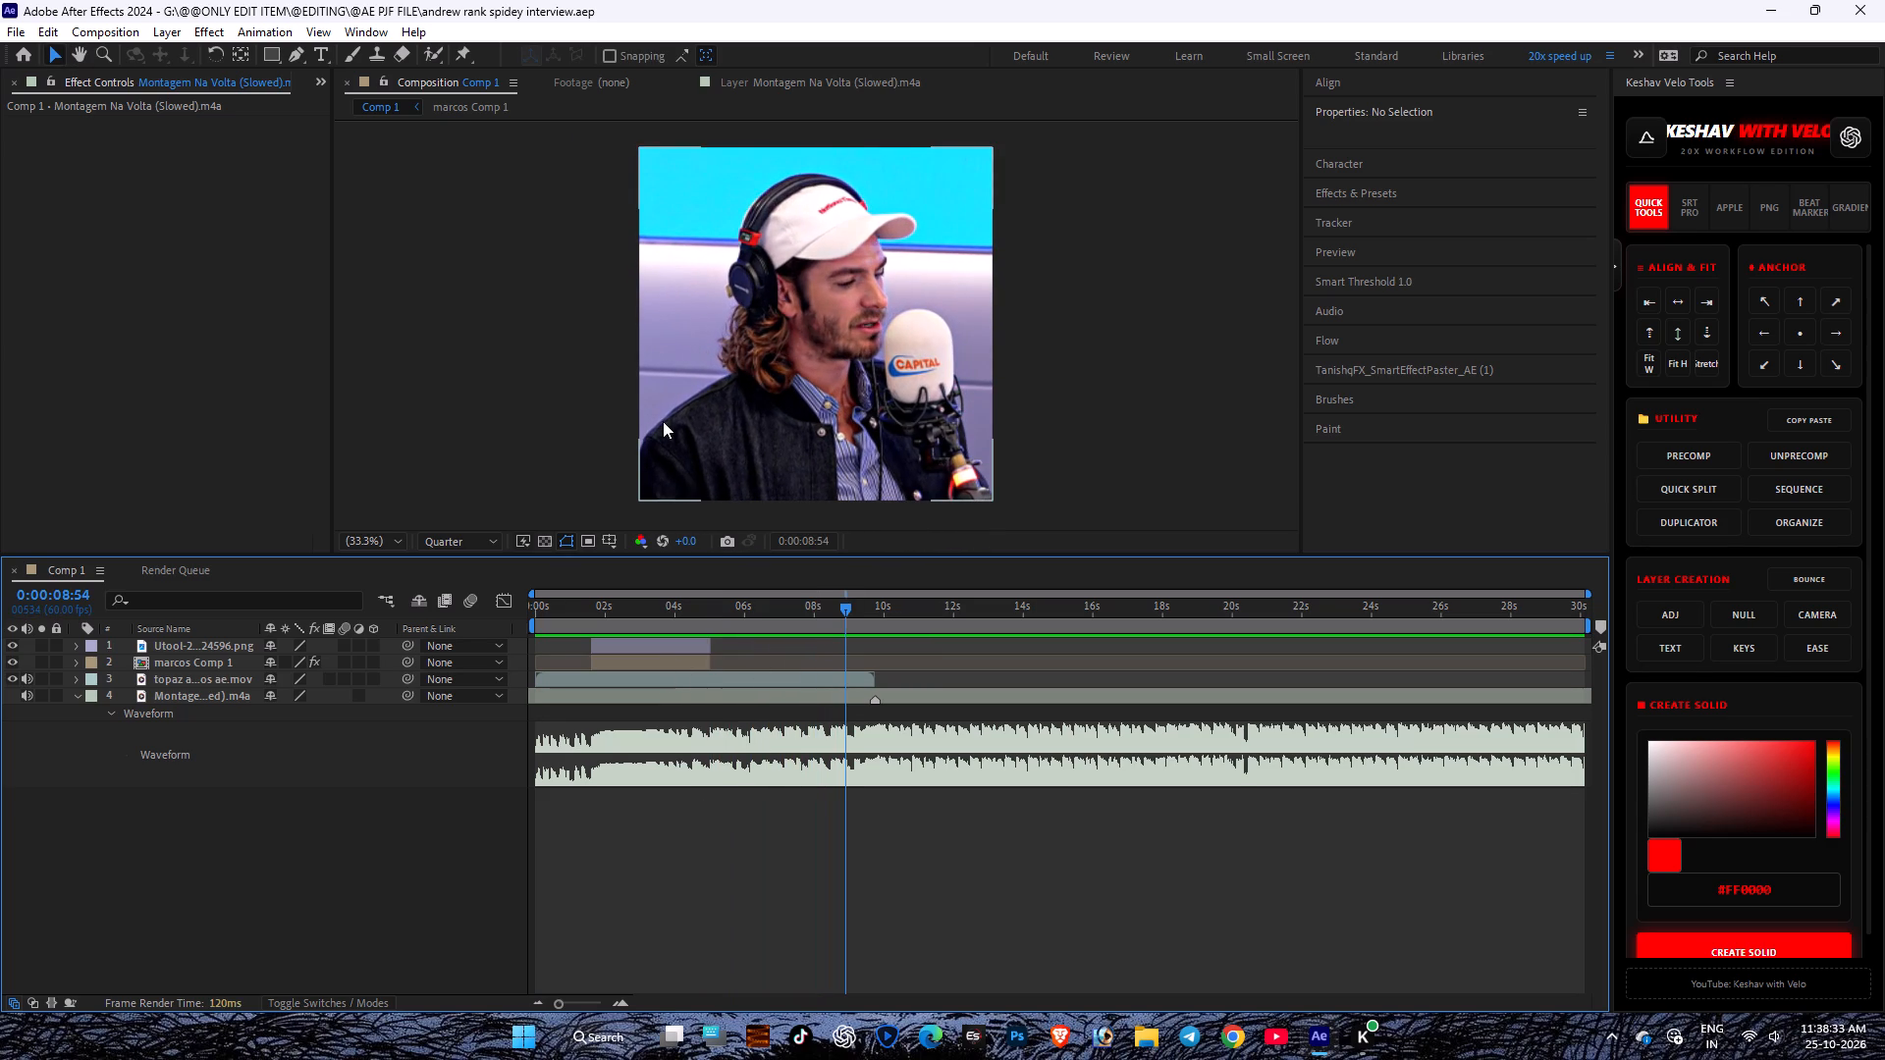